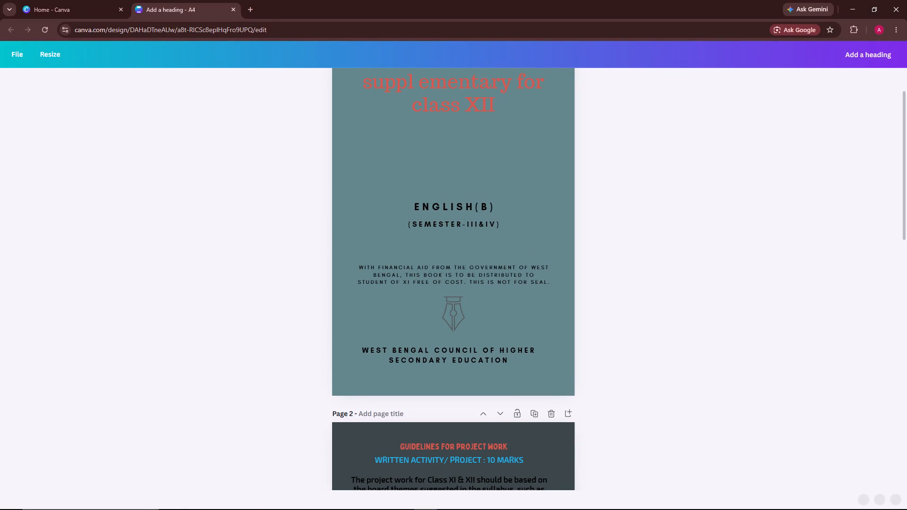
# Add a new page after page 3 of the document.
pyautogui.scroll(-6, 507, 382)
pyautogui.scroll(-5, 487, 348)
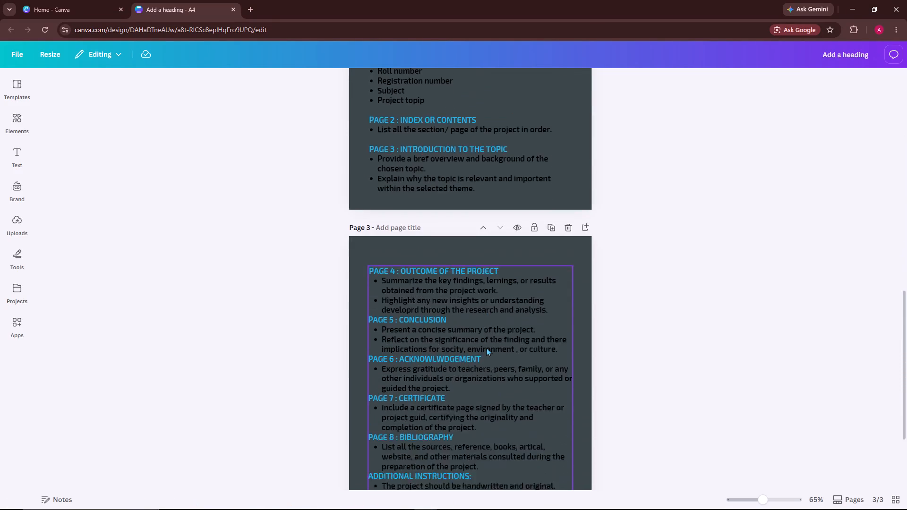
pyautogui.scroll(-4, 485, 348)
pyautogui.click(549, 468)
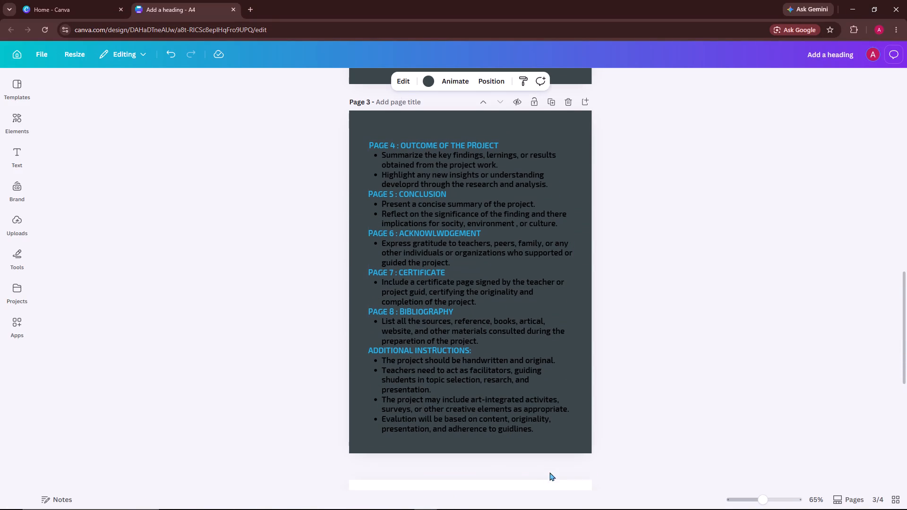
# Duplicate page 3's text box and place the copy centred horizontally near the top of page 4.
pyautogui.scroll(-1, 526, 421)
pyautogui.scroll(5, 405, 337)
pyautogui.scroll(3, 272, 308)
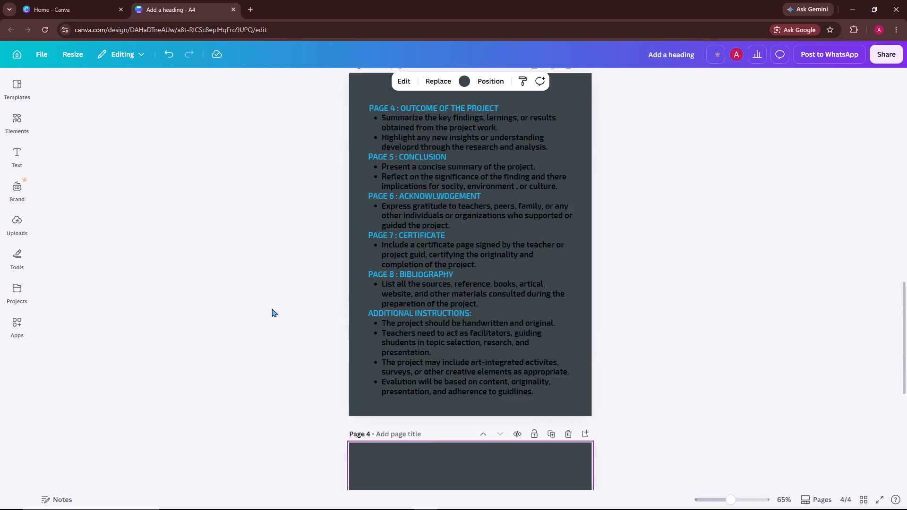
pyautogui.click(486, 231)
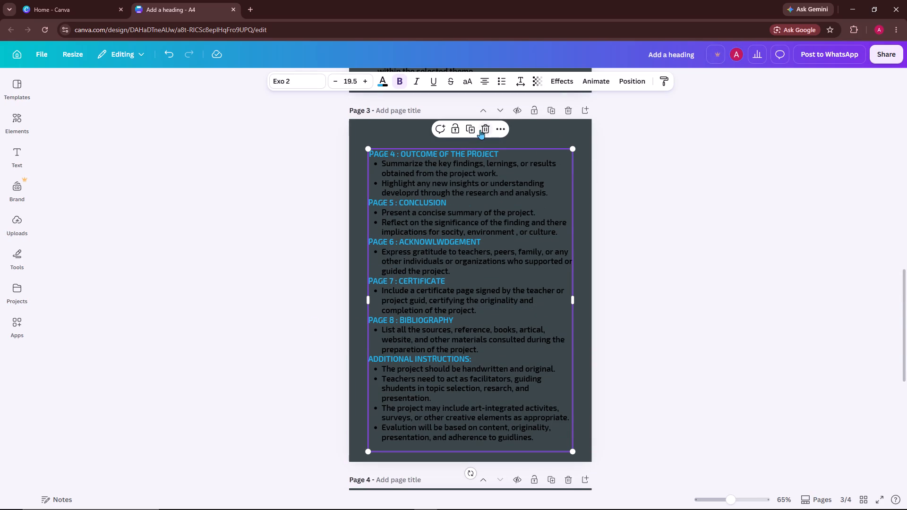
pyautogui.click(475, 128)
pyautogui.scroll(-4, 368, 161)
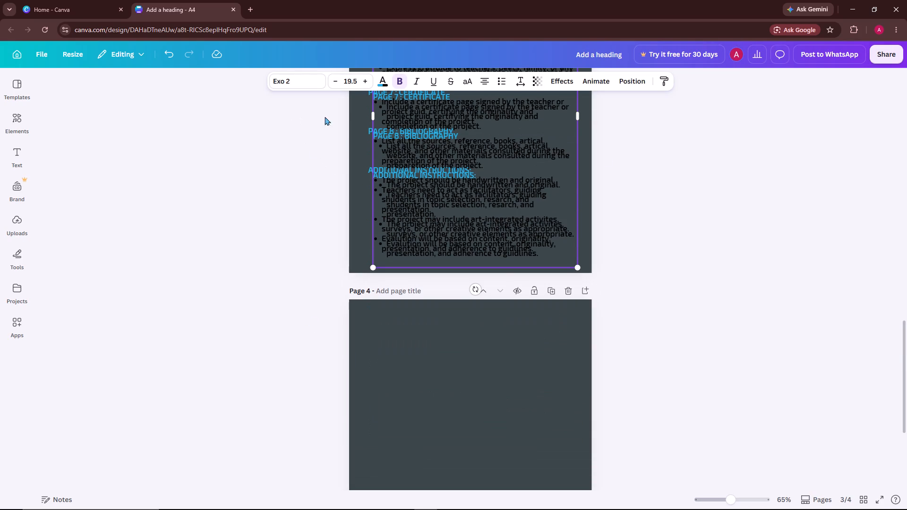
pyautogui.moveTo(521, 145); pyautogui.dragTo(512, 443)
pyautogui.scroll(-2, 517, 336)
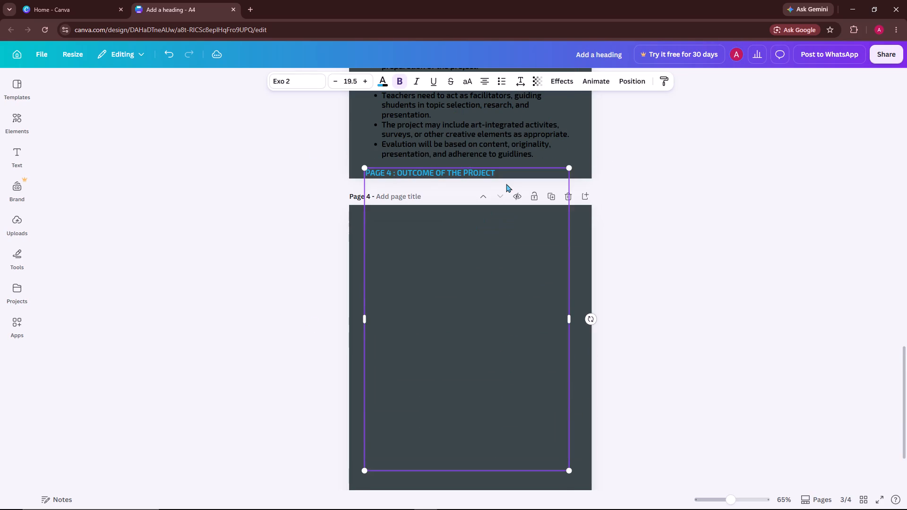
pyautogui.moveTo(505, 187); pyautogui.dragTo(510, 243)
pyautogui.scroll(-3, 574, 229)
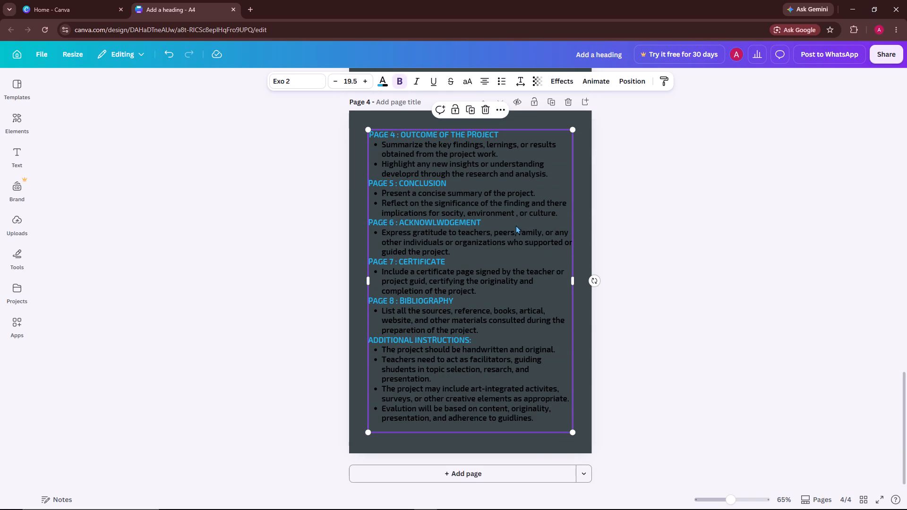
pyautogui.moveTo(513, 218); pyautogui.dragTo(513, 229)
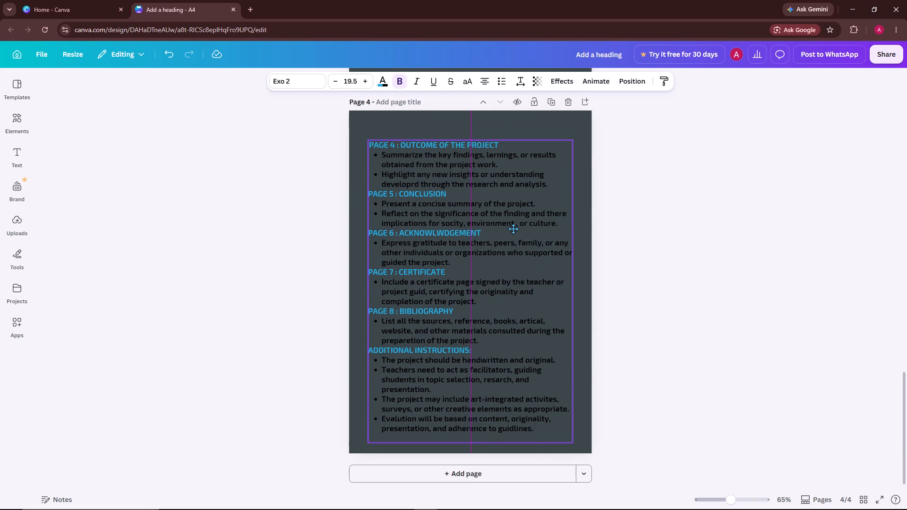
pyautogui.moveTo(513, 229); pyautogui.dragTo(513, 227)
# Delete all the text inside the copied text box on page 4, keeping the box for new content.
pyautogui.tripleClick(513, 227)
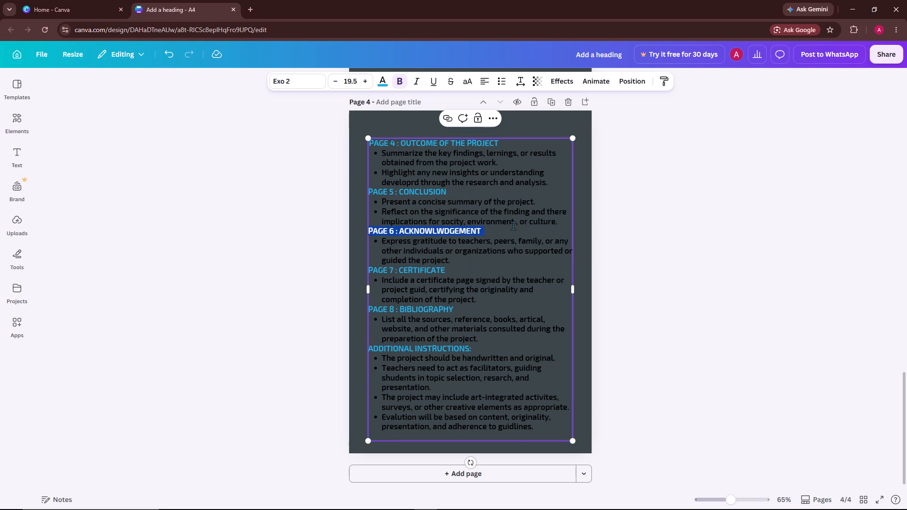
pyautogui.click(513, 226)
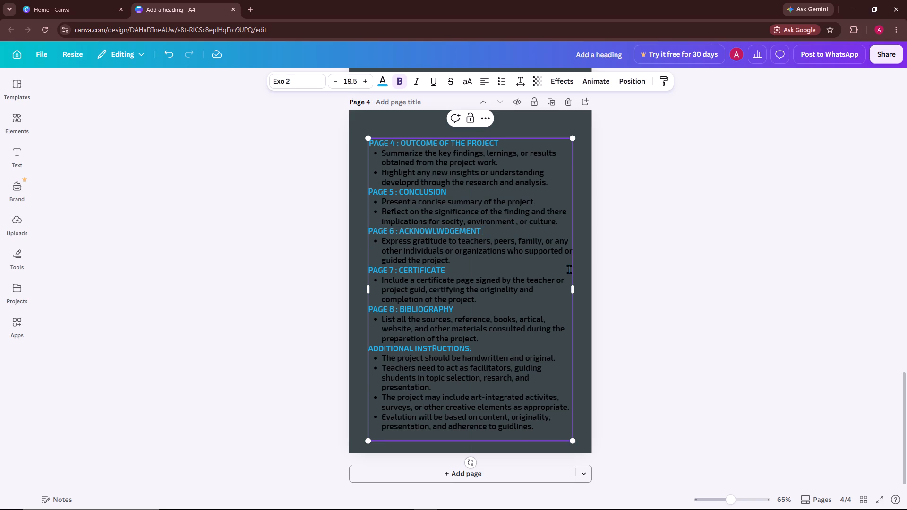
pyautogui.click(566, 400)
pyautogui.doubleClick(563, 424)
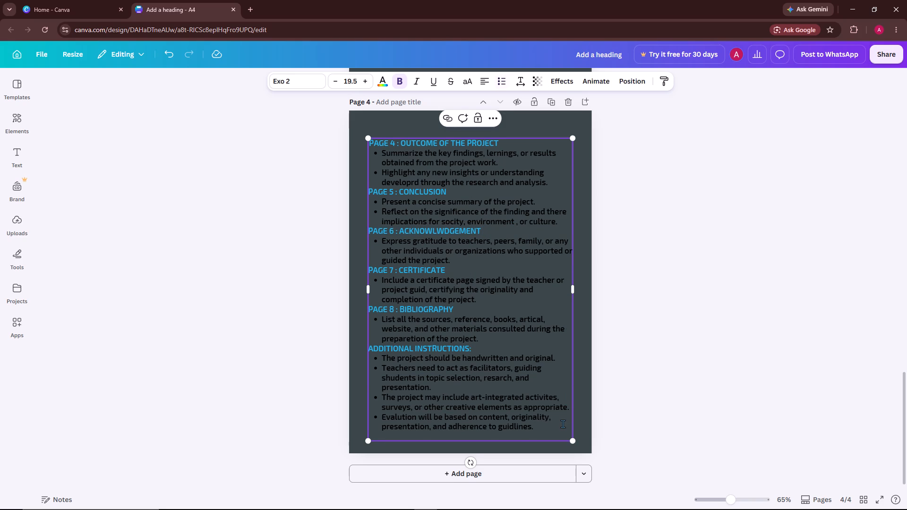
pyautogui.click(563, 424)
pyautogui.moveTo(541, 429); pyautogui.dragTo(421, 226)
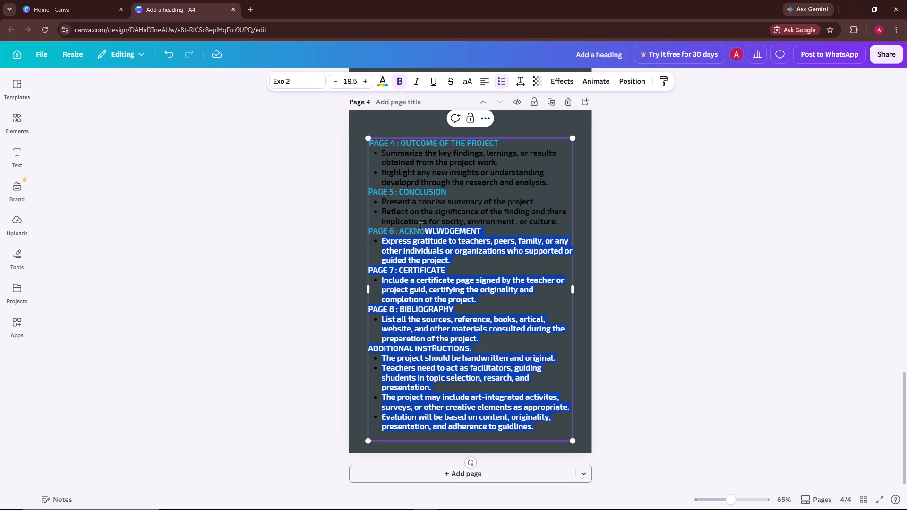
pyautogui.moveTo(421, 226); pyautogui.dragTo(370, 137)
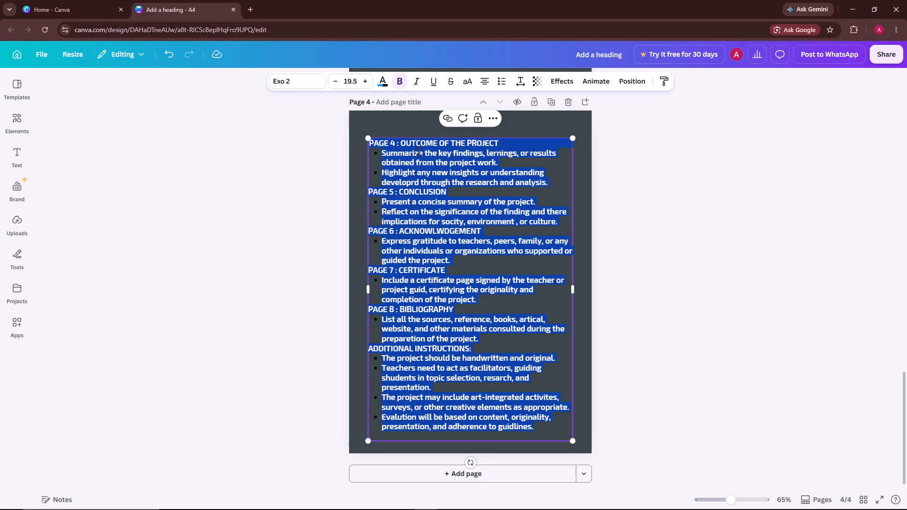
pyautogui.press('BackSpace')
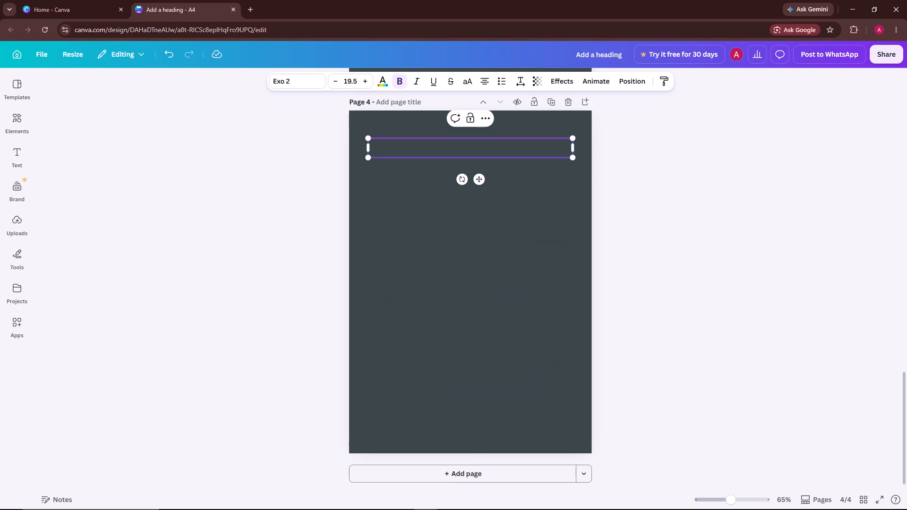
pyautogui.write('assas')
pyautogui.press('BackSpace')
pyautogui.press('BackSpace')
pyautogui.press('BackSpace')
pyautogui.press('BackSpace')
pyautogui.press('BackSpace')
# Enter the heading "ASSASMENT OF LISTING AND SPRKING" in capitals in the empty text box on page 4.
pyautogui.press('a')
pyautogui.write('SSASME')
pyautogui.write('NT')
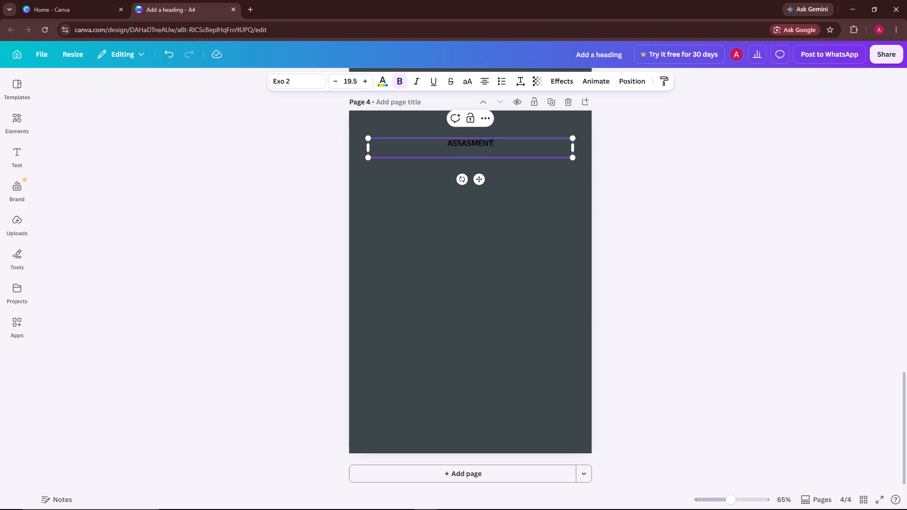
pyautogui.press('space')
pyautogui.press('o')
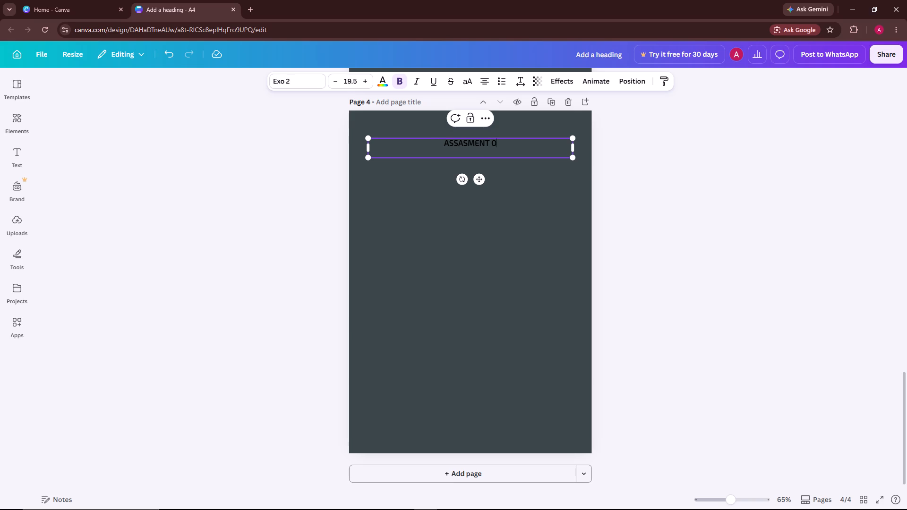
pyautogui.press('f')
pyautogui.press('space')
pyautogui.write('LISTIN')
pyautogui.write('G')
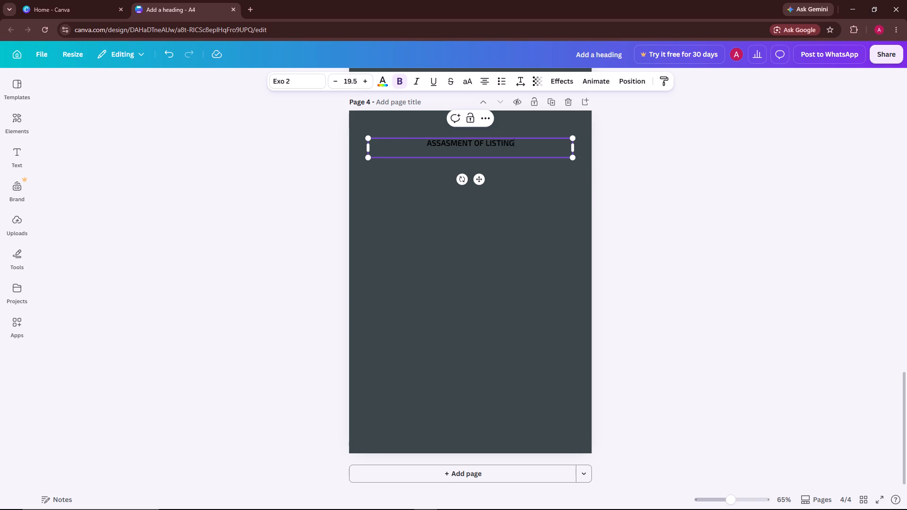
pyautogui.press('space')
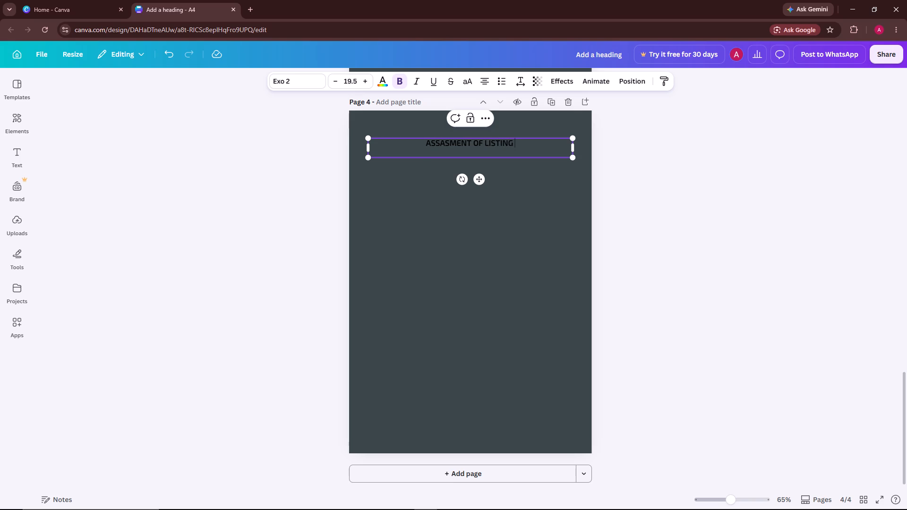
pyautogui.write('AND')
pyautogui.press('space')
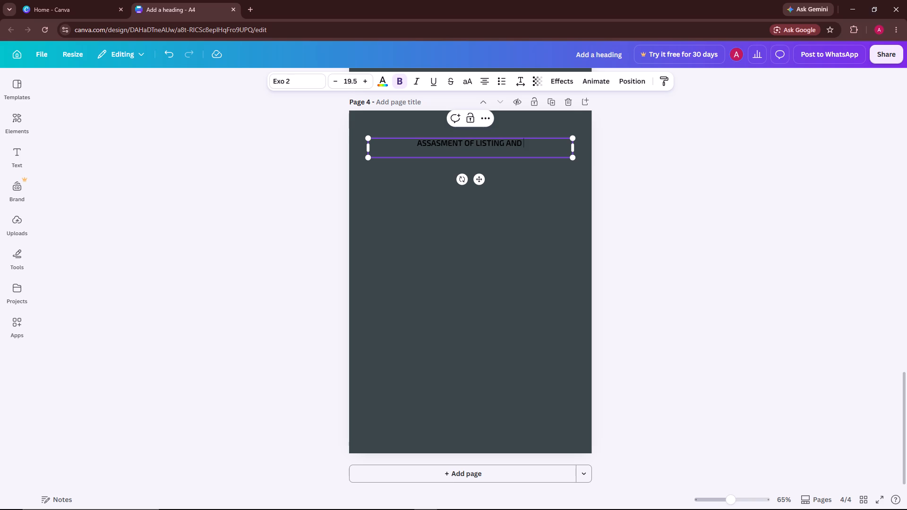
pyautogui.write('SPRKING')
pyautogui.press('space')
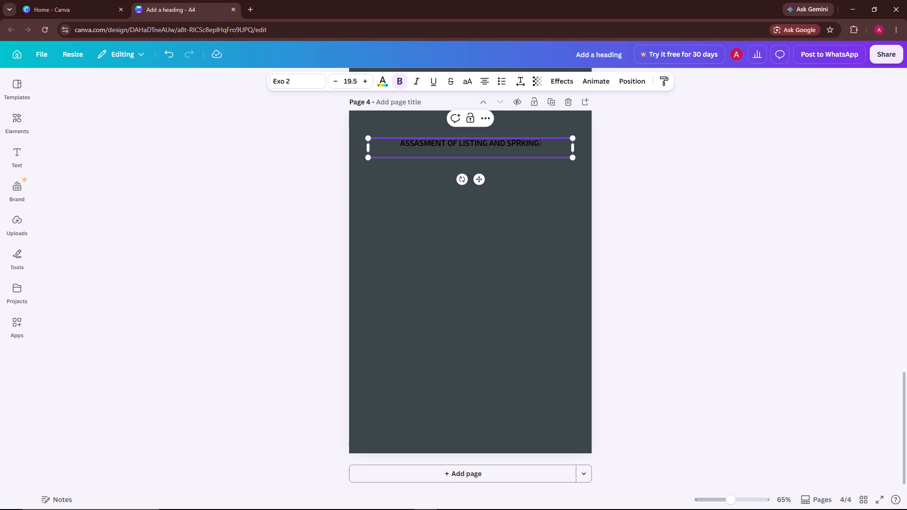
# Continue the page 4 heading with "(ALS) : MARKS".
pyautogui.hotkey('shift', '(')
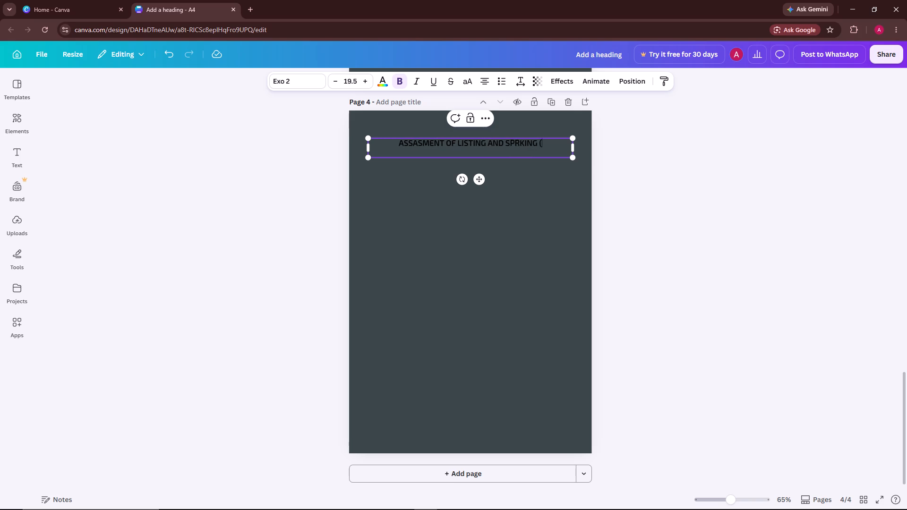
pyautogui.write('ALS')
pyautogui.hotkey('shift', ')')
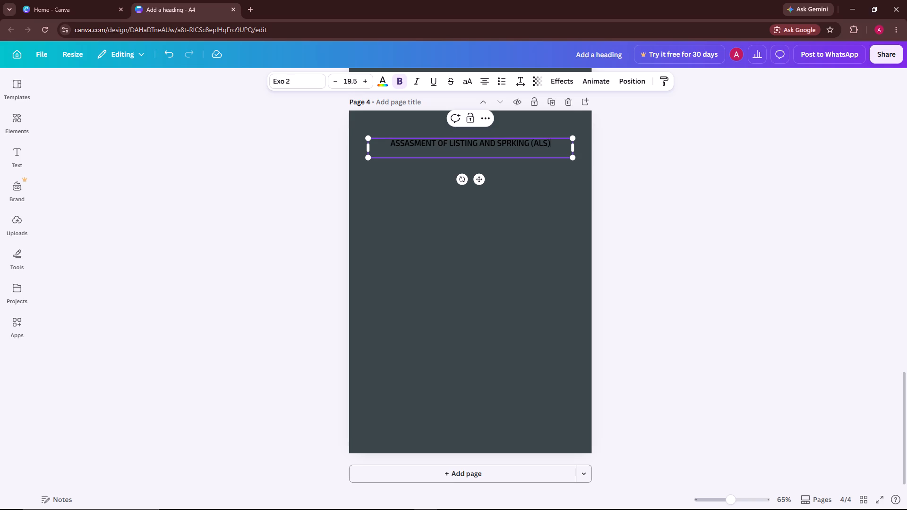
pyautogui.press('space')
pyautogui.write(':')
pyautogui.press('space')
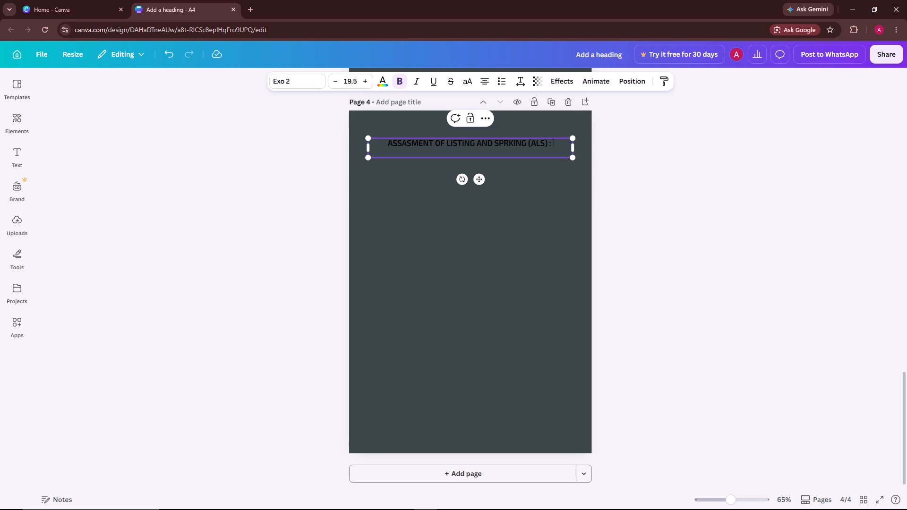
pyautogui.write('MAR')
pyautogui.write('KS')
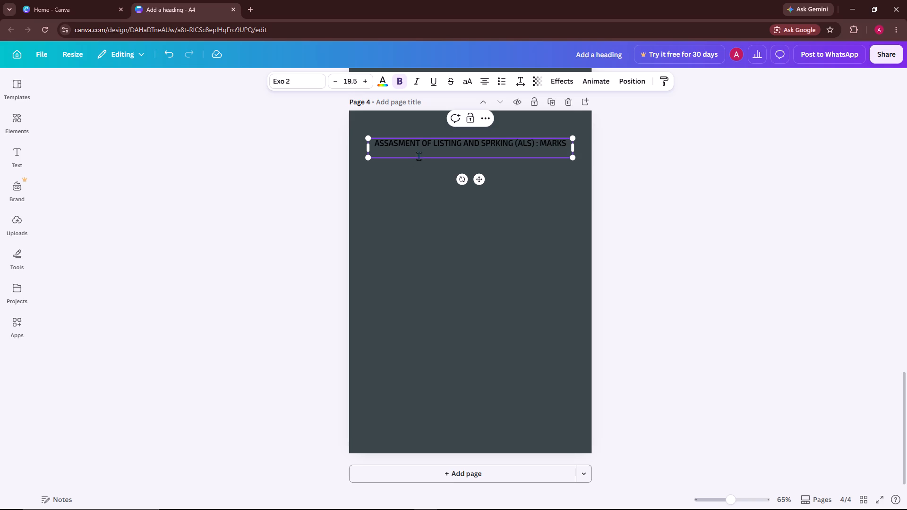
# Insert the number 5 directly before "MARKS" in the page 4 heading.
pyautogui.click(539, 143)
pyautogui.press('BackSpace')
pyautogui.press('space')
pyautogui.press('5')
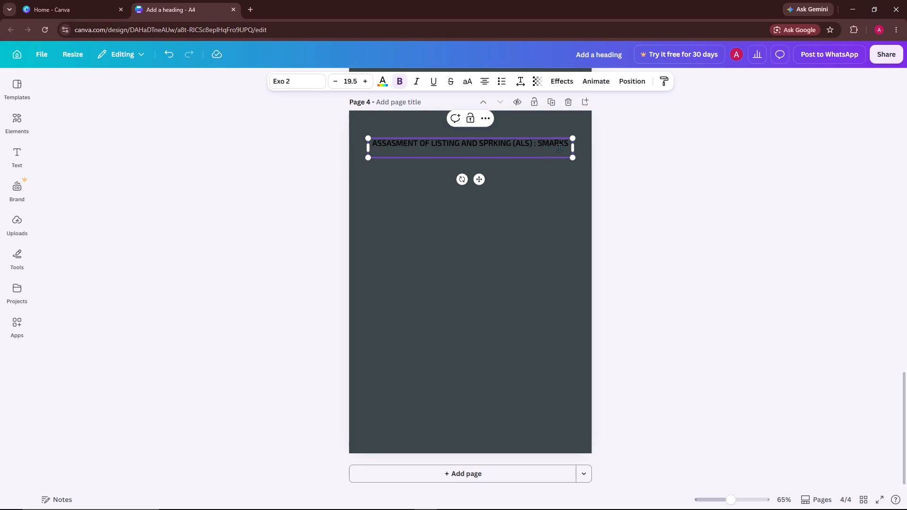
# Append "+ 5MARKS" to the end of the page 4 heading, after the existing "5MARKS".
pyautogui.click(568, 145)
pyautogui.press('space')
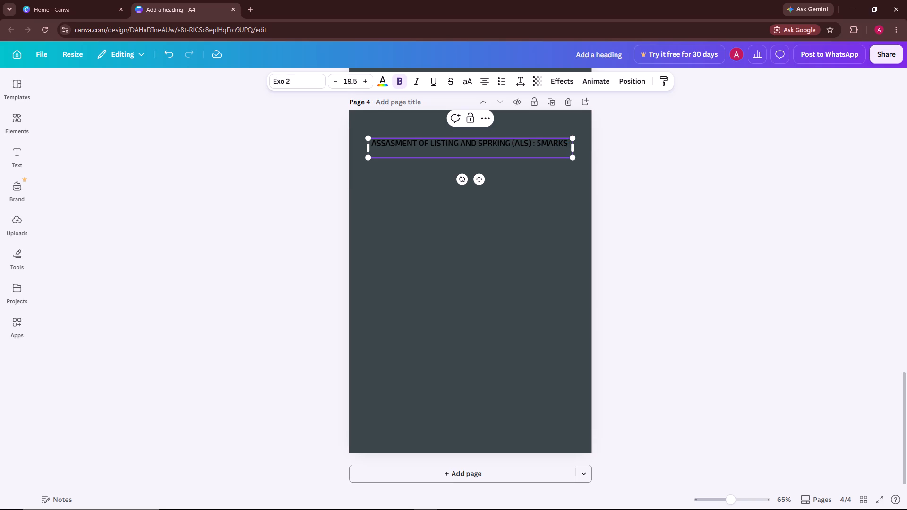
pyautogui.press('=')
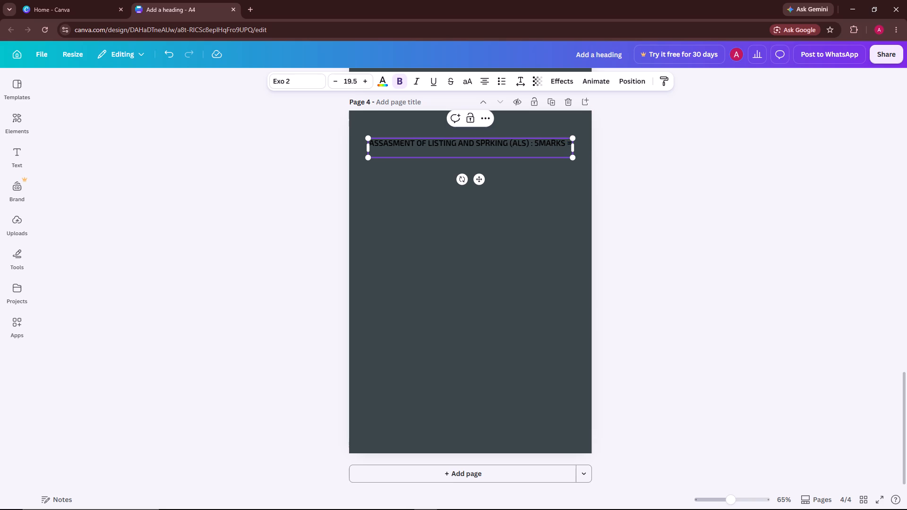
pyautogui.press('BackSpace')
pyautogui.hotkey('shift', '+')
pyautogui.press('space')
pyautogui.write('5')
pyautogui.write('MAR')
pyautogui.write('KS')
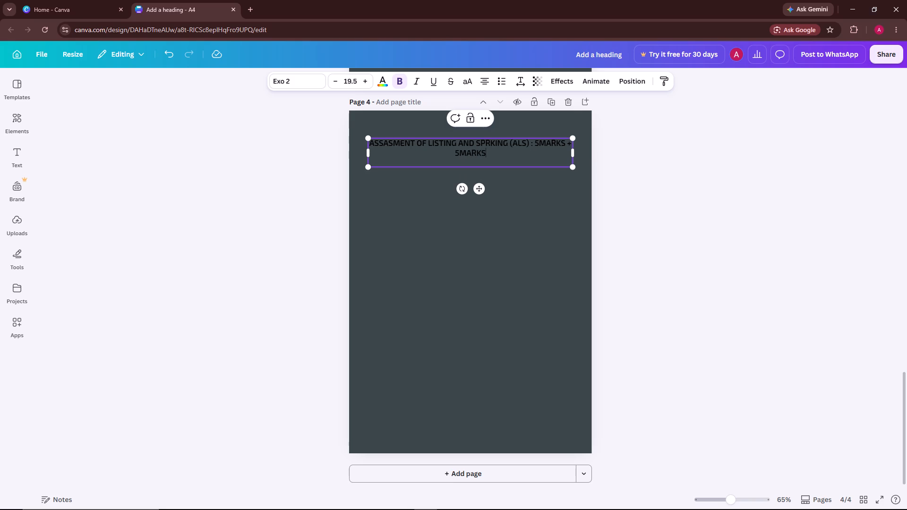
# Pad the heading's second line with trailing spaces until "5MARKS" sits at the left edge of the text box.
pyautogui.press('space')
pyautogui.press('space')
pyautogui.press('space')
pyautogui.press('space')
pyautogui.press('space')
pyautogui.press('space')
pyautogui.press('space')
pyautogui.press('space')
pyautogui.press('space')
pyautogui.press('space')
pyautogui.press('space')
pyautogui.press('space')
pyautogui.press('space')
pyautogui.press('space')
pyautogui.press('space')
pyautogui.press('space')
pyautogui.press('space')
pyautogui.press('space')
pyautogui.press('space')
pyautogui.press('space')
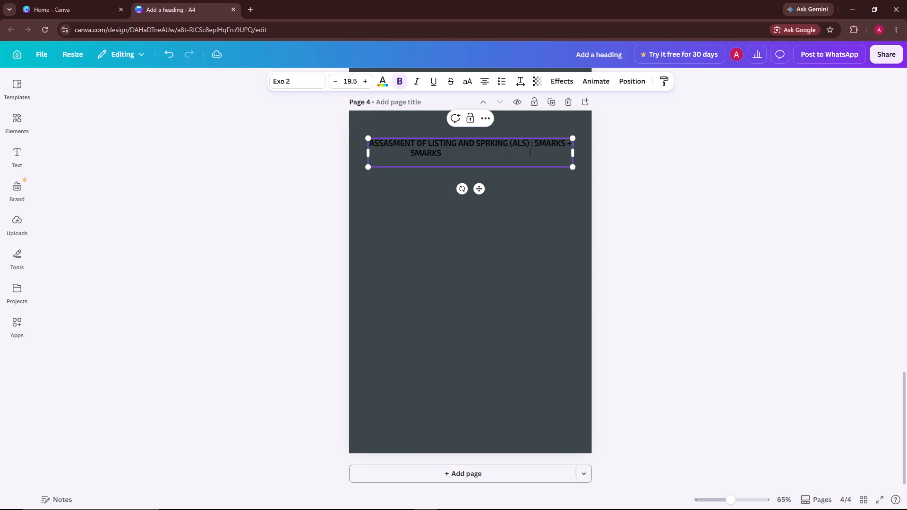
pyautogui.press('space')
pyautogui.press('space')
pyautogui.press('space')
pyautogui.press('space')
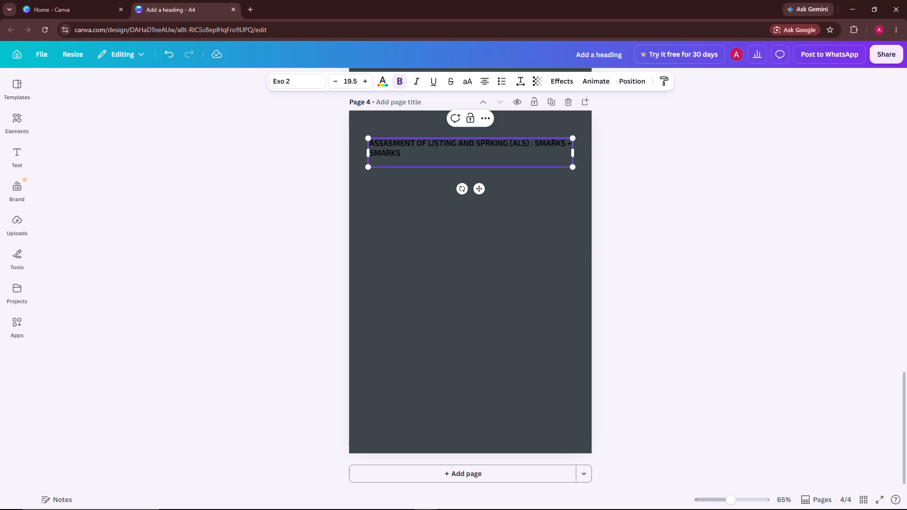
# Start a new line below the page 4 heading and enter "To fodter effective communication akill".
pyautogui.press('Return')
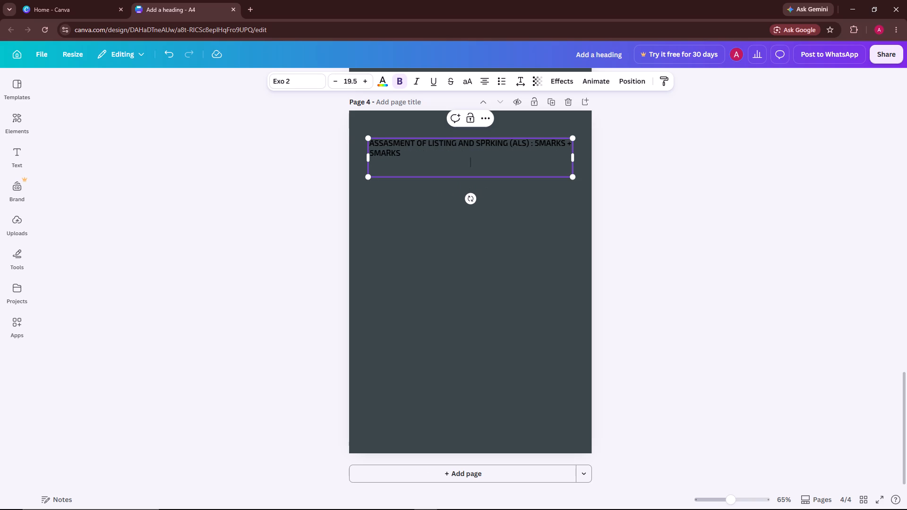
pyautogui.press('t')
pyautogui.write('o')
pyautogui.press('space')
pyautogui.write('fodter')
pyautogui.press('space')
pyautogui.write('eff')
pyautogui.write('ective')
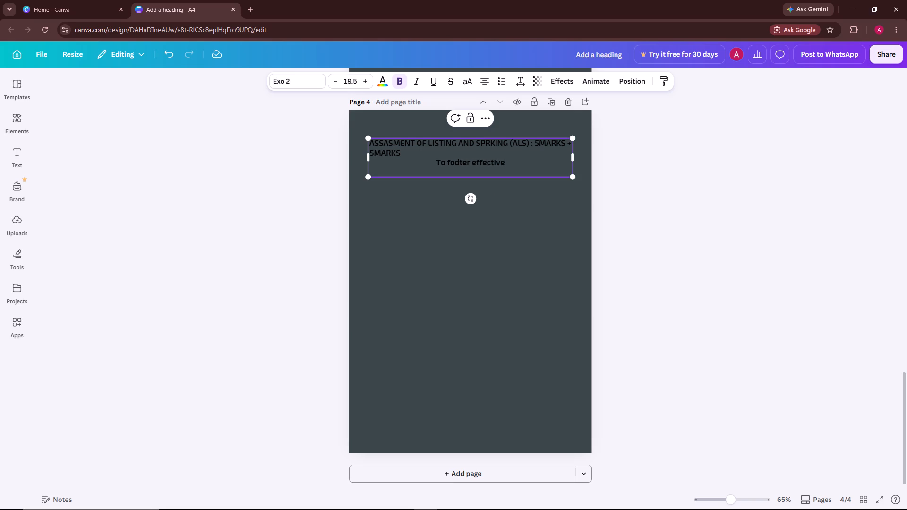
pyautogui.press('space')
pyautogui.write('comm')
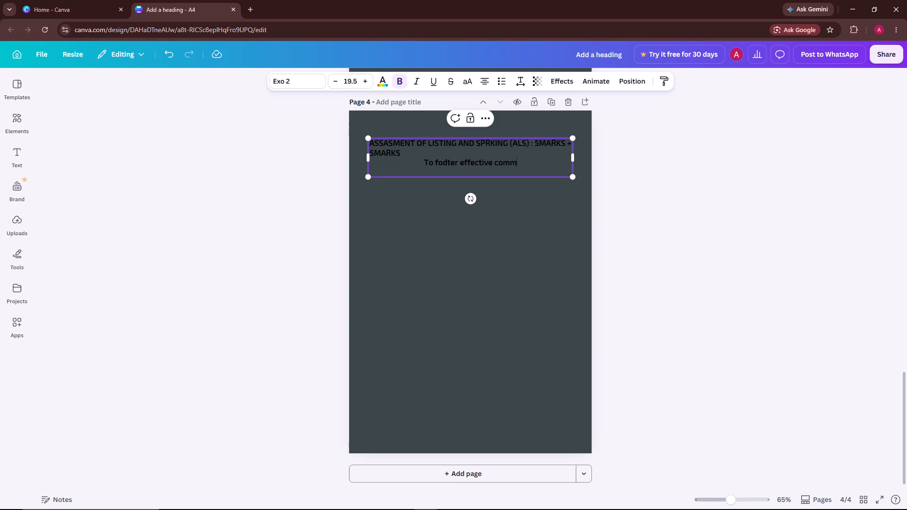
pyautogui.write('unal')
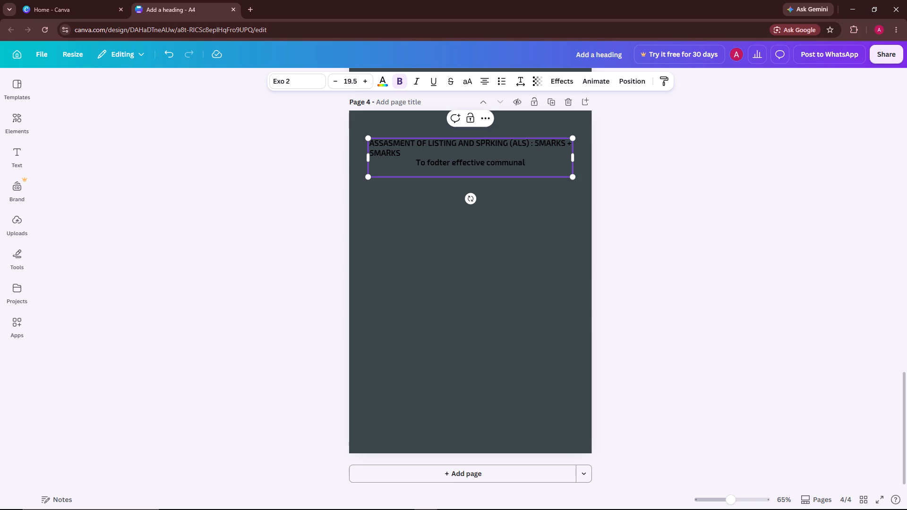
pyautogui.press('BackSpace')
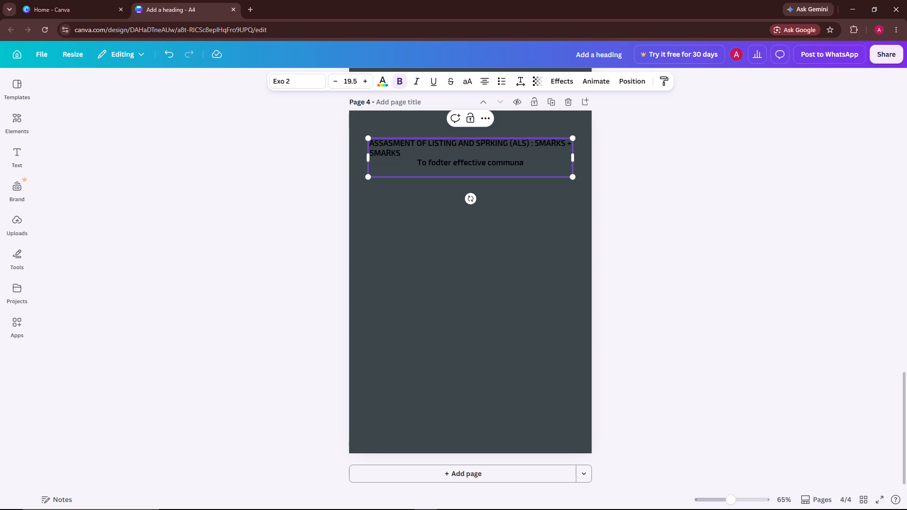
pyautogui.press('BackSpace')
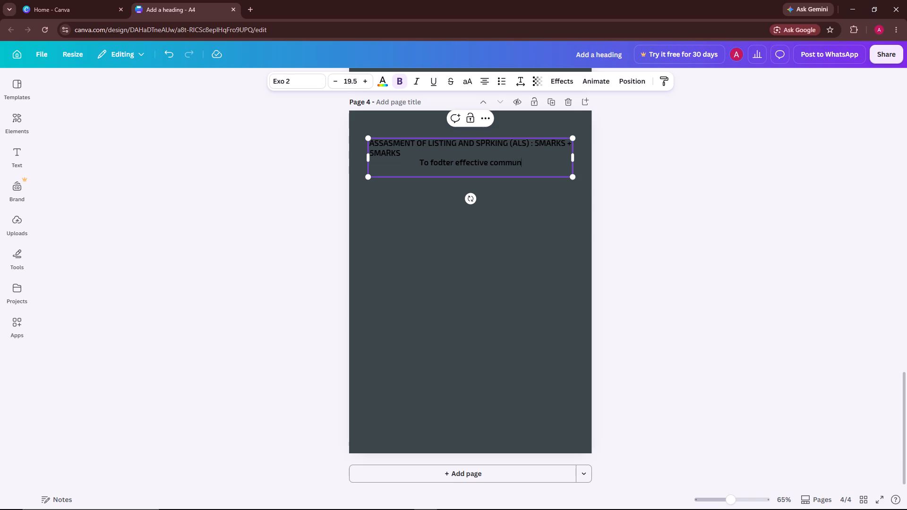
pyautogui.write('ication')
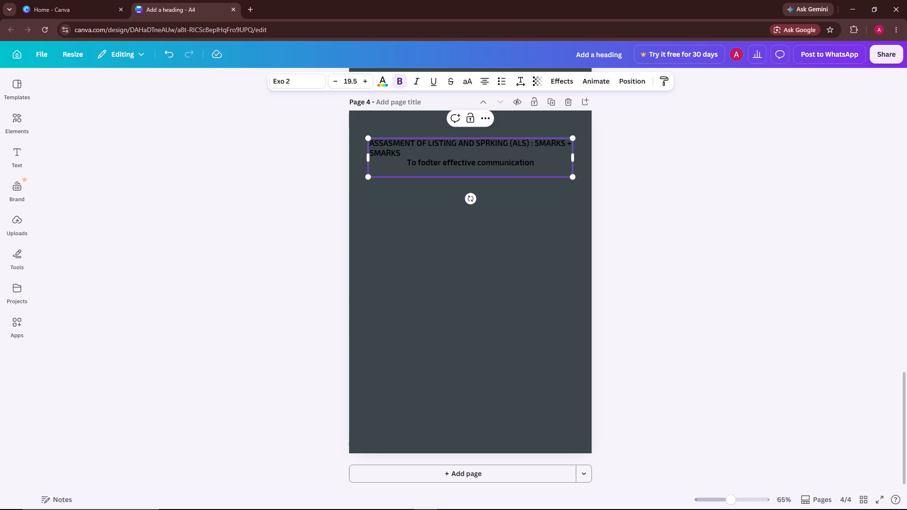
pyautogui.press('space')
pyautogui.write('akill')
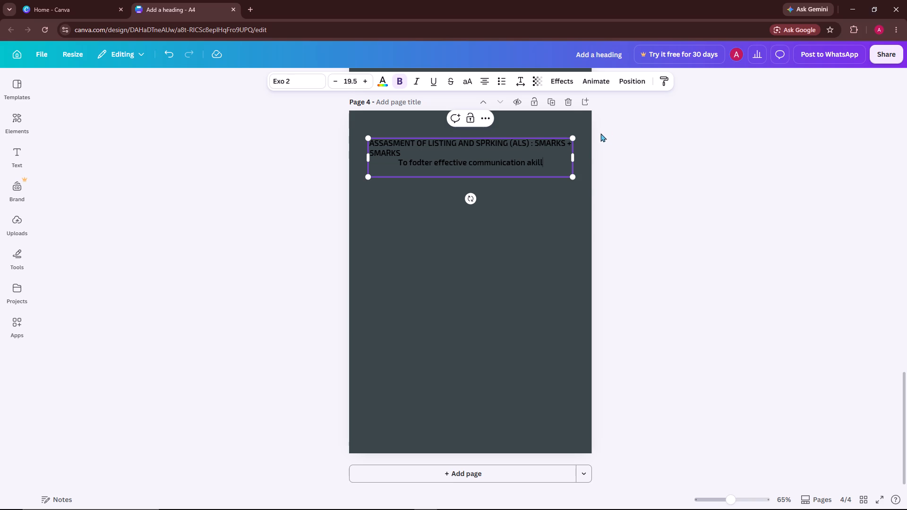
# Correct the word "akill" to "skill" in the sentence below the heading.
pyautogui.click(531, 163)
pyautogui.press('BackSpace')
pyautogui.press('s')
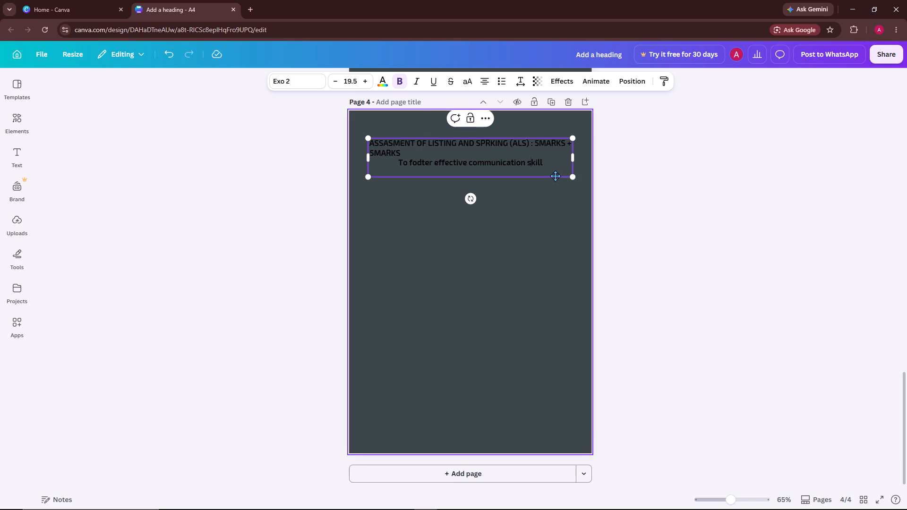
# Make "skill" plural at the end of the sentence and continue it with ", the assesment".
pyautogui.click(558, 164)
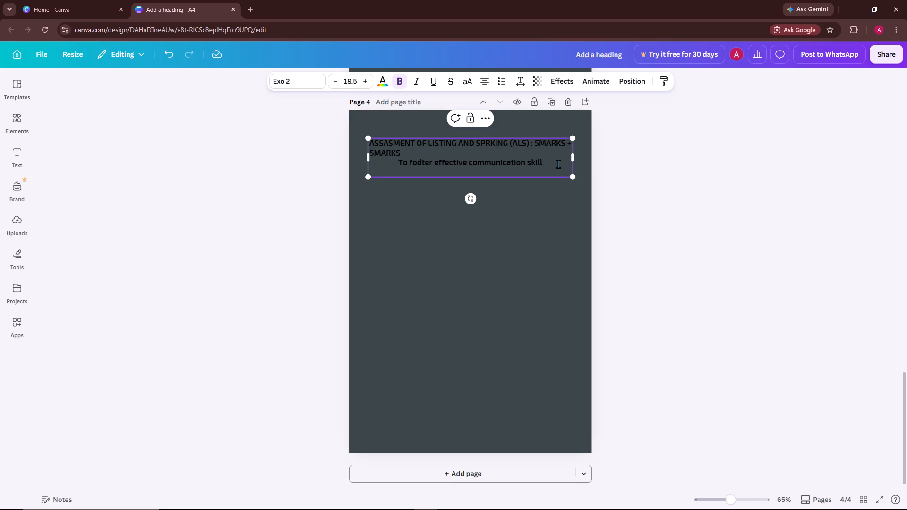
pyautogui.press('s')
pyautogui.write(',')
pyautogui.press('space')
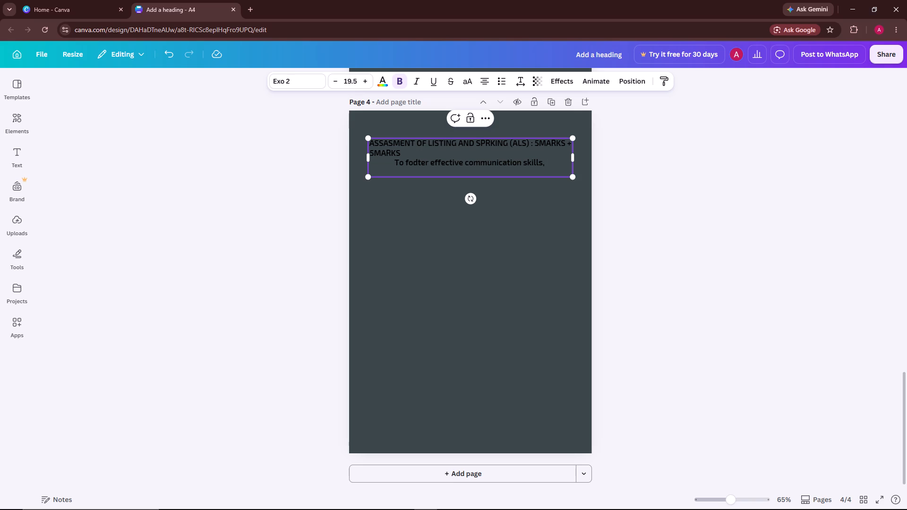
pyautogui.write('the')
pyautogui.press('space')
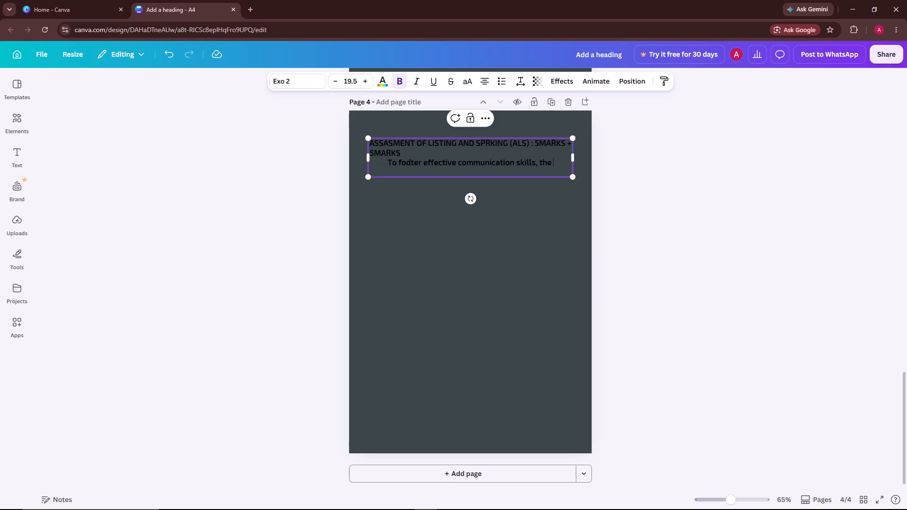
pyautogui.write('assesment')
pyautogui.press('space')
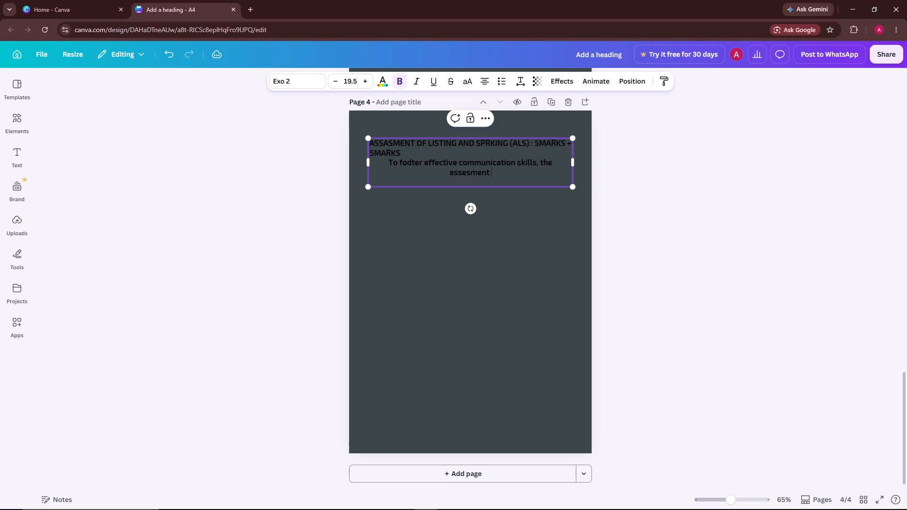
# Continue the sentence on page 4 with "of listing and speaking (ALS)".
pyautogui.write('of')
pyautogui.press('space')
pyautogui.write('li')
pyautogui.write('st')
pyautogui.write('ing')
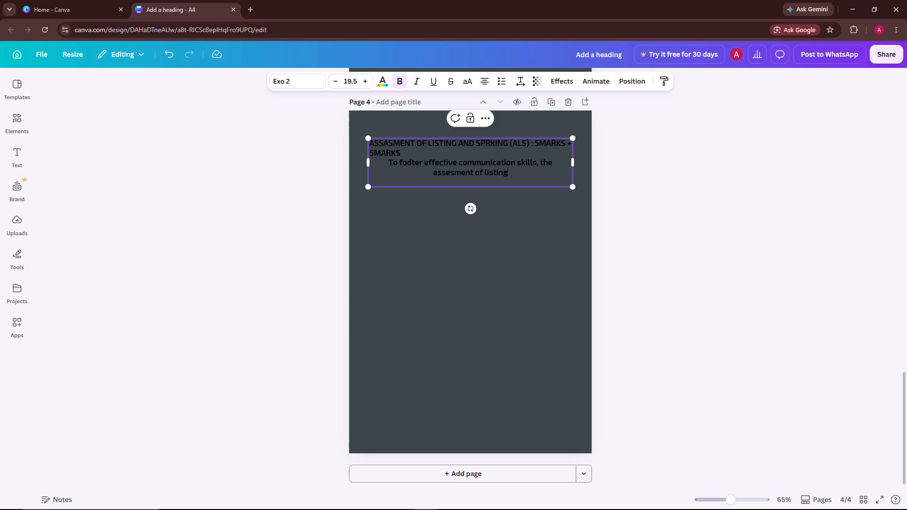
pyautogui.press('space')
pyautogui.write('and')
pyautogui.press('space')
pyautogui.write('speaki')
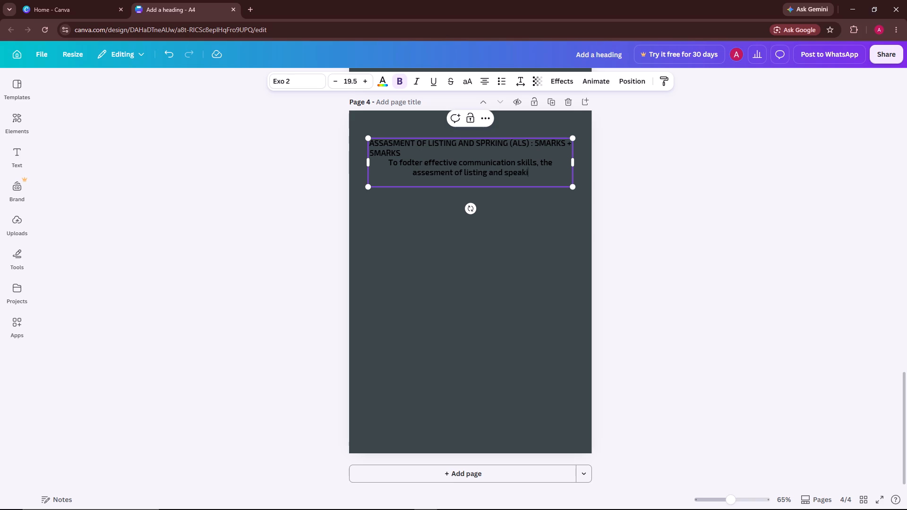
pyautogui.write('ng')
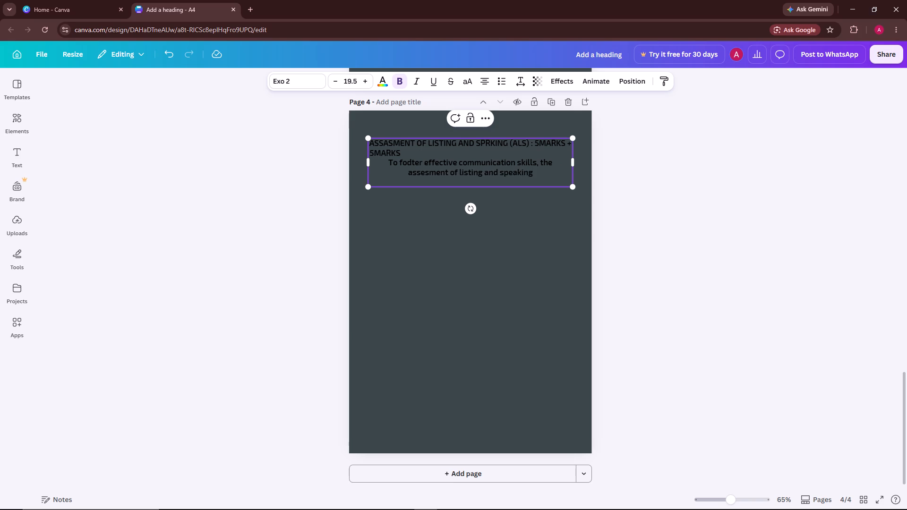
pyautogui.press('space')
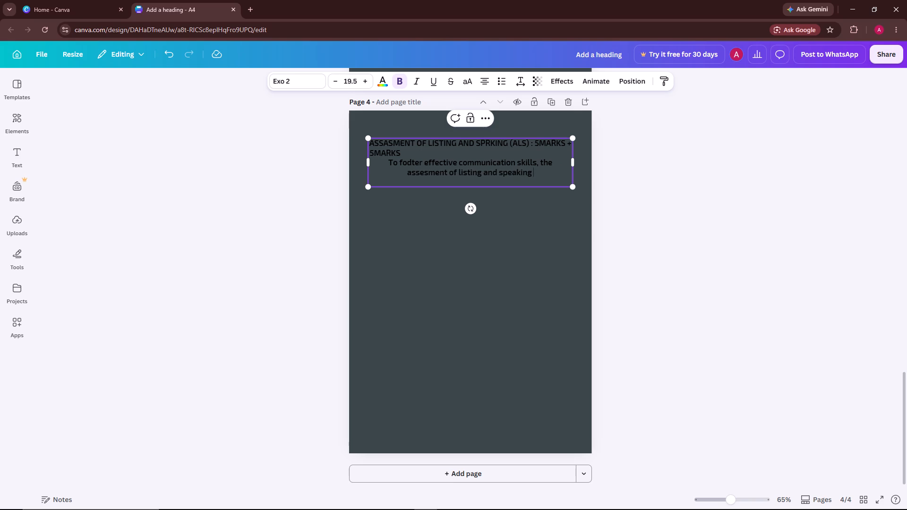
pyautogui.hotkey('shift', '(')
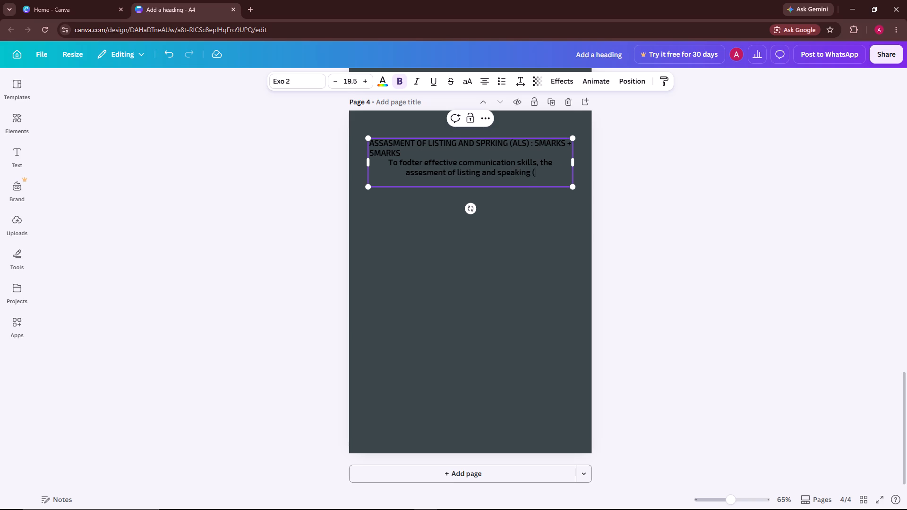
pyautogui.write('ALS')
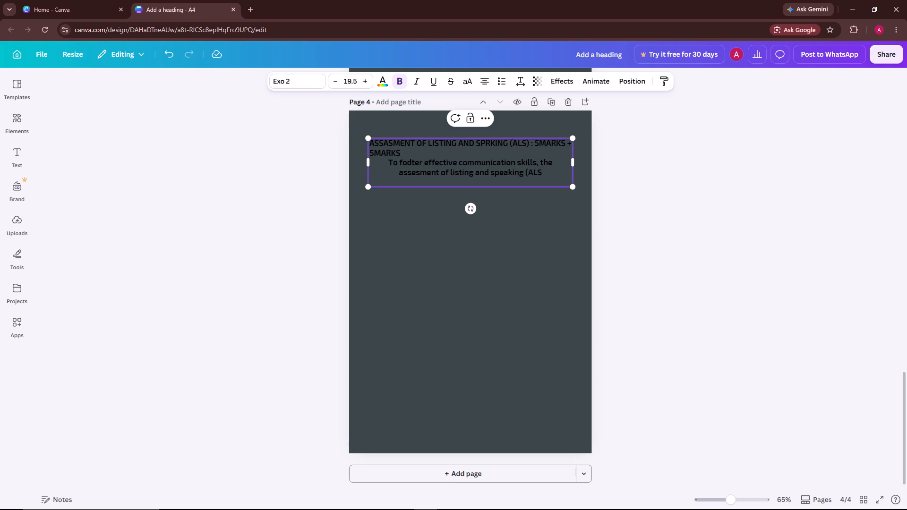
pyautogui.hotkey('shift', ')')
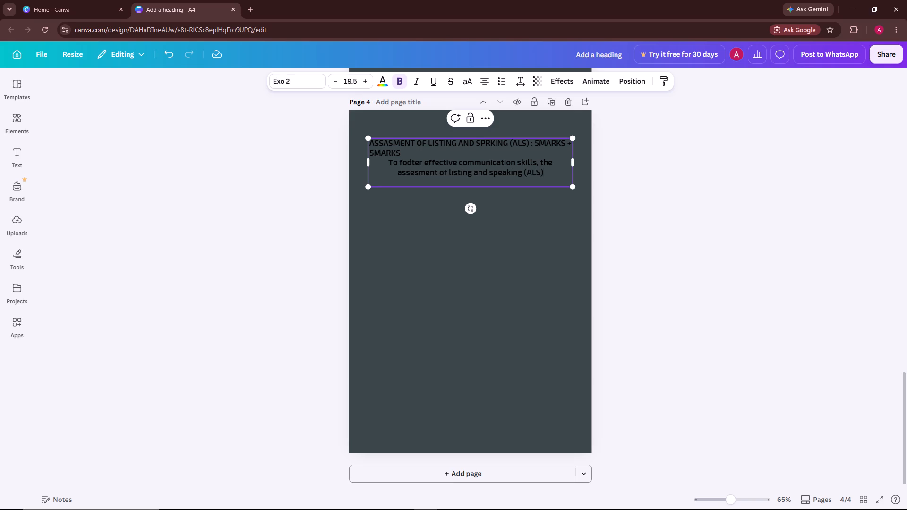
# Continue the introductory sentence on page 4 after "(ALS)" with "is an integral part".
pyautogui.press('space')
pyautogui.write('a')
pyautogui.press('s')
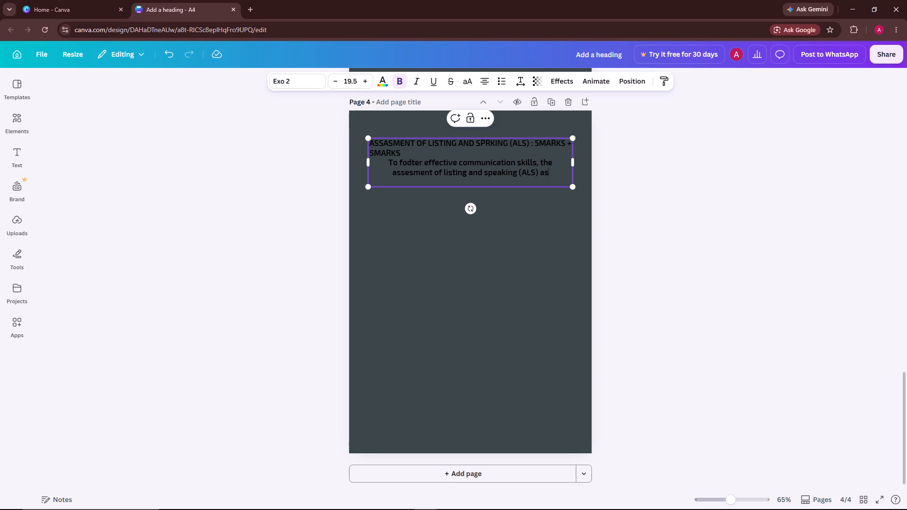
pyautogui.press('BackSpace')
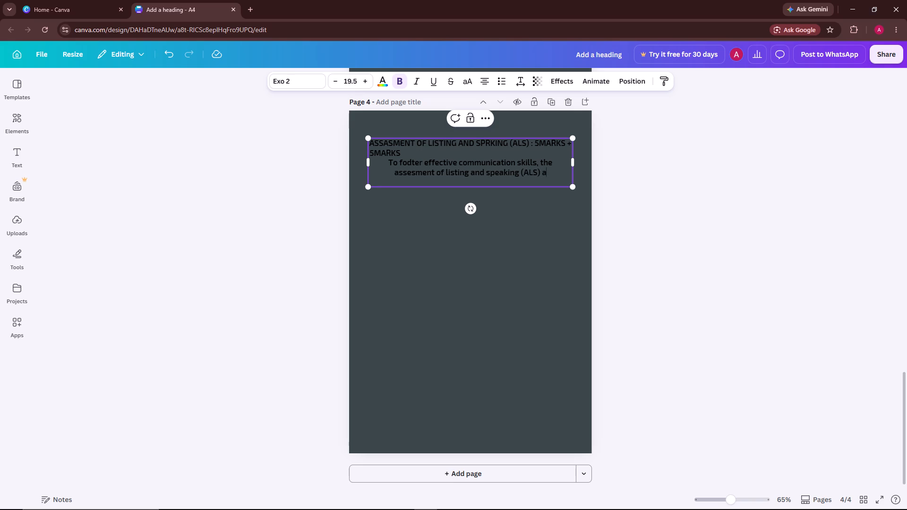
pyautogui.press('BackSpace')
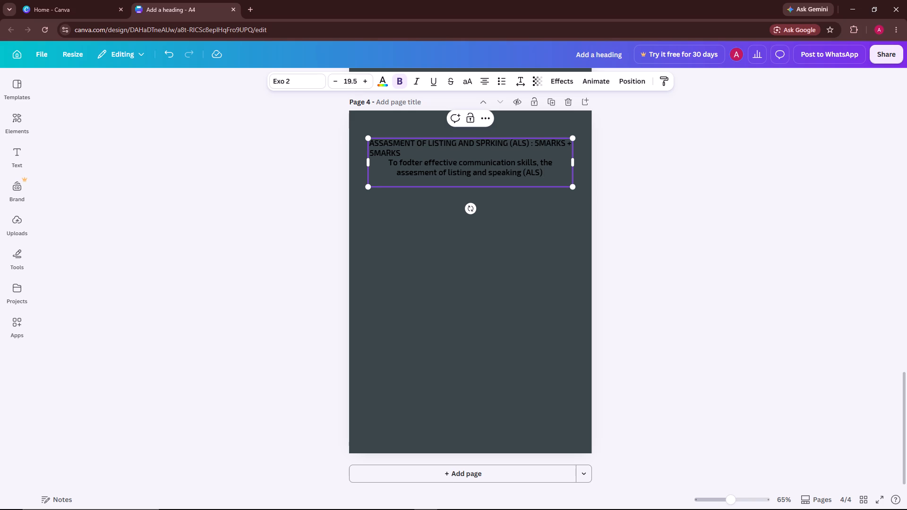
pyautogui.write('is')
pyautogui.press('space')
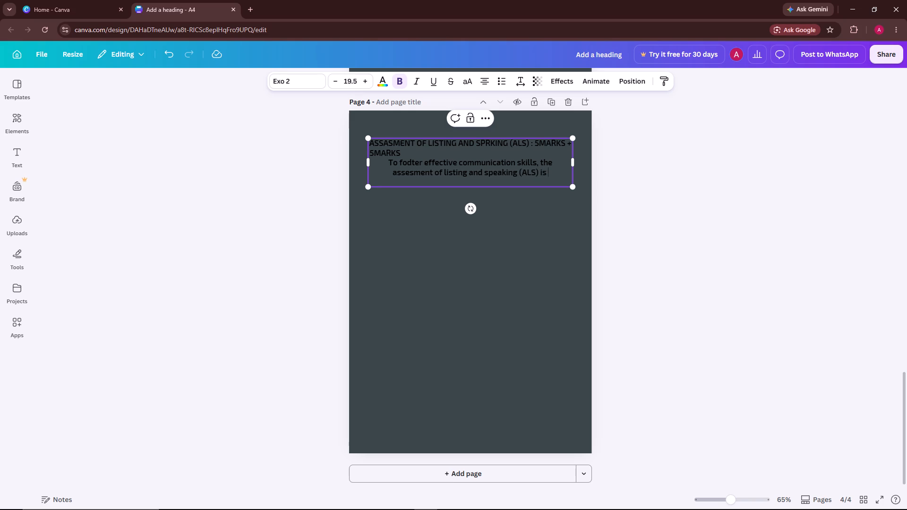
pyautogui.write('an')
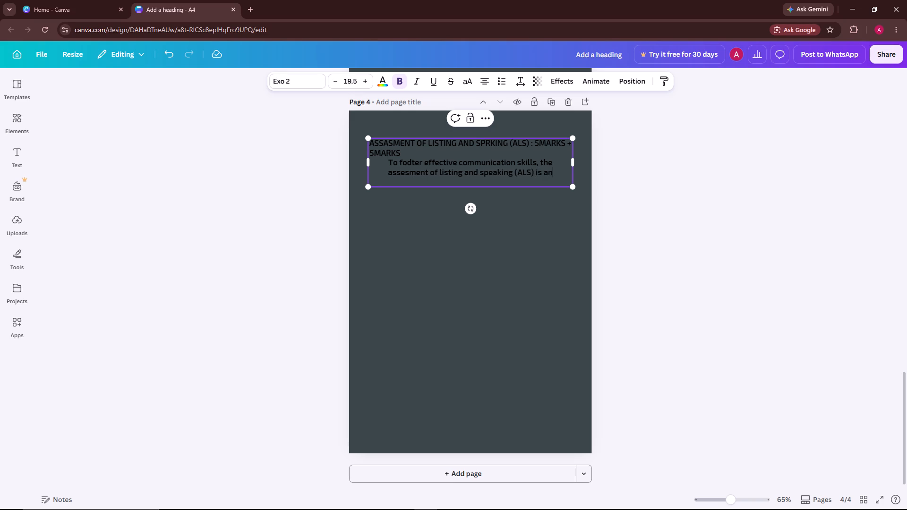
pyautogui.press('space')
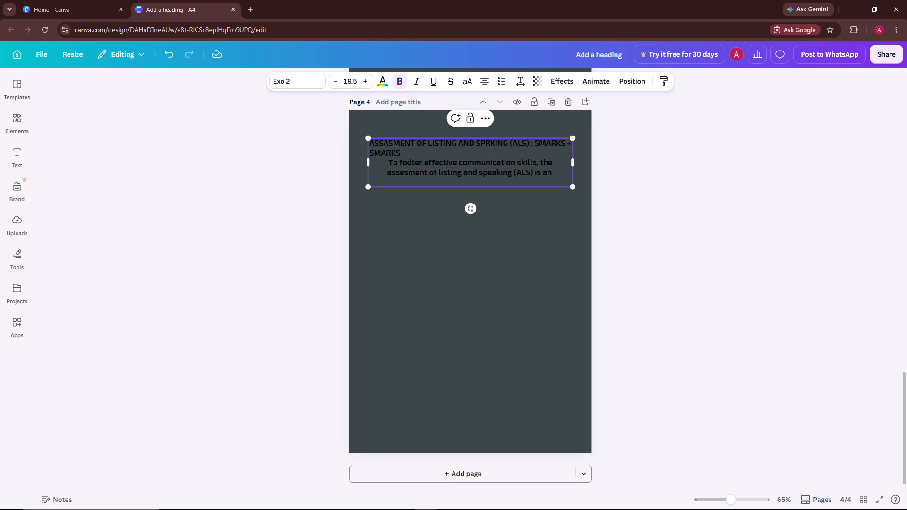
pyautogui.write('in')
pyautogui.write('te')
pyautogui.write('gral')
pyautogui.press('space')
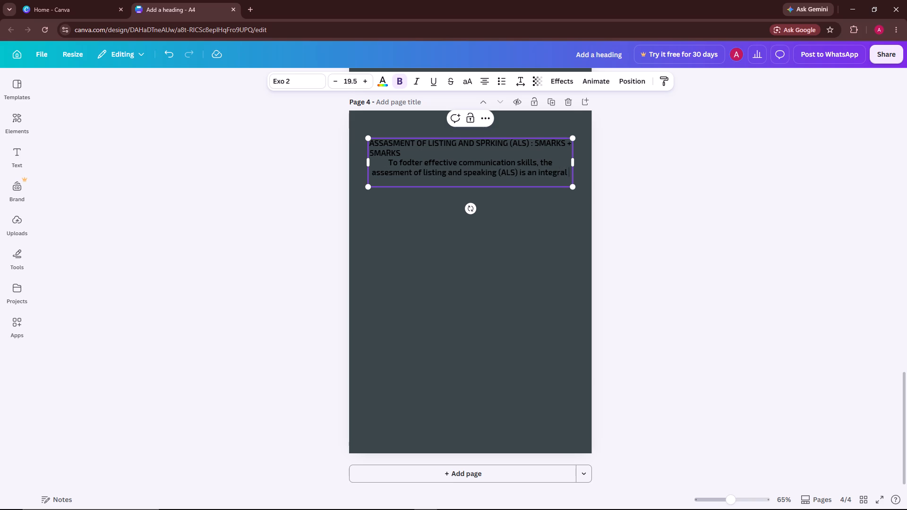
pyautogui.write('part')
pyautogui.press('space')
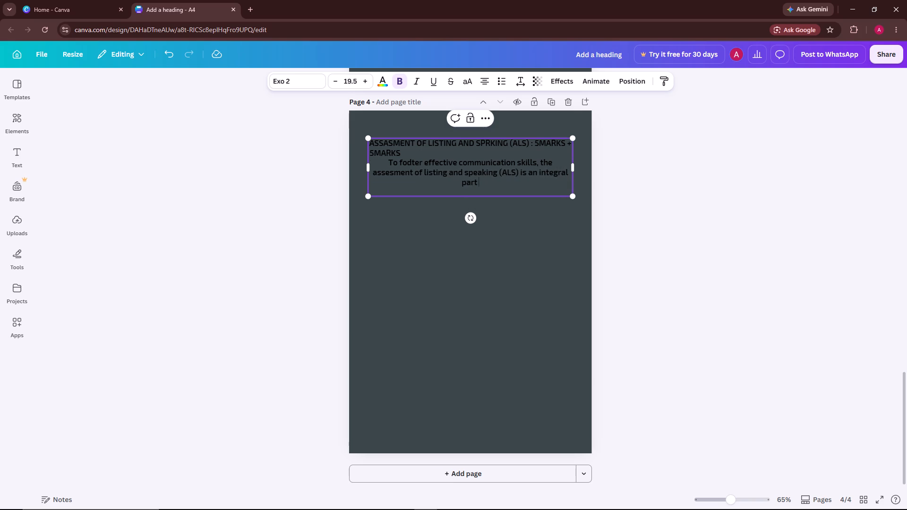
# Finish the first introductory sentence on page 4 with "of language learning.".
pyautogui.write('p')
pyautogui.press('BackSpace')
pyautogui.write('of')
pyautogui.press('space')
pyautogui.write('language')
pyautogui.press('space')
pyautogui.write('lear')
pyautogui.write('ning')
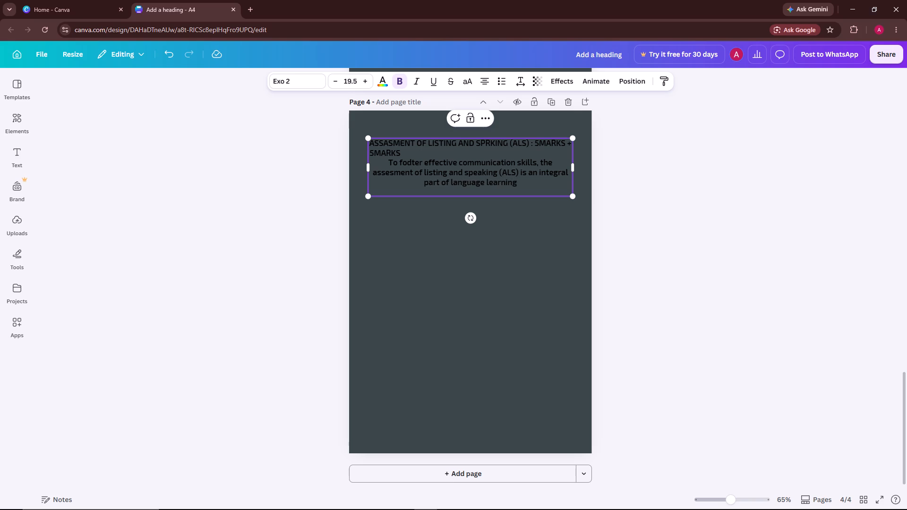
pyautogui.write('.')
pyautogui.press('space')
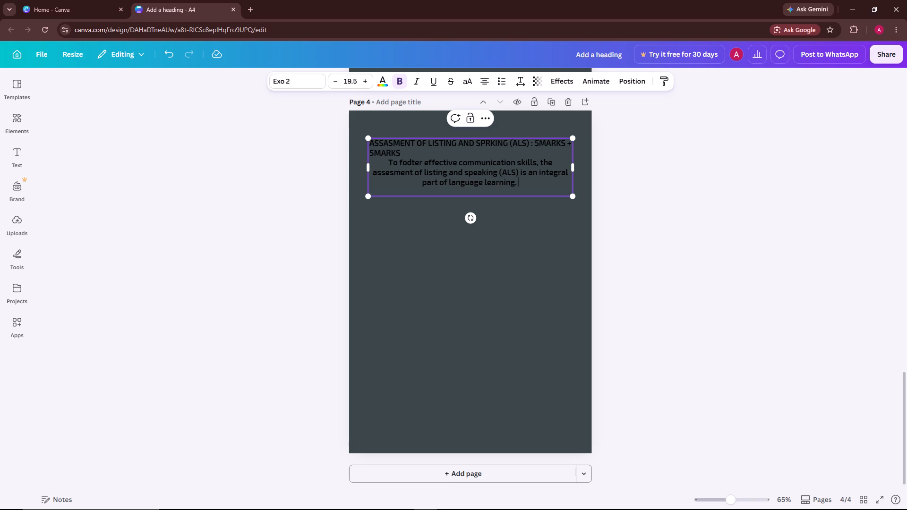
# Begin a second sentence in the page 4 text with "This section outlines".
pyautogui.write('his')
pyautogui.press('space')
pyautogui.write('section')
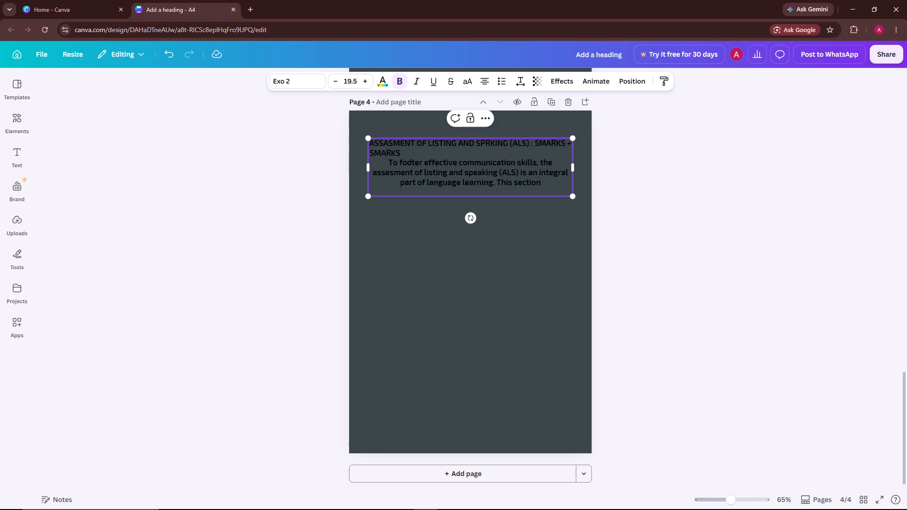
pyautogui.press('space')
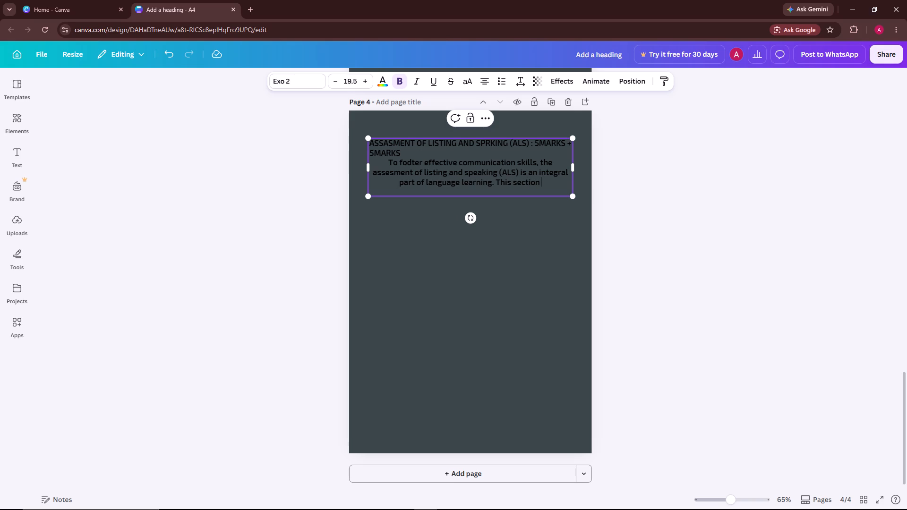
pyautogui.write('outline')
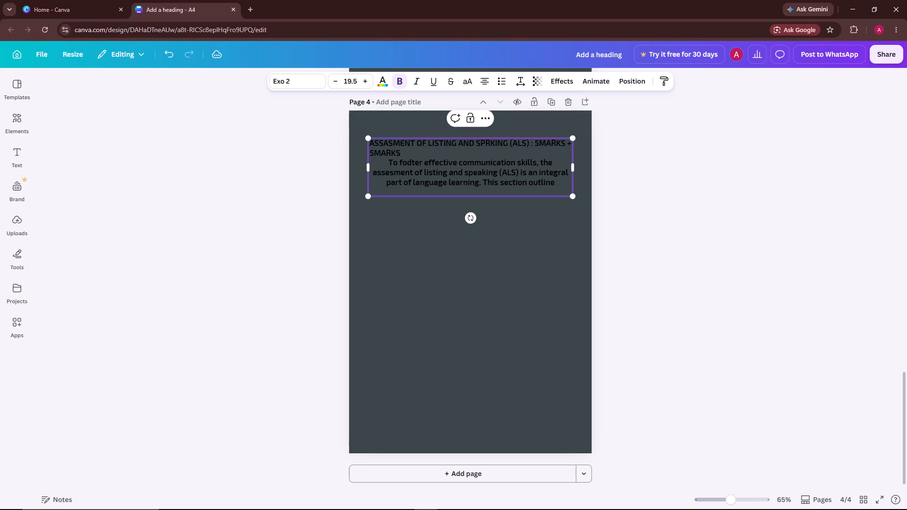
pyautogui.press('s')
pyautogui.press('space')
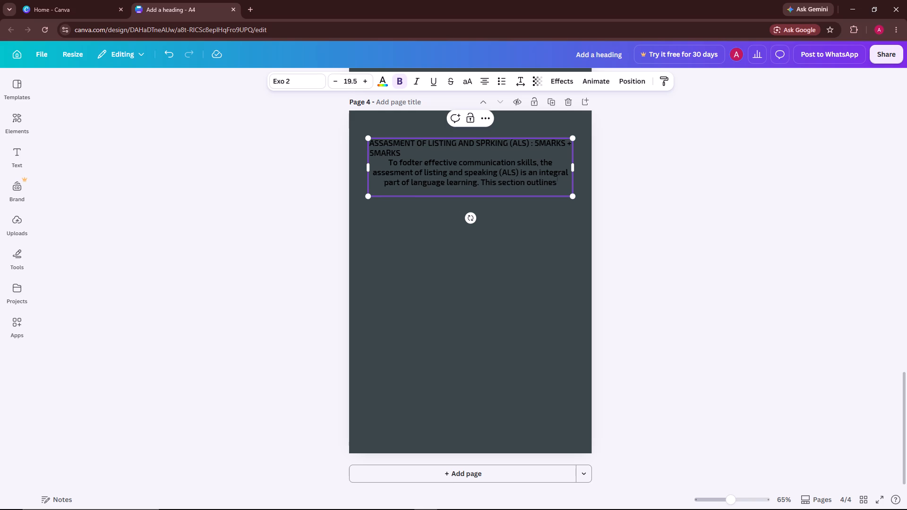
# Continue the second sentence of the page 4 text with "clear guidelines".
pyautogui.write('lh')
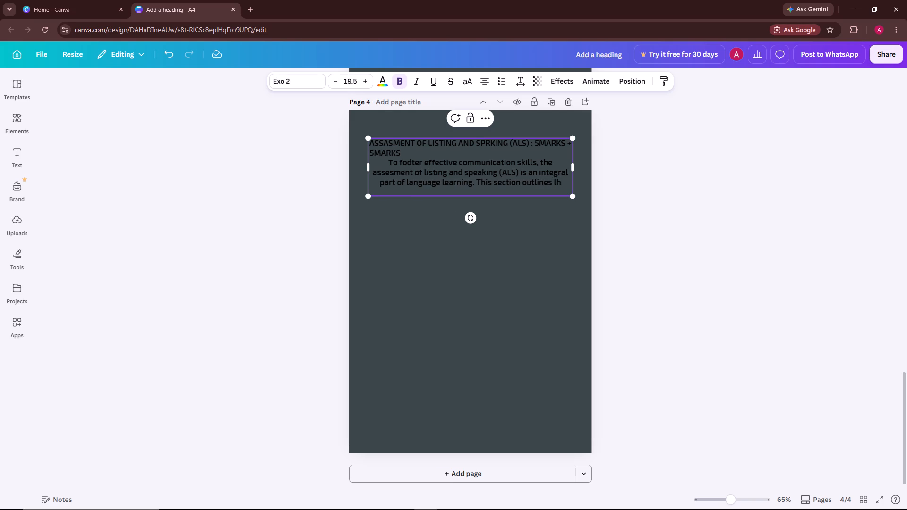
pyautogui.press('BackSpace')
pyautogui.press('BackSpace')
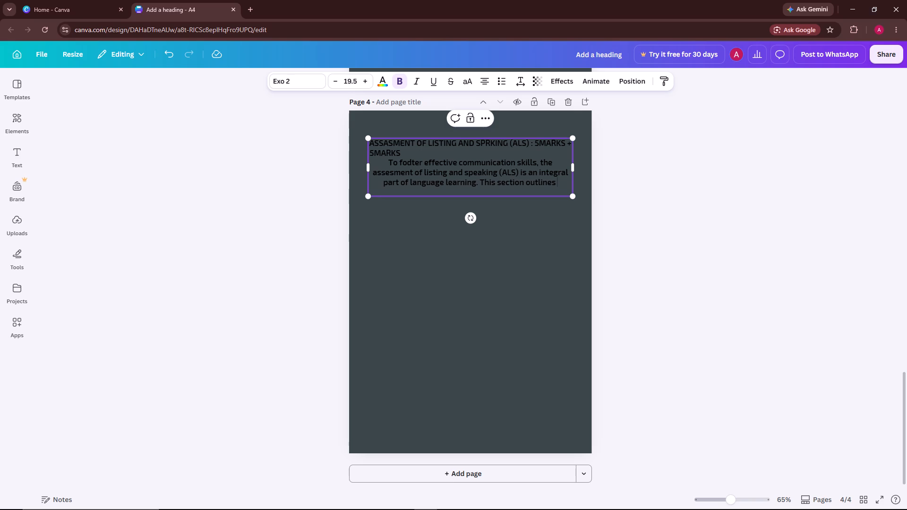
pyautogui.write('clear')
pyautogui.press('space')
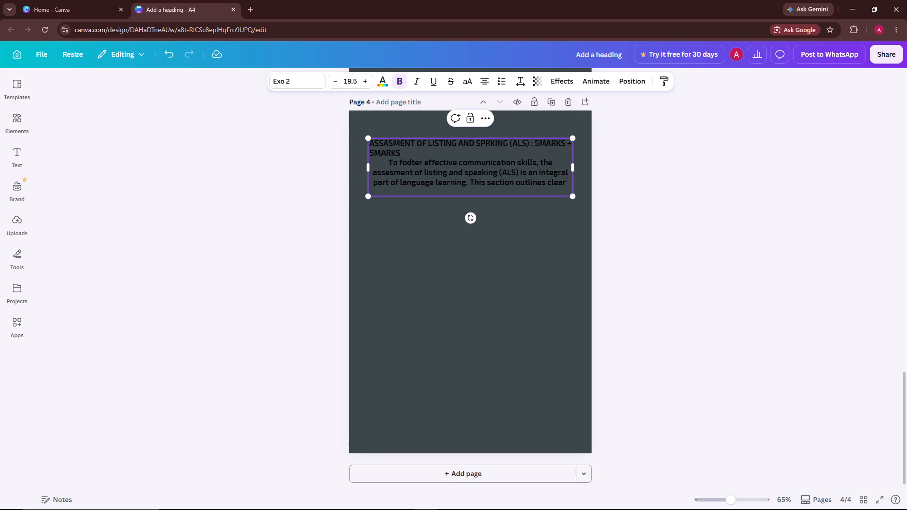
pyautogui.write('gui')
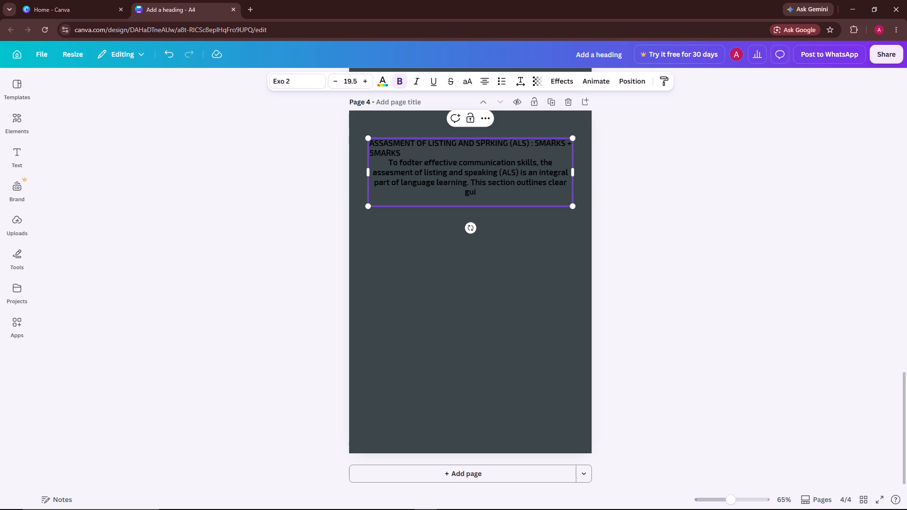
pyautogui.press('d')
pyautogui.write('eline')
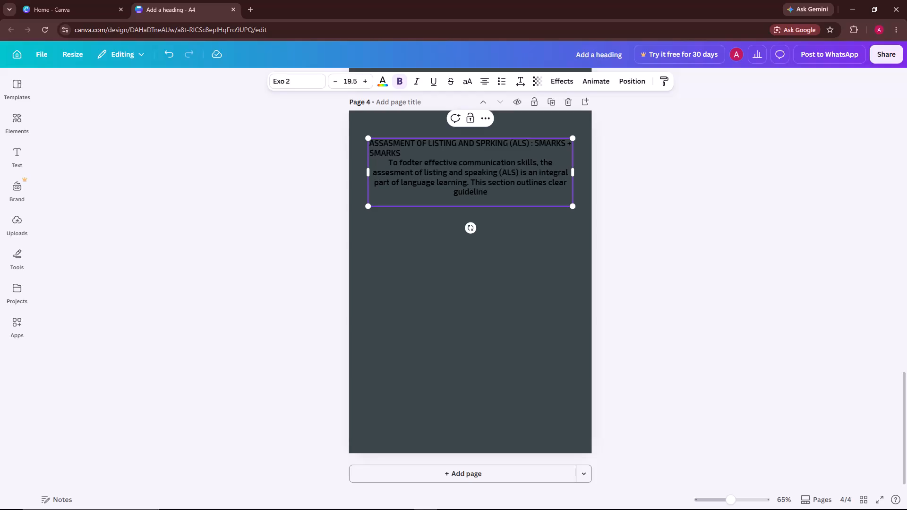
pyautogui.press('space')
pyautogui.press('BackSpace')
pyautogui.write('s')
# Extend the second sentence after "guidelines" with "and practical methods".
pyautogui.press('space')
pyautogui.write('and')
pyautogui.press('space')
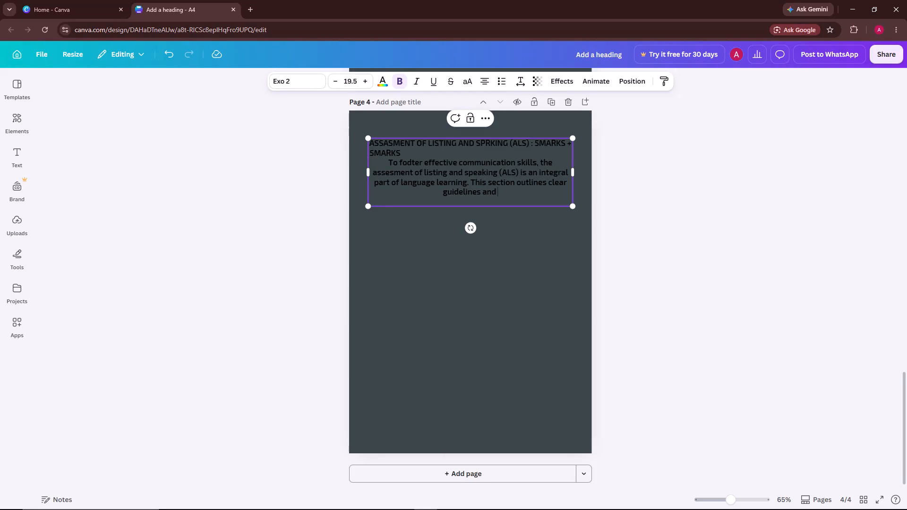
pyautogui.write('practical')
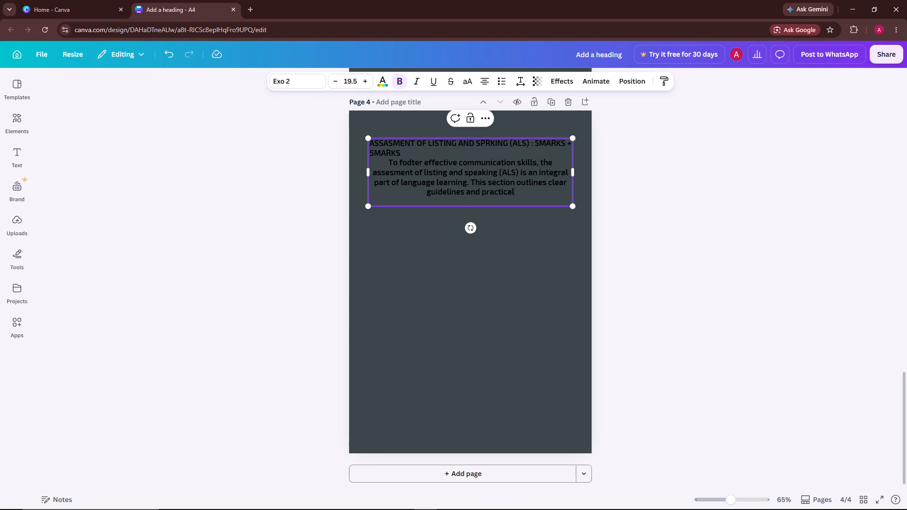
pyautogui.press('space')
pyautogui.write('methods')
pyautogui.press('space')
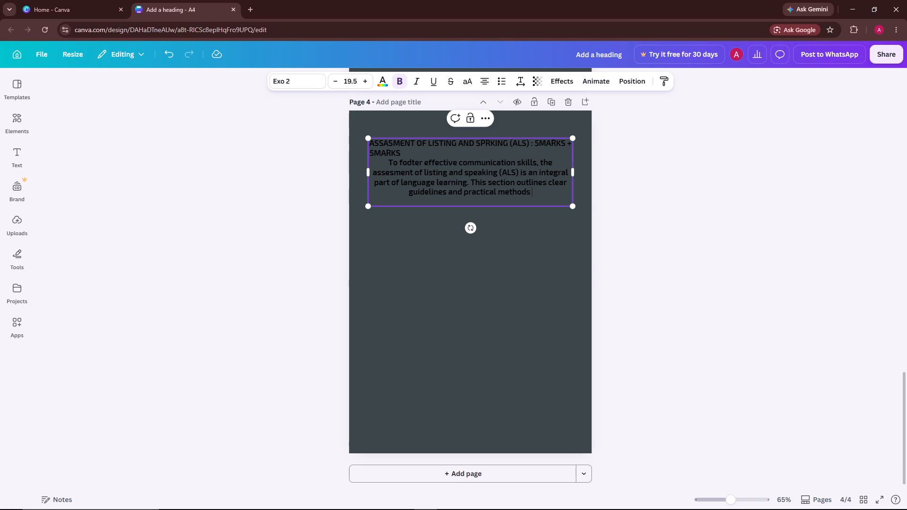
# Continue the second sentence of the page 4 text with "for teachers to".
pyautogui.write('for')
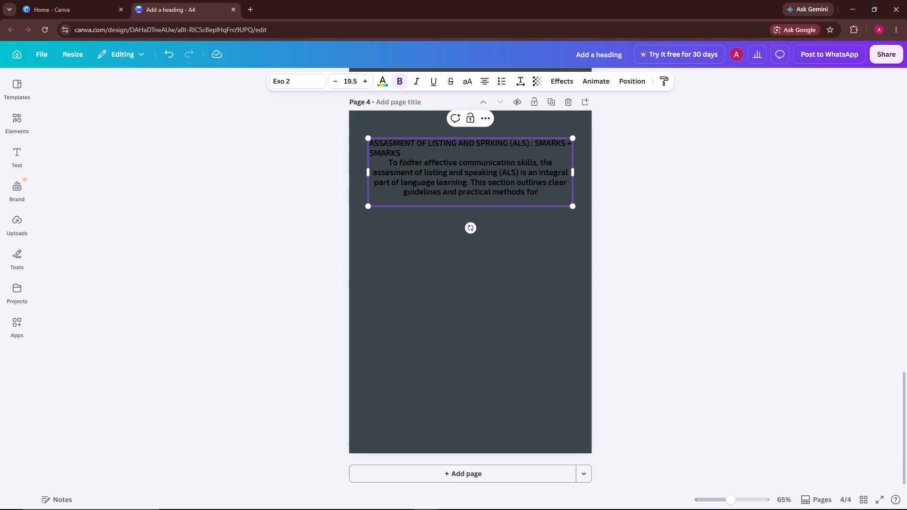
pyautogui.press('space')
pyautogui.write('teachers')
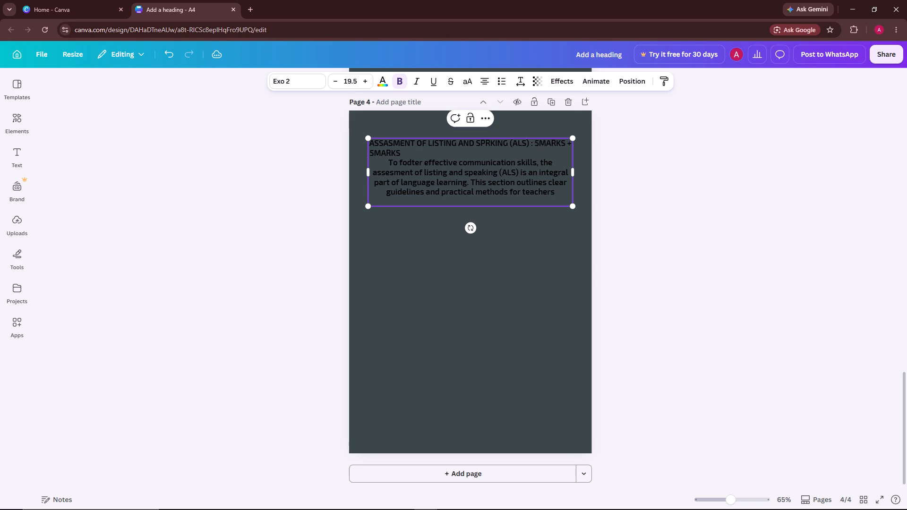
pyautogui.press('space')
pyautogui.write('to')
pyautogui.press('space')
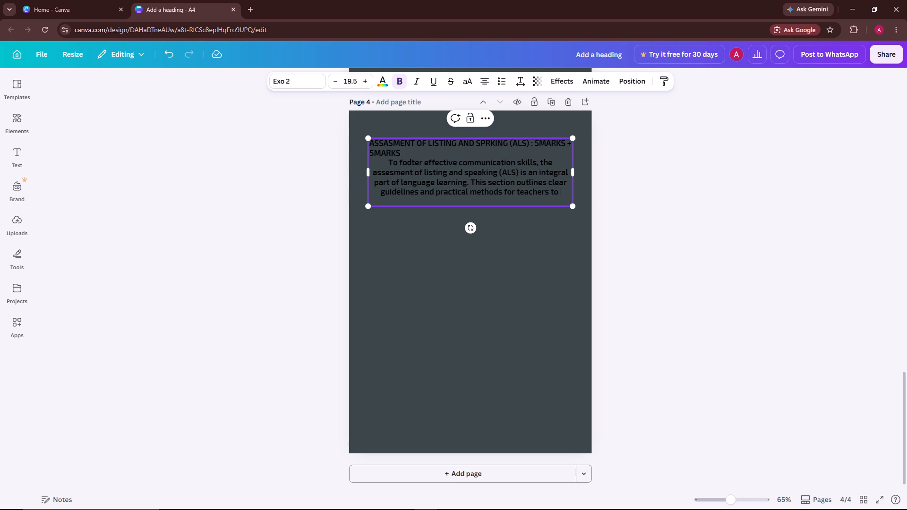
# Continue the second sentence of the page 4 text with "assess and develop students'".
pyautogui.write('ass')
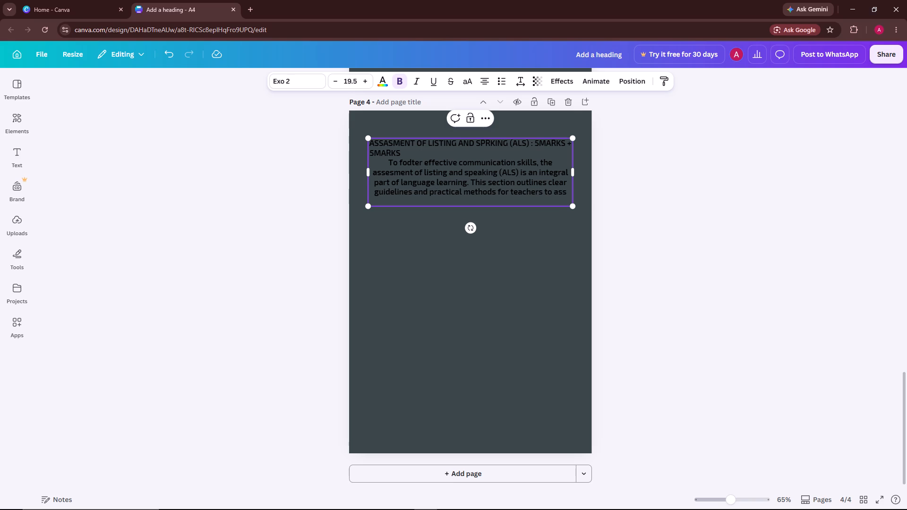
pyautogui.write('ess and')
pyautogui.press('space')
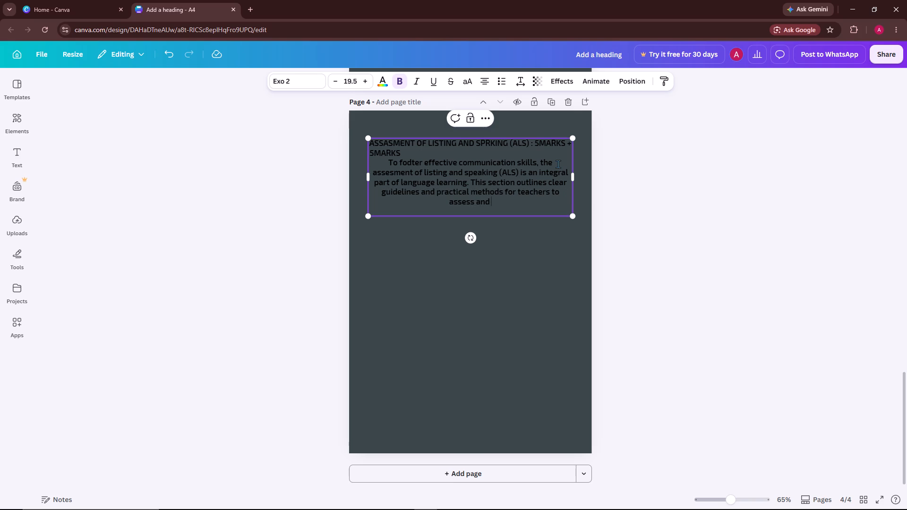
pyautogui.write('deve')
pyautogui.write('lop')
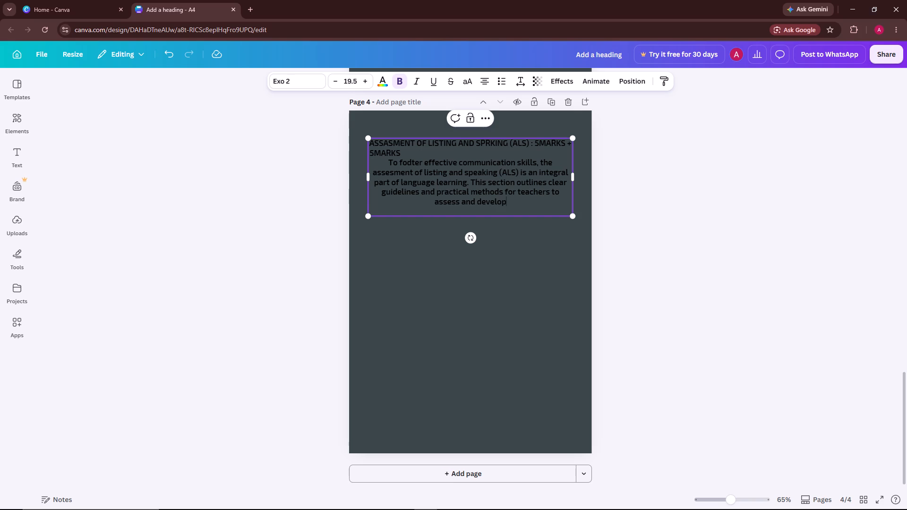
pyautogui.press('space')
pyautogui.write('student')
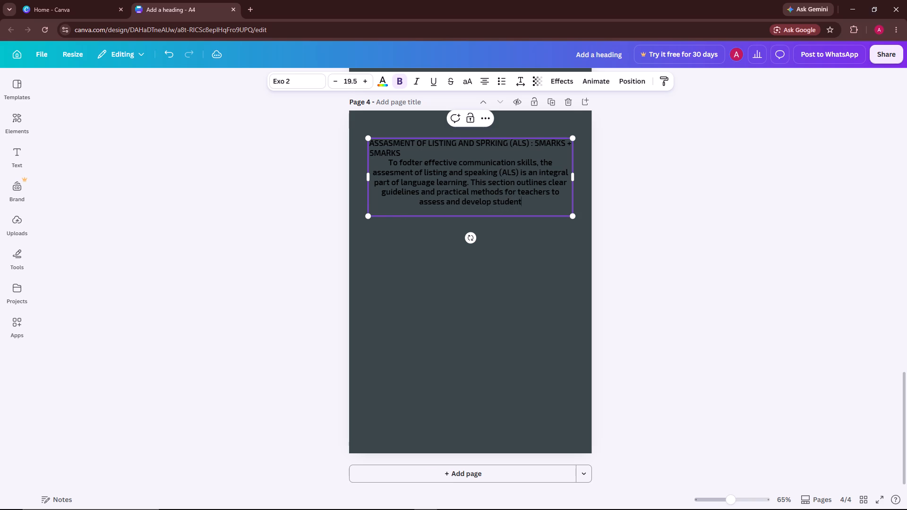
pyautogui.press("'")
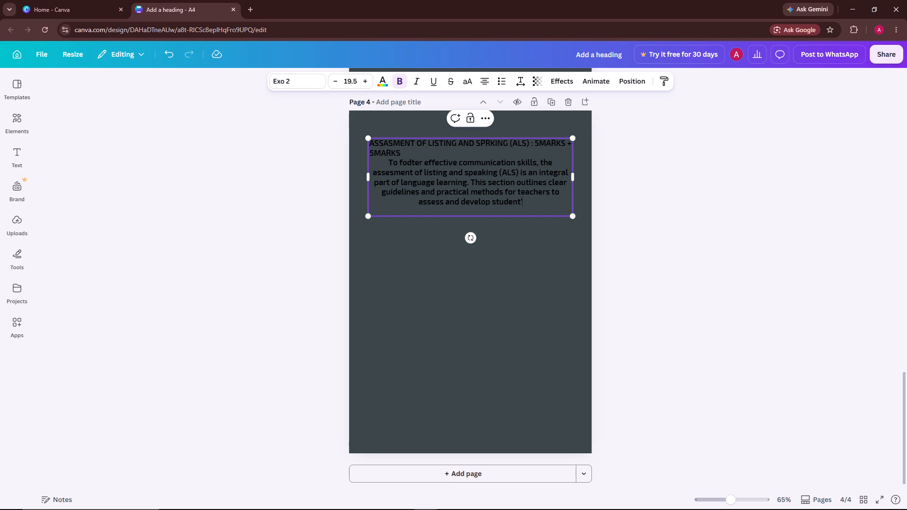
pyautogui.press('BackSpace')
pyautogui.press('s')
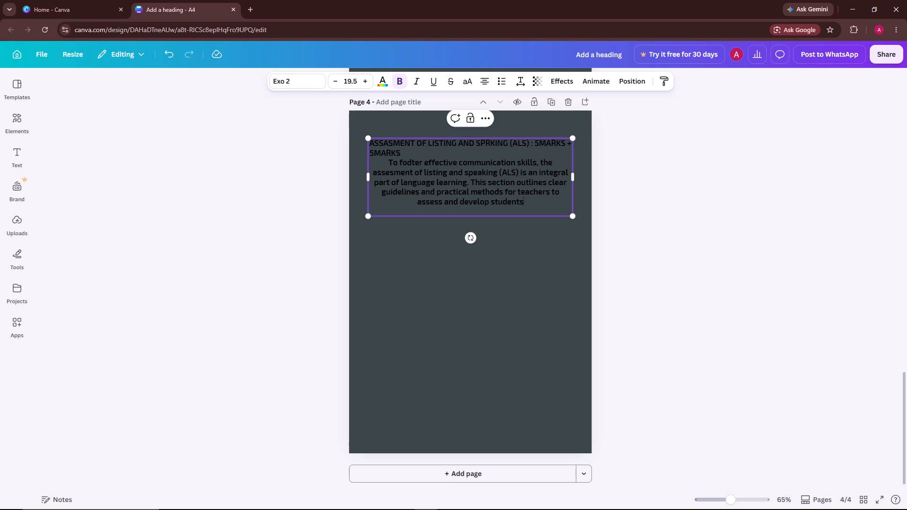
pyautogui.press("'")
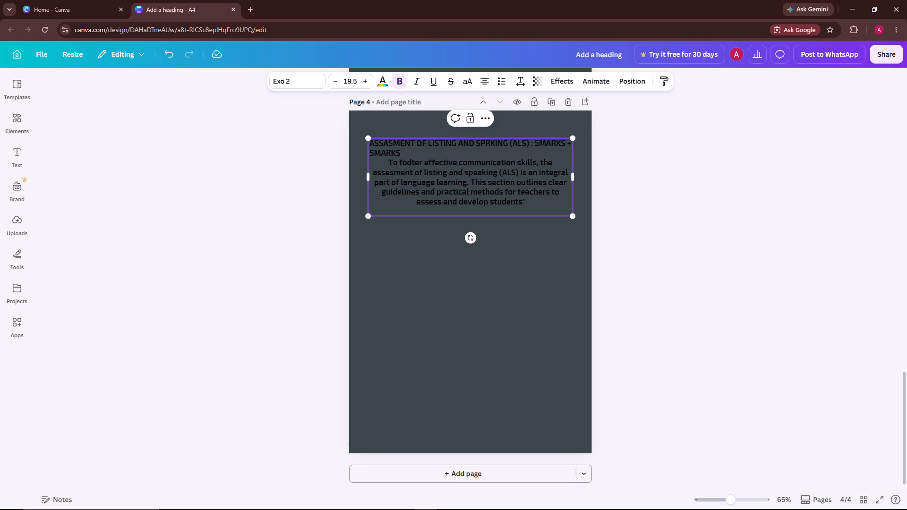
pyautogui.press('space')
# Finish the second sentence of the page 4 paragraph with "speaking and listening abilities.".
pyautogui.write('speaking')
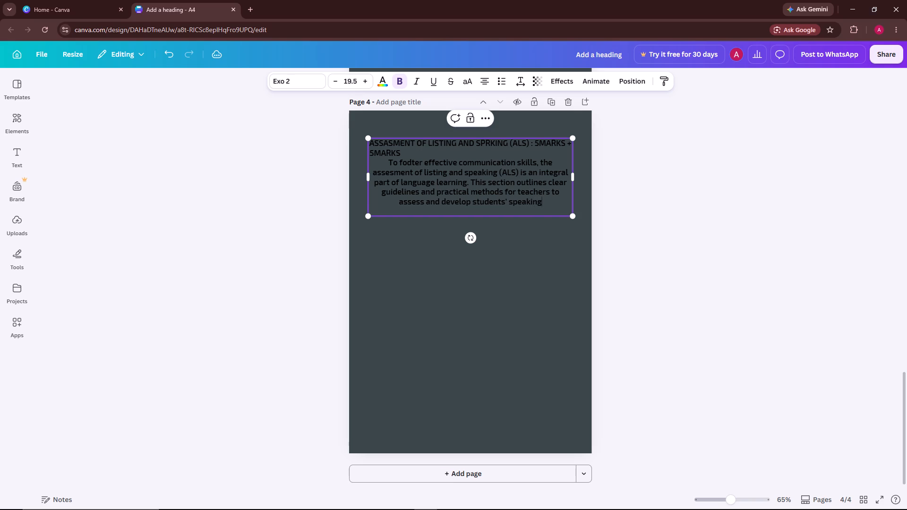
pyautogui.press('space')
pyautogui.write('and')
pyautogui.press('space')
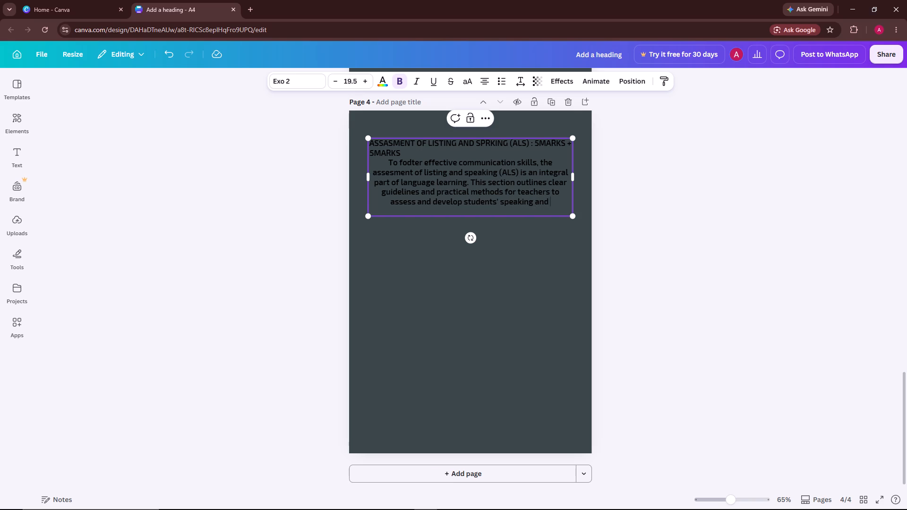
pyautogui.write('list')
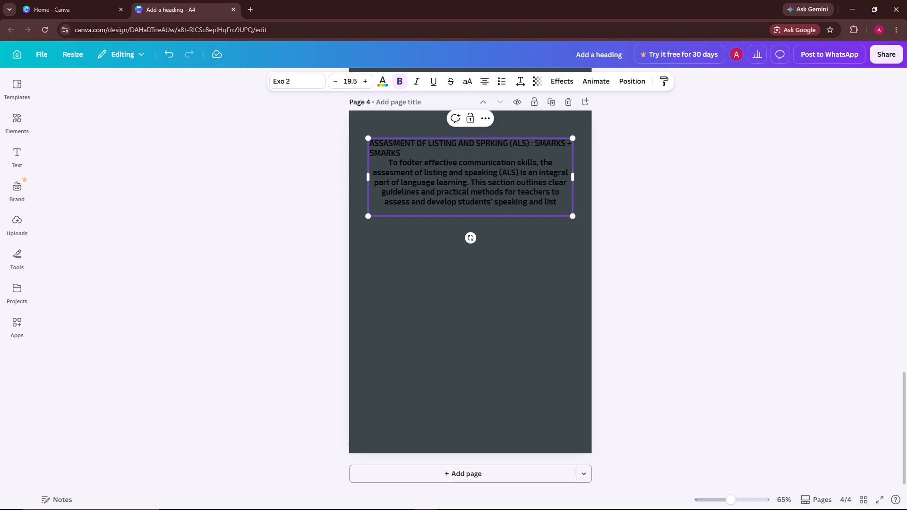
pyautogui.press('e')
pyautogui.write('ning')
pyautogui.press('space')
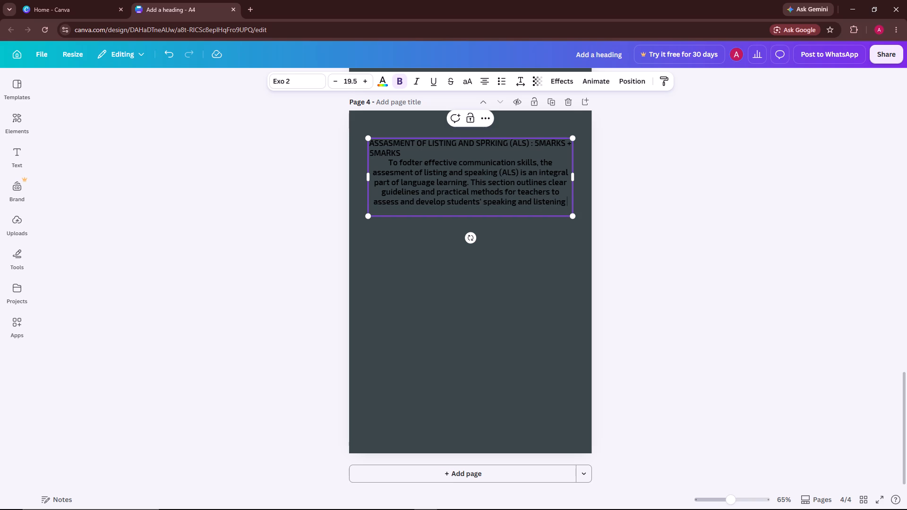
pyautogui.write('abili')
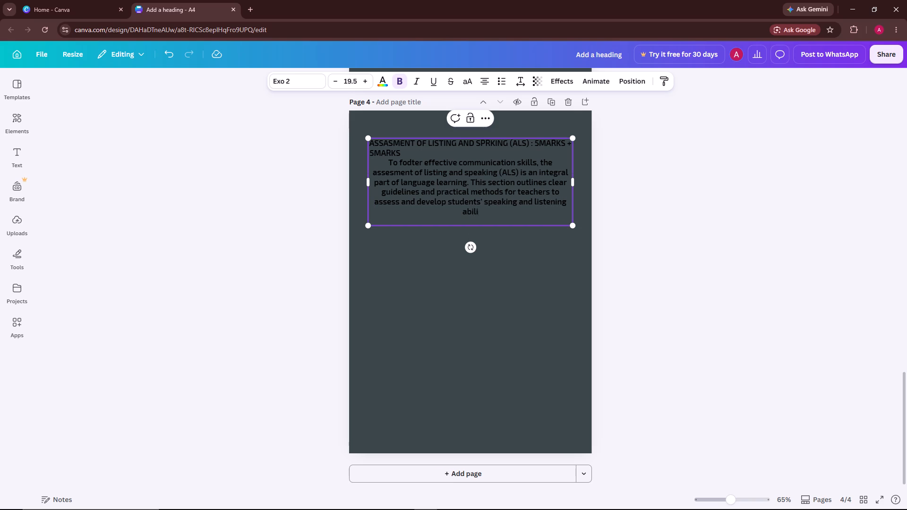
pyautogui.write('ties')
pyautogui.press('.')
# Pad the paragraph's last line with trailing spaces to shift "abilities." to the left edge of the centred text.
pyautogui.press('space')
pyautogui.press('space')
pyautogui.press('space')
pyautogui.press('space')
pyautogui.press('space')
pyautogui.press('space')
pyautogui.press('space')
pyautogui.press('space')
pyautogui.press('space')
pyautogui.press('space')
pyautogui.press('space')
pyautogui.press('space')
pyautogui.press('space')
pyautogui.press('space')
pyautogui.press('space')
pyautogui.press('space')
pyautogui.press('space')
pyautogui.press('space')
pyautogui.press('space')
pyautogui.press('space')
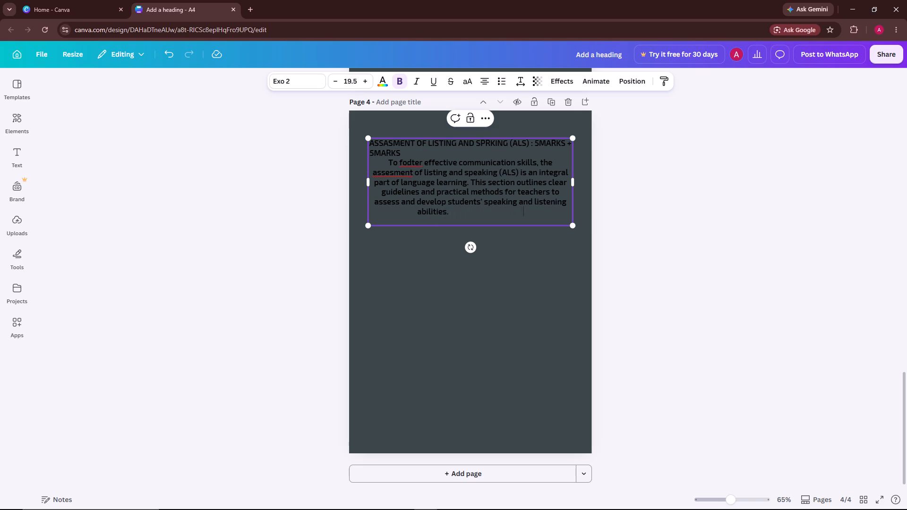
pyautogui.press('space')
pyautogui.press('space')
pyautogui.press('space')
pyautogui.press('space')
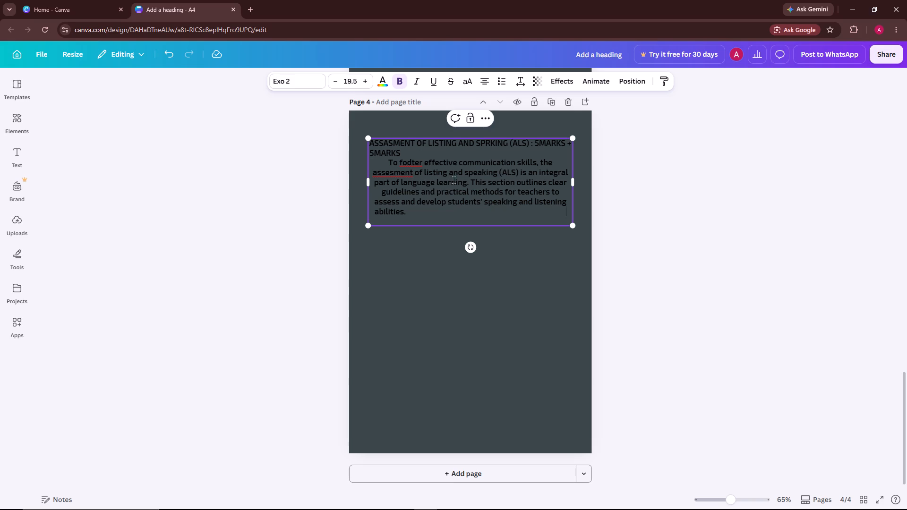
# Correct the two misspelled words in the page 4 paragraph to "assessment" and "foster".
pyautogui.click(391, 173)
pyautogui.press('s')
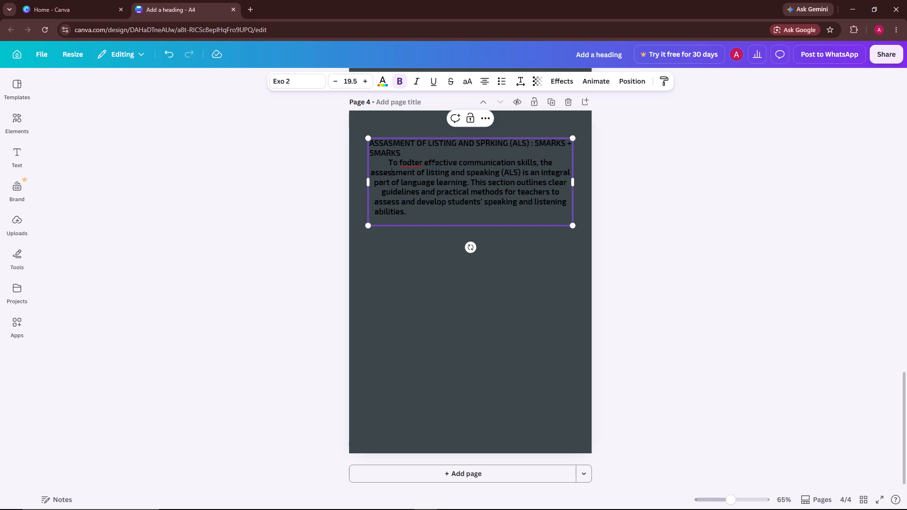
pyautogui.click(410, 163)
pyautogui.press('BackSpace')
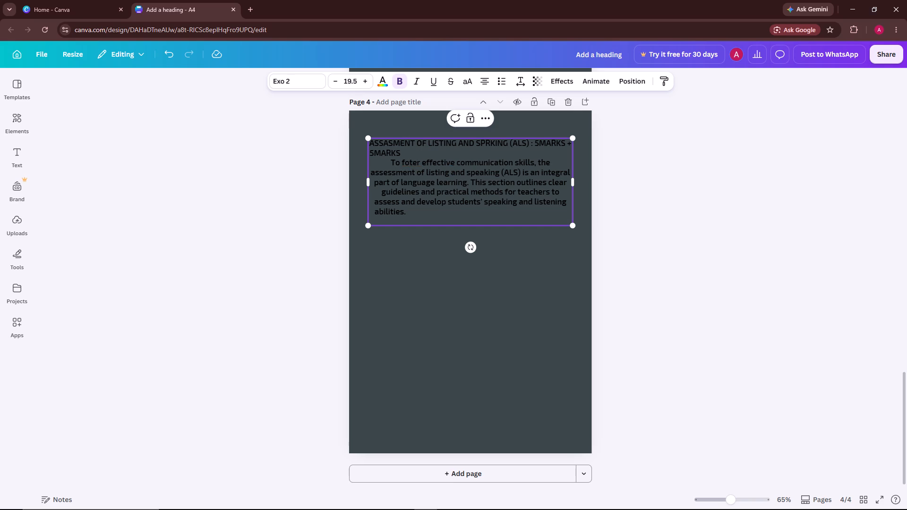
pyautogui.press('s')
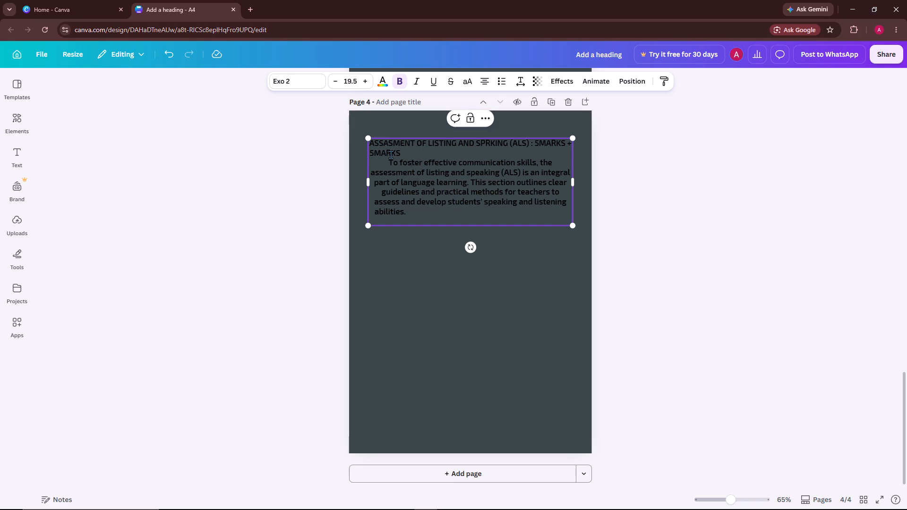
# Correct the first word of the page 4 heading to "ASSESSMENT".
pyautogui.click(390, 143)
pyautogui.press('BackSpace')
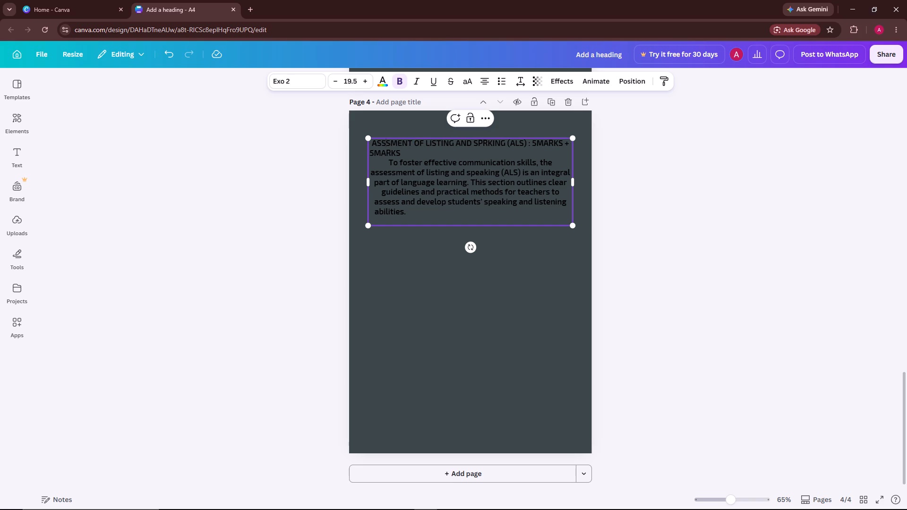
pyautogui.press('e')
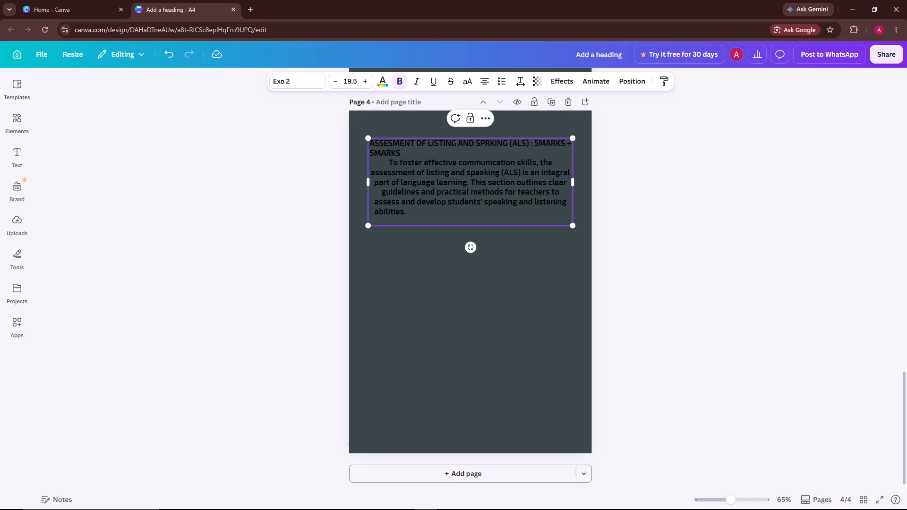
pyautogui.press('s')
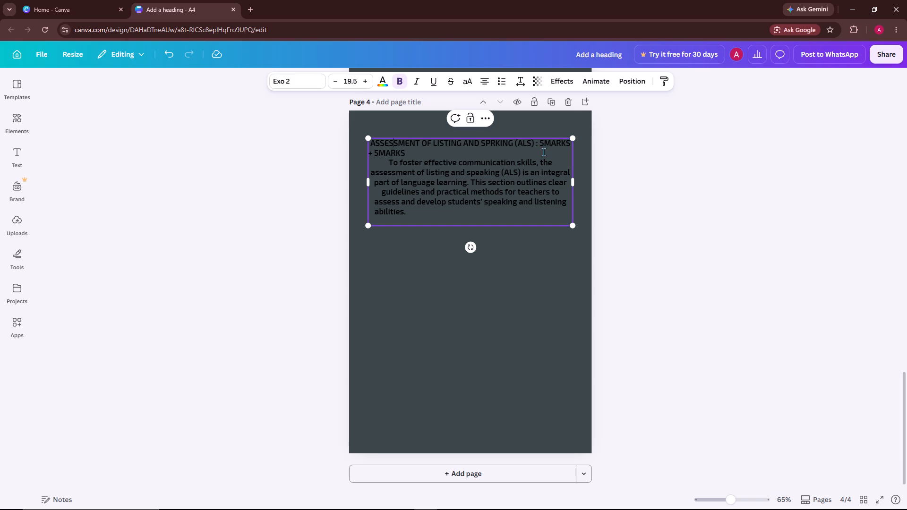
# Change the word "LISTING" in the page 4 heading to "LISTENING".
pyautogui.click(450, 140)
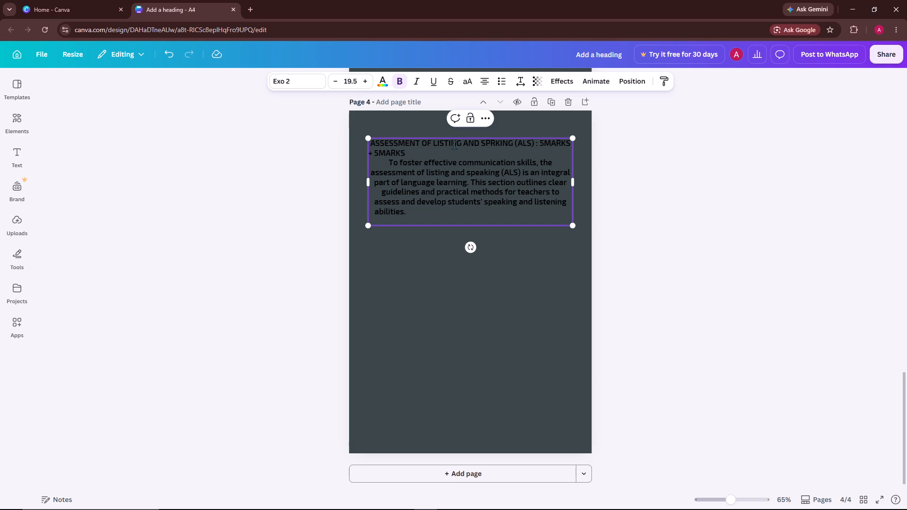
pyautogui.click(450, 142)
pyautogui.click(445, 147)
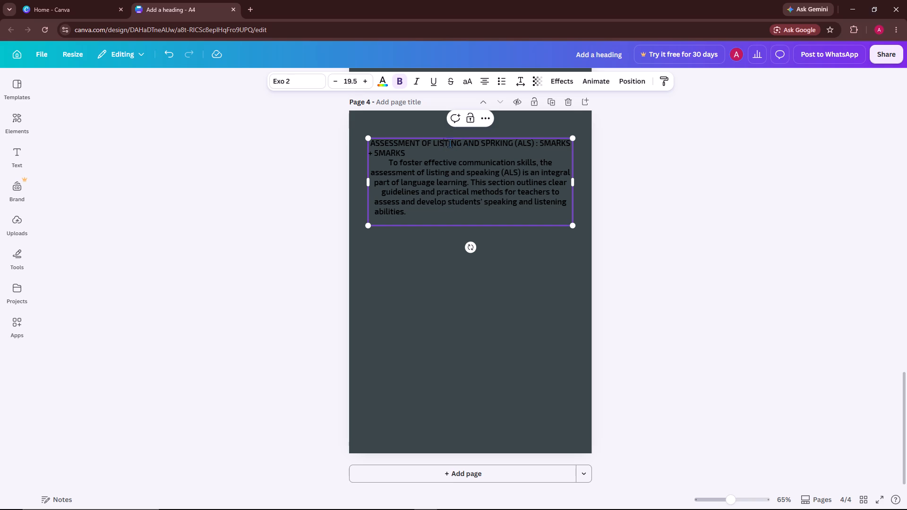
pyautogui.click(447, 144)
pyautogui.press('e')
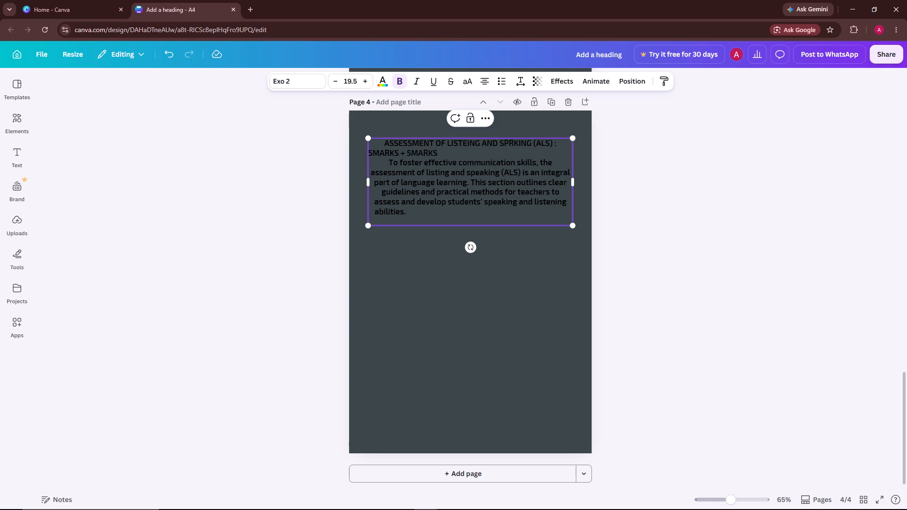
pyautogui.click(470, 144)
pyautogui.press('BackSpace')
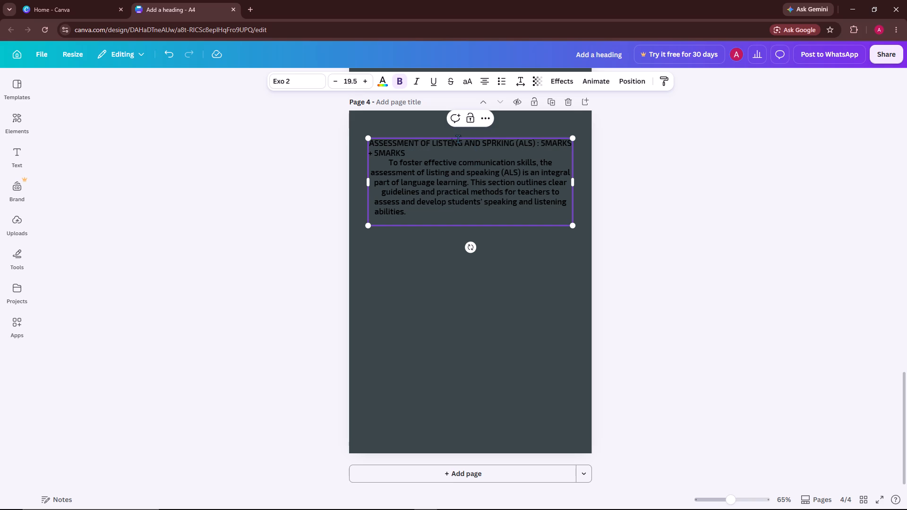
pyautogui.click(458, 139)
pyautogui.write('IN')
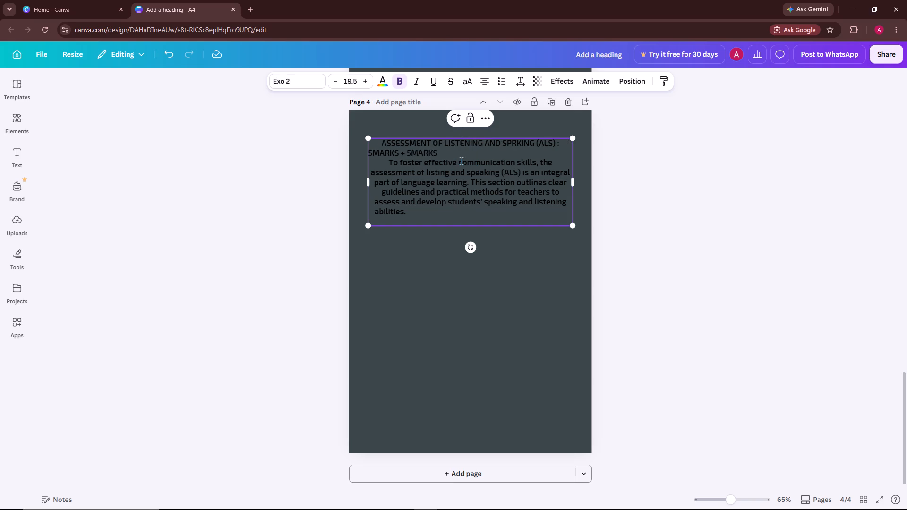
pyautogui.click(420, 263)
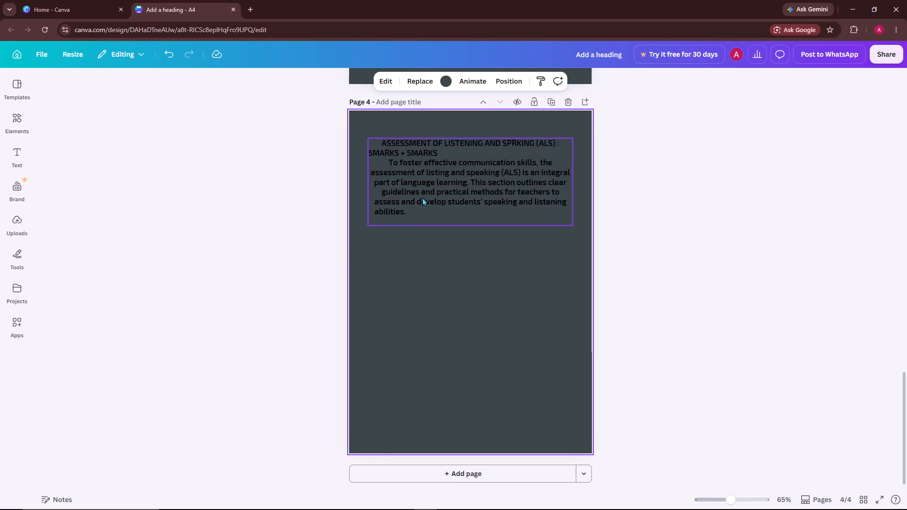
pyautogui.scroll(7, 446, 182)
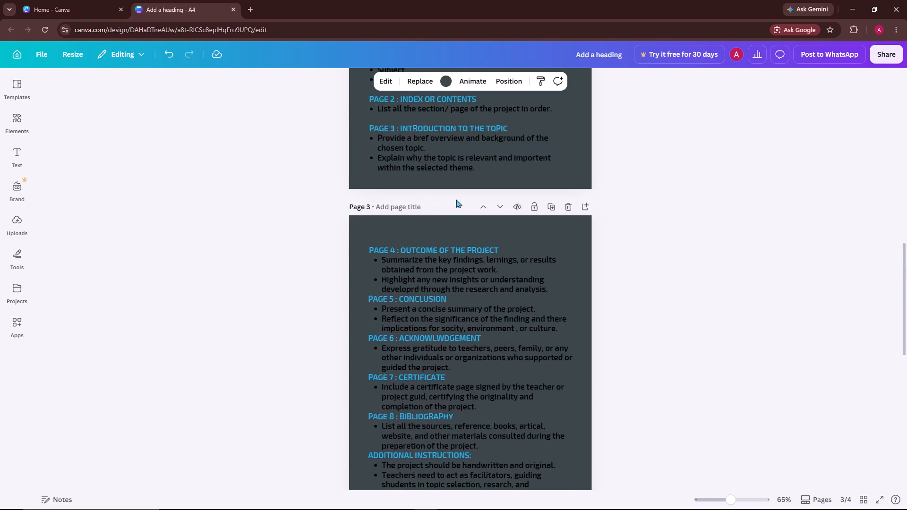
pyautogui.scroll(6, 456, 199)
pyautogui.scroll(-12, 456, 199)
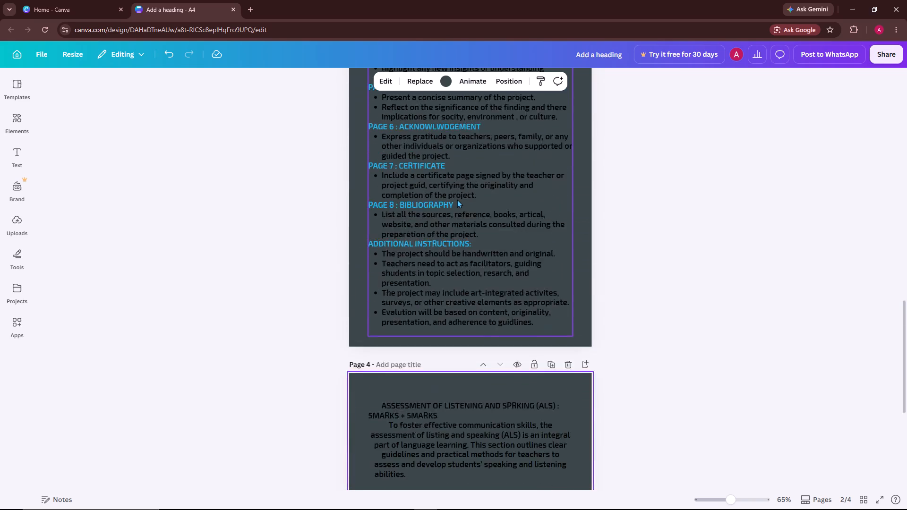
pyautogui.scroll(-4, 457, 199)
# Add a blank line below the introductory paragraph on page 4, ready for a new section.
pyautogui.click(457, 199)
pyautogui.click(457, 214)
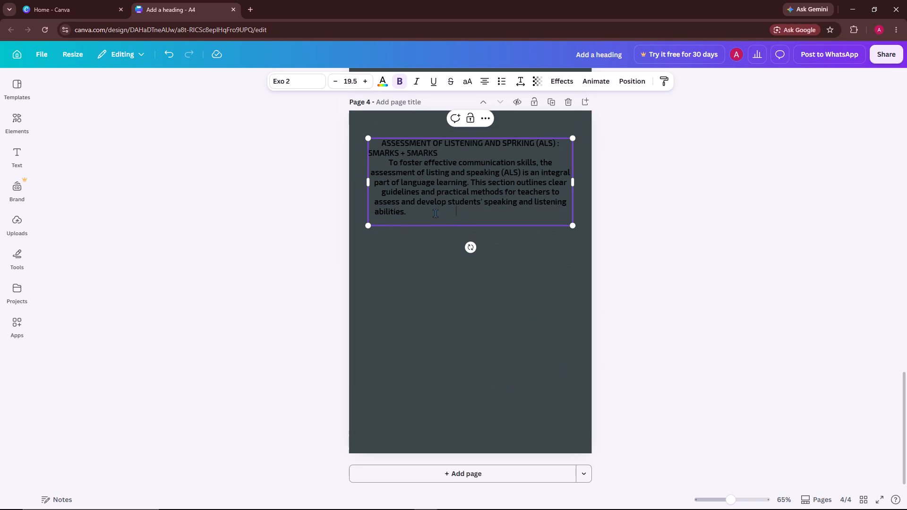
pyautogui.click(435, 213)
pyautogui.press('Return')
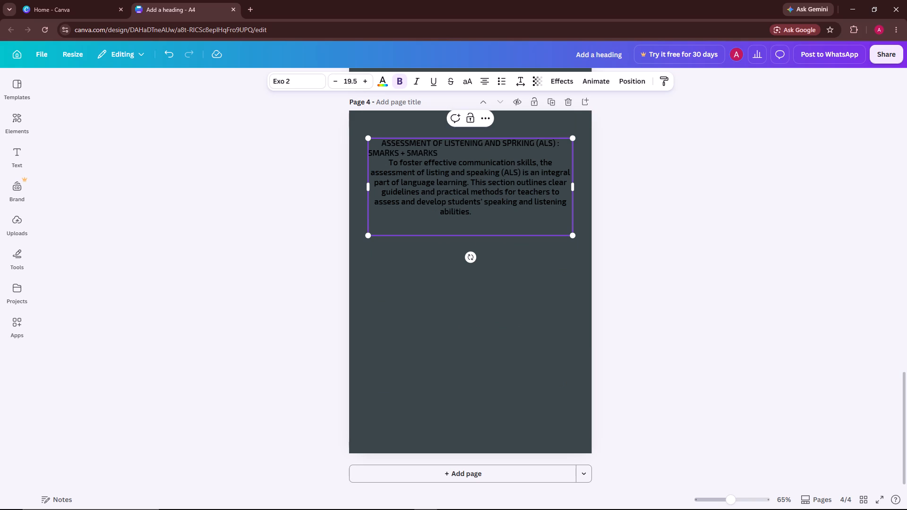
pyautogui.press('s')
pyautogui.press('p')
pyautogui.press('BackSpace')
pyautogui.press('BackSpace')
pyautogui.press('Return')
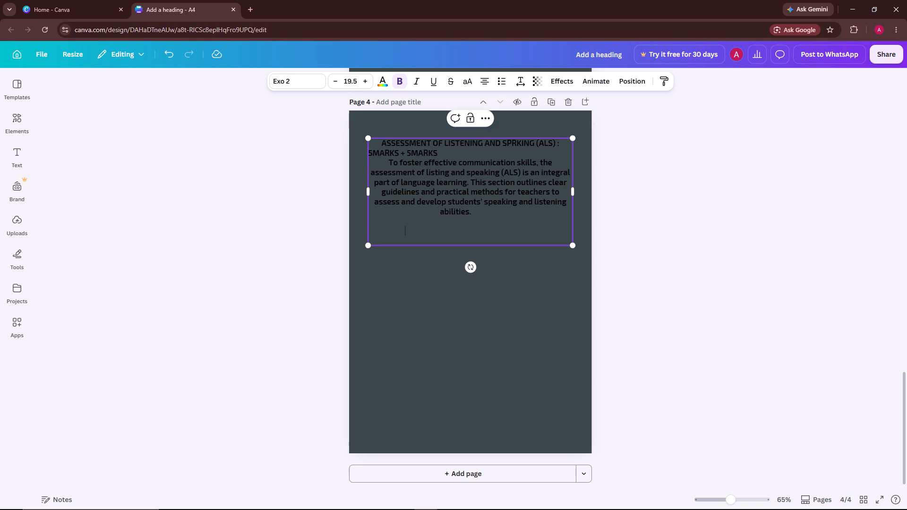
# Enter the section heading "SPEAKING SKILLS ASSESSNENT :" below the blank line on page 4.
pyautogui.write('SP')
pyautogui.write('EW')
pyautogui.press('BackSpace')
pyautogui.press('a')
pyautogui.write('KING')
pyautogui.press('space')
pyautogui.write('S')
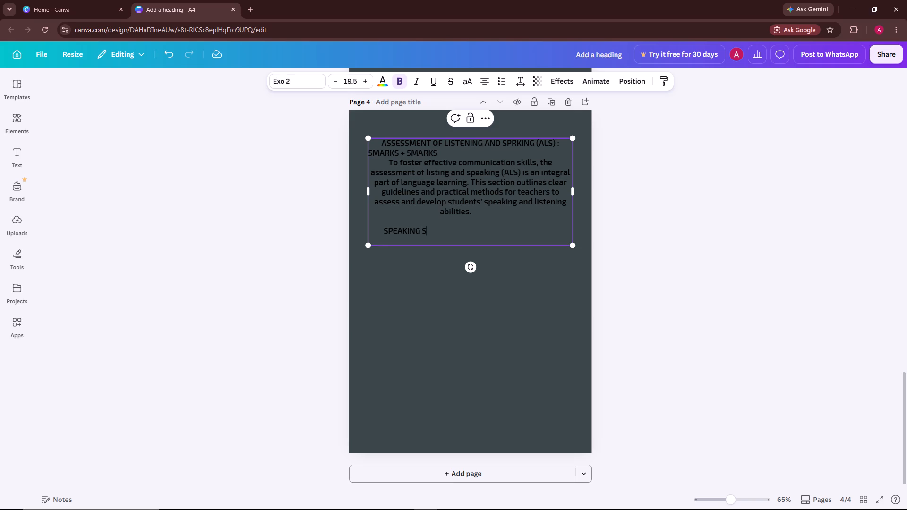
pyautogui.write('KI')
pyautogui.press('l')
pyautogui.write('LS')
pyautogui.press('space')
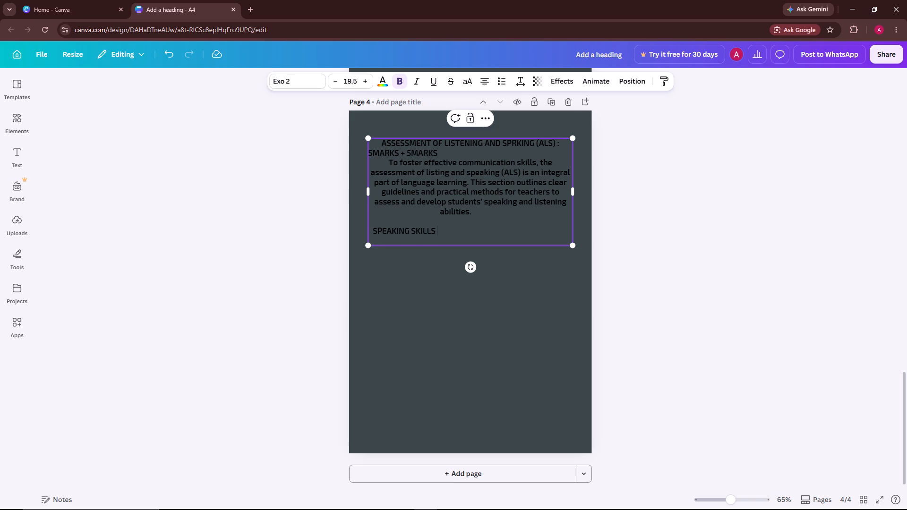
pyautogui.press('s')
pyautogui.press('BackSpace')
pyautogui.write('ASSESS')
pyautogui.write('NEB')
pyautogui.press('BackSpace')
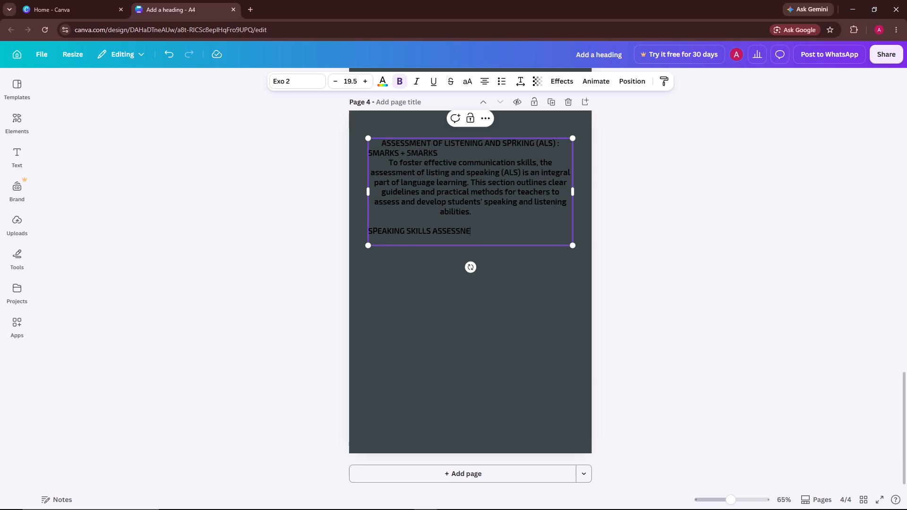
pyautogui.write('NT')
pyautogui.press('space')
pyautogui.hotkey('shift', ':')
# Add the first point under the speaking skills heading: ">Teachers may suggest 5-6 relevent and engaging topic in class.".
pyautogui.press('Return')
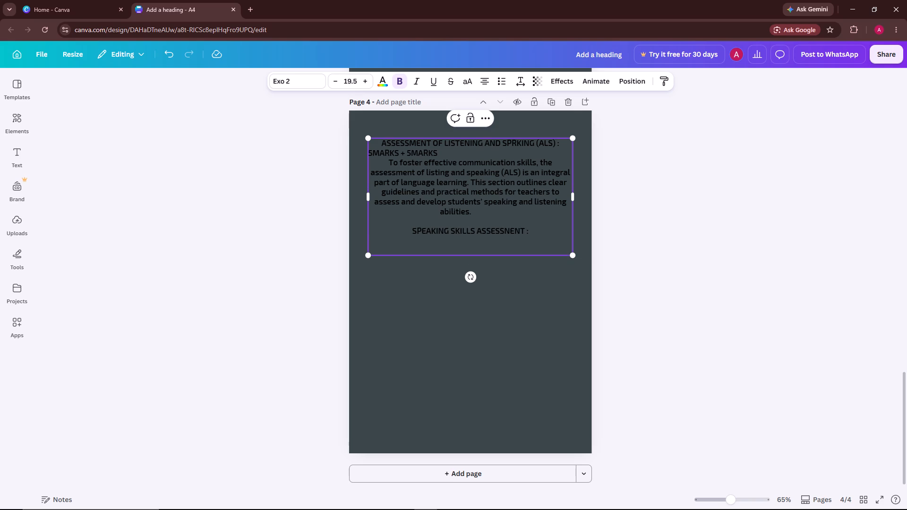
pyautogui.hotkey('shift', '>')
pyautogui.press('t')
pyautogui.write('ea')
pyautogui.write('chr')
pyautogui.press('BackSpace')
pyautogui.write('ers')
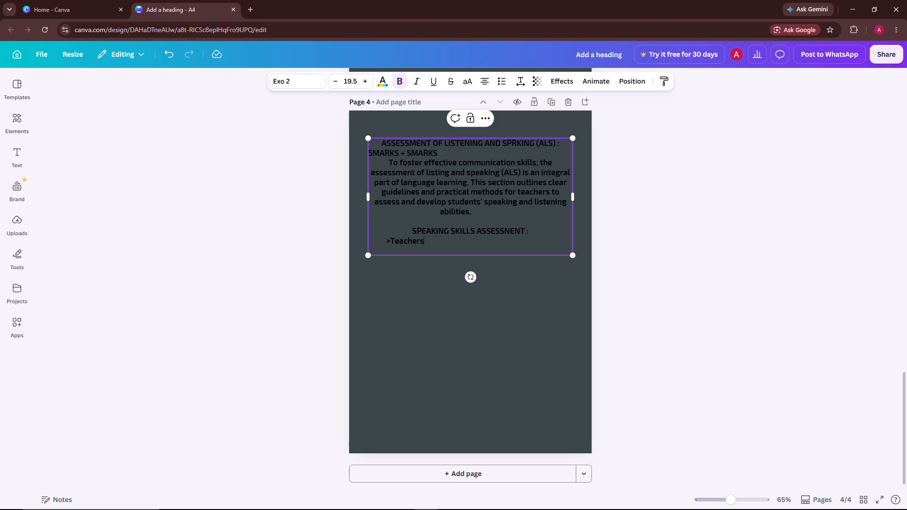
pyautogui.press('space')
pyautogui.write('mat')
pyautogui.press('BackSpace')
pyautogui.write('y')
pyautogui.press('space')
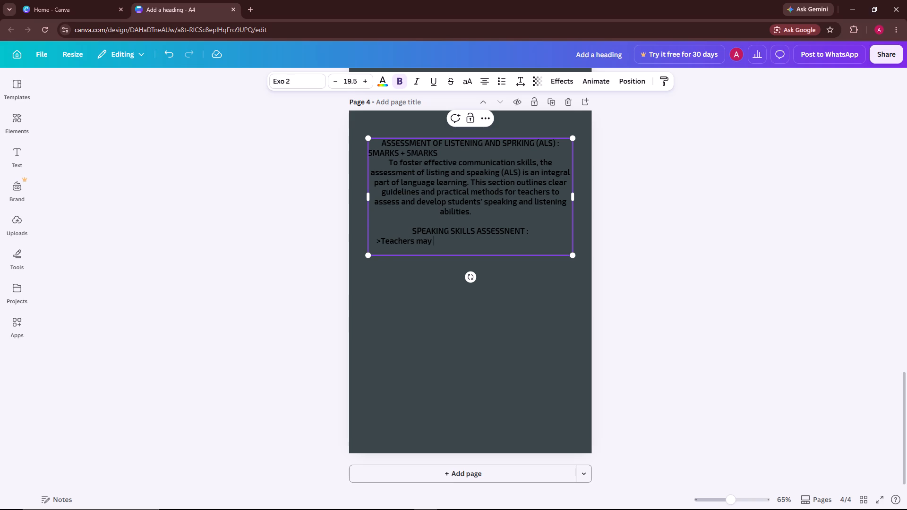
pyautogui.write('suggest')
pyautogui.press('space')
pyautogui.press('5')
pyautogui.write('-6')
pyautogui.press('space')
pyautogui.write('relevent')
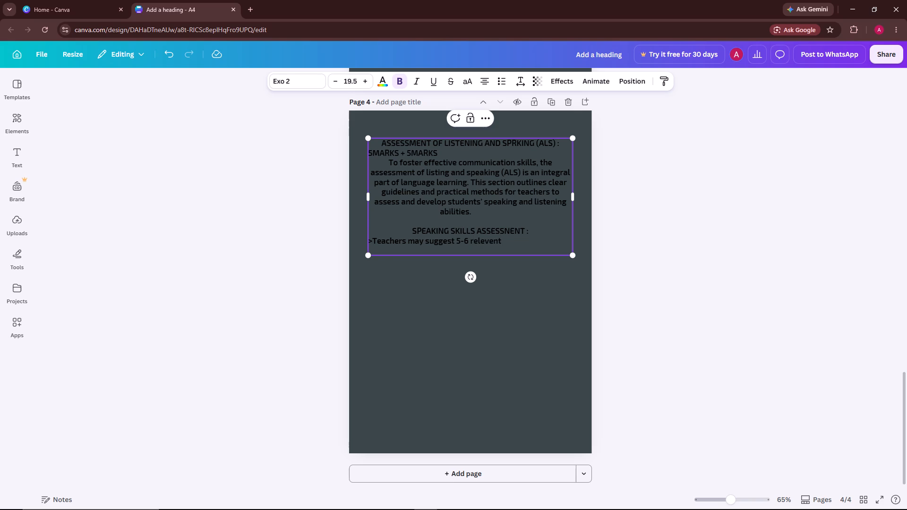
pyautogui.press('space')
pyautogui.write('and')
pyautogui.press('space')
pyautogui.write('engaging')
pyautogui.press('space')
pyautogui.write('topic')
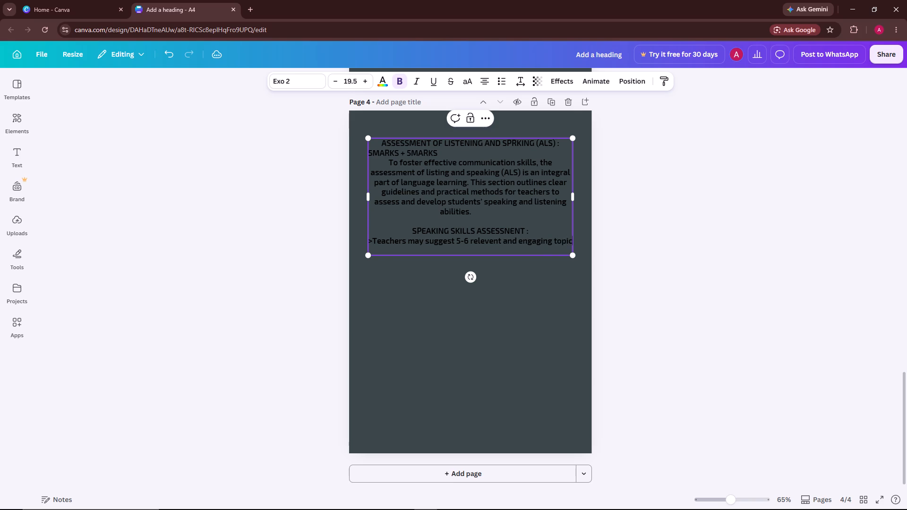
pyautogui.press('space')
pyautogui.write('in c')
pyautogui.write('lass')
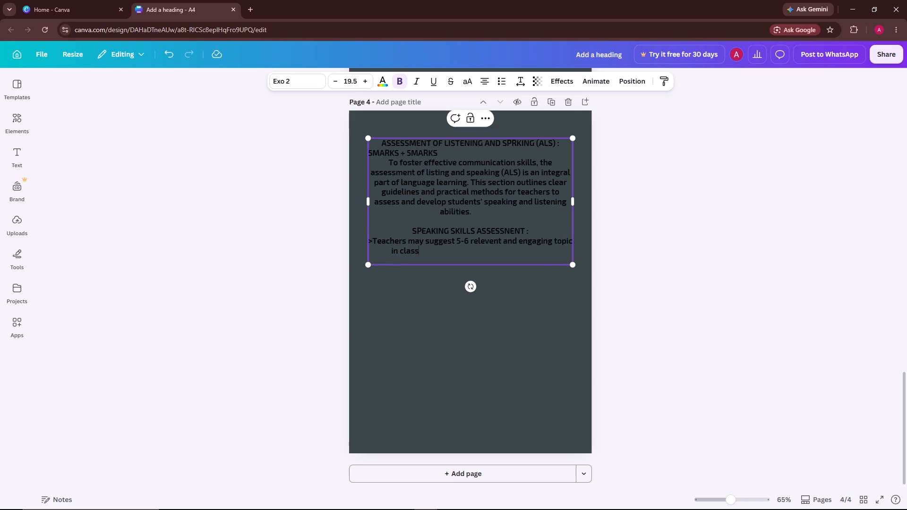
pyautogui.write('.')
# Extend the first speaking skills point after "in class." with the lead-in text "example include :".
pyautogui.press('space')
pyautogui.press('w')
pyautogui.press('BackSpace')
pyautogui.write('example')
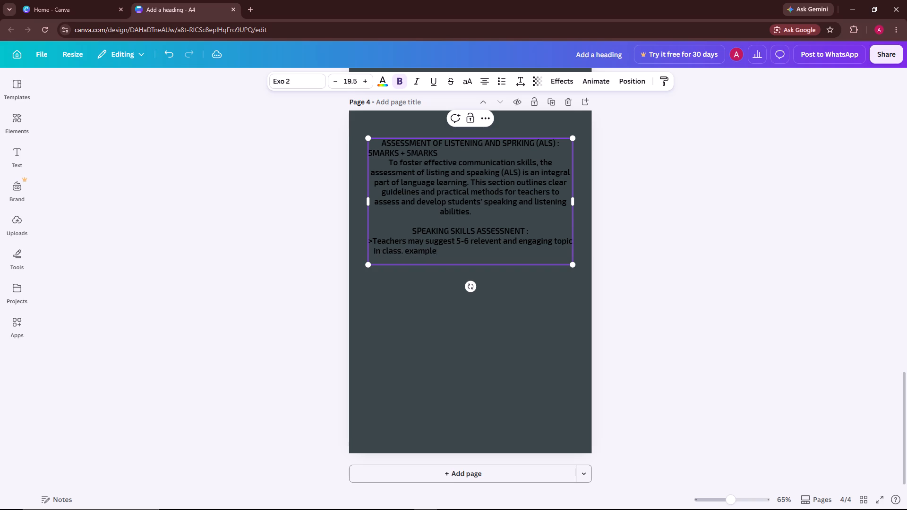
pyautogui.press('space')
pyautogui.write('inclu')
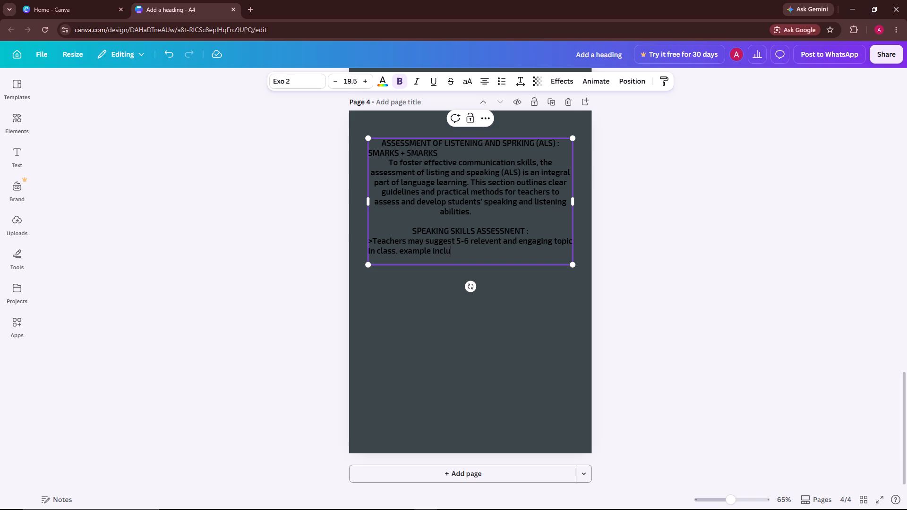
pyautogui.write('de')
pyautogui.press('space')
pyautogui.hotkey('shift', ':')
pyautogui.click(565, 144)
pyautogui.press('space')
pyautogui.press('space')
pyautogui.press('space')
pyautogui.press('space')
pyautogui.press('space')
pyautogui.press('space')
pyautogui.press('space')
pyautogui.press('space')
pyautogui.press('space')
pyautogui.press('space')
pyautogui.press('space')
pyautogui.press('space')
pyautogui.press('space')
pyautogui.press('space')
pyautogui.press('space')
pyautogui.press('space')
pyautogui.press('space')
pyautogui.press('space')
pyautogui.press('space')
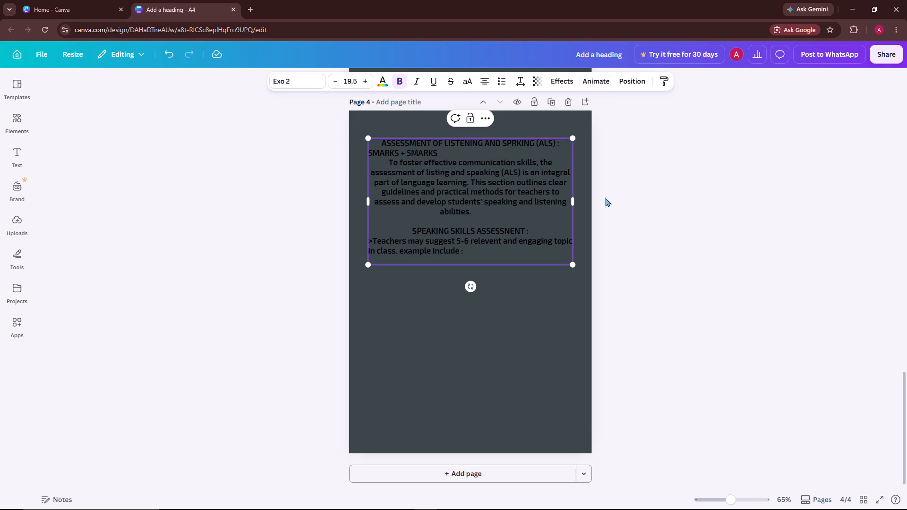
# Start a bulleted list below "example include :" with the item "Climate change and its effect on daily life".
pyautogui.click(509, 258)
pyautogui.click(509, 255)
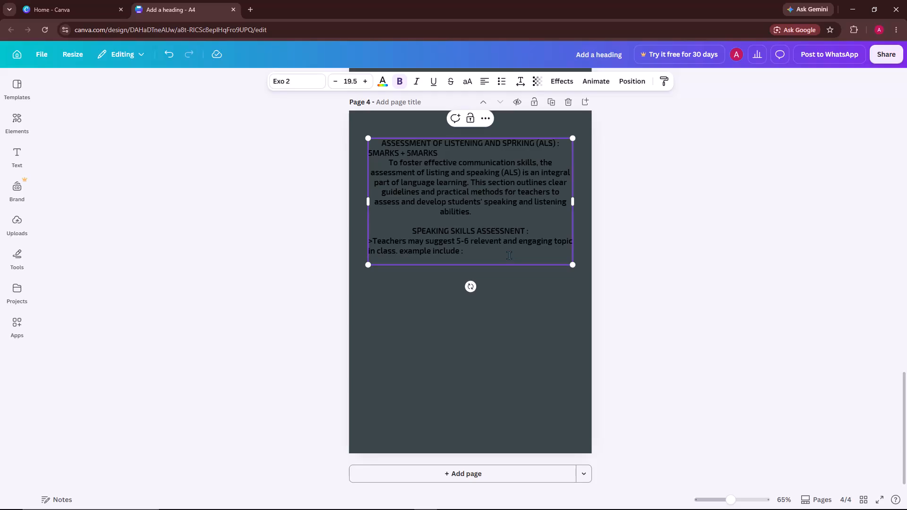
pyautogui.hotkey('shift', '*')
pyautogui.press('space')
pyautogui.press('c')
pyautogui.write('limet')
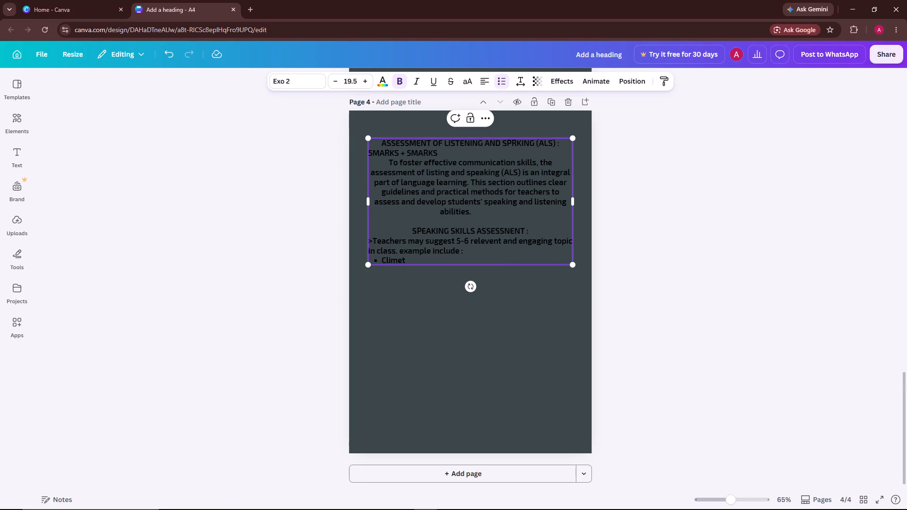
pyautogui.press('BackSpace')
pyautogui.press('BackSpace')
pyautogui.write('ate')
pyautogui.press('space')
pyautogui.write('chan')
pyautogui.write('ge and')
pyautogui.press('space')
pyautogui.write('its')
pyautogui.press('space')
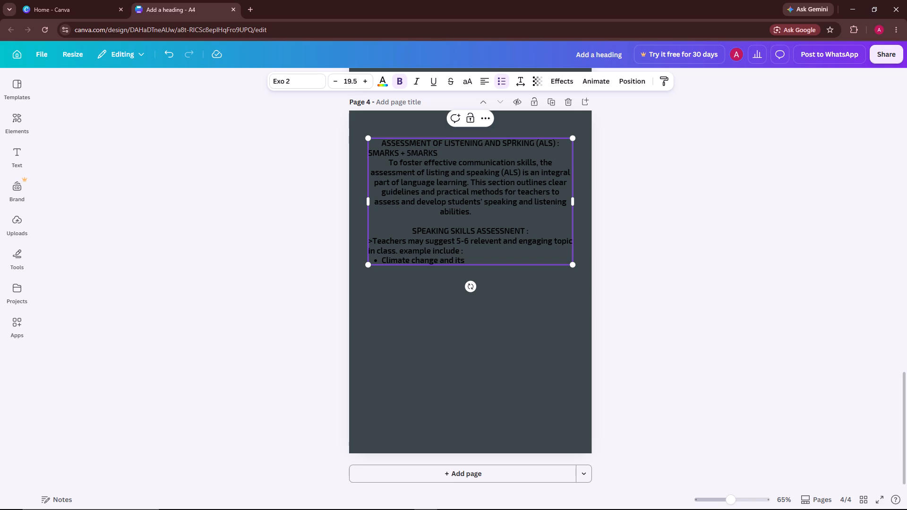
pyautogui.write('effect')
pyautogui.press('space')
pyautogui.write('on dai')
pyautogui.write('ly')
pyautogui.press('space')
pyautogui.write('life')
# Add a second bullet to the list of example topics: "The impact of social media on youth".
pyautogui.press('Return')
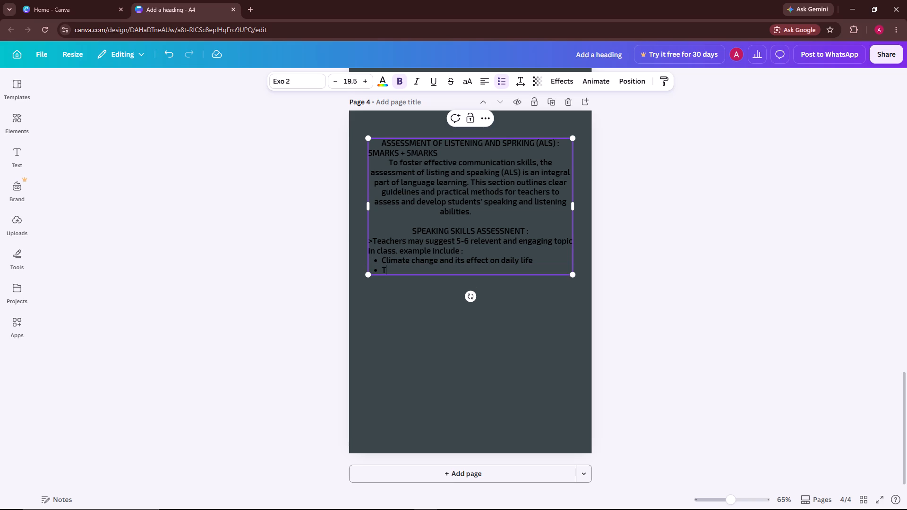
pyautogui.write('he')
pyautogui.press('space')
pyautogui.write('impact')
pyautogui.press('space')
pyautogui.write('of')
pyautogui.press('space')
pyautogui.write('social')
pyautogui.press('space')
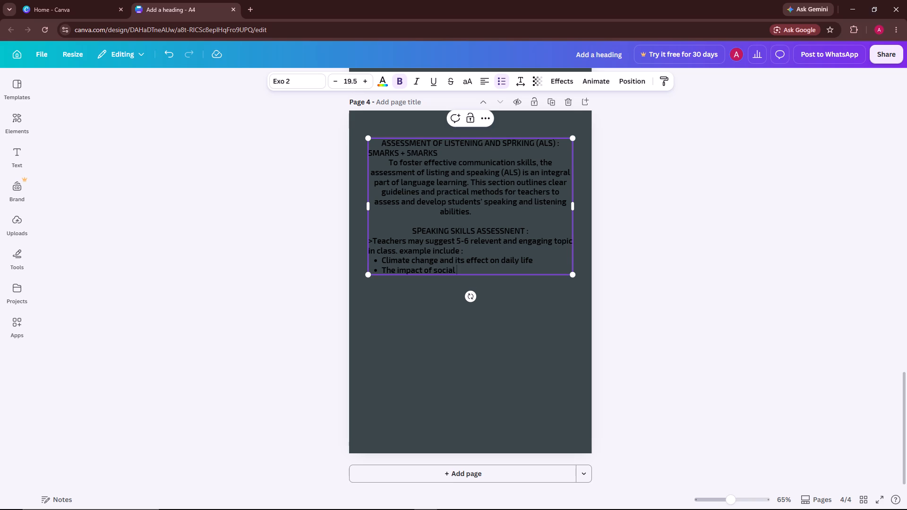
pyautogui.write('media')
pyautogui.press('space')
pyautogui.write('on')
pyautogui.press('space')
pyautogui.write('youth')
# Add a third bullet to the list of example topics: "The tole of tecnology in modern education".
pyautogui.press('Return')
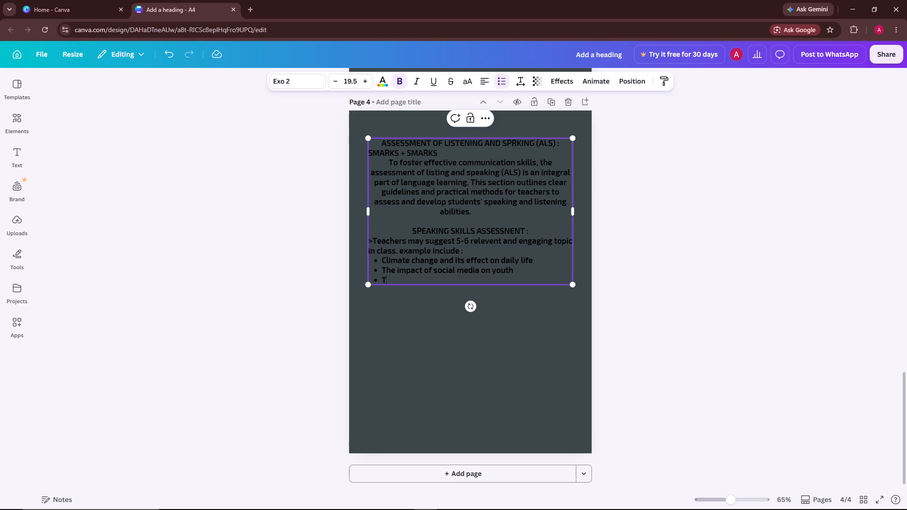
pyautogui.write('he')
pyautogui.press('space')
pyautogui.write('tole')
pyautogui.press('space')
pyautogui.write('of tecnology')
pyautogui.press('space')
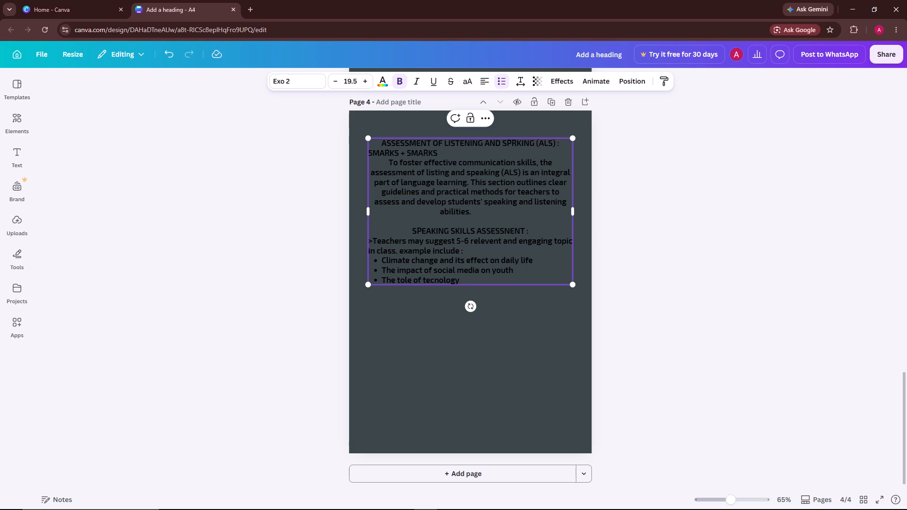
pyautogui.write('in')
pyautogui.press('space')
pyautogui.write('modern')
pyautogui.press('space')
pyautogui.write('education')
# Add a fourth bullet to the list of example topics: "A person who has influenced you the most".
pyautogui.press('\\')
pyautogui.press('BackSpace')
pyautogui.press('Return')
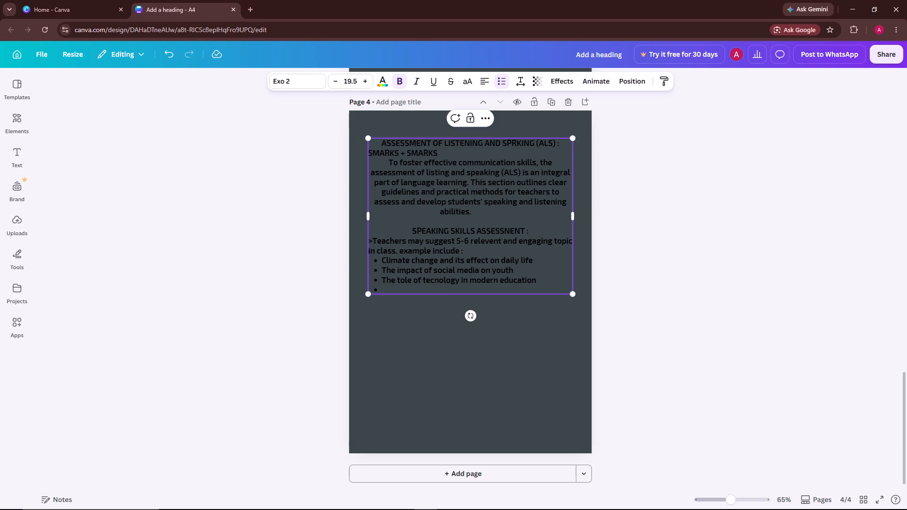
pyautogui.press('a')
pyautogui.press('space')
pyautogui.write('person')
pyautogui.press('space')
pyautogui.press('space')
pyautogui.press('BackSpace')
pyautogui.press('BackSpace')
pyautogui.press('space')
pyautogui.write('who')
pyautogui.press('space')
pyautogui.write('has')
pyautogui.press('space')
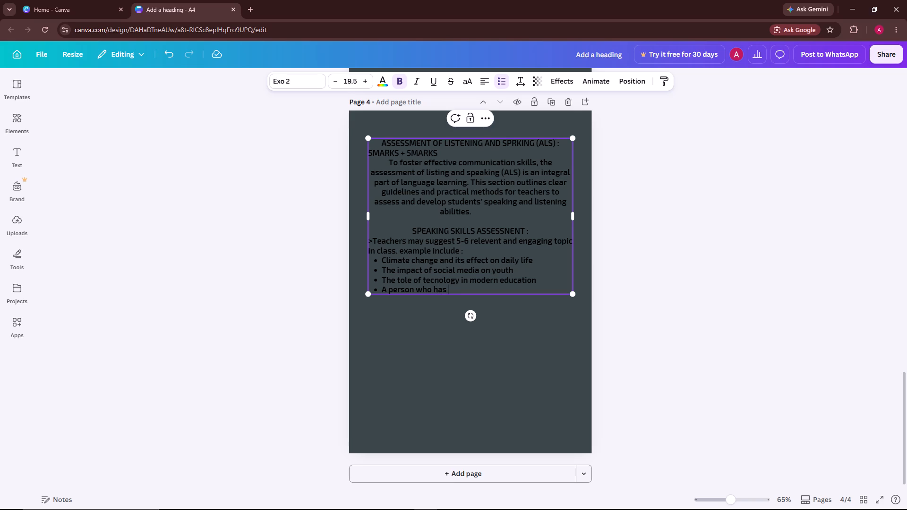
pyautogui.write('influ')
pyautogui.write('en')
pyautogui.write('ced')
pyautogui.press('space')
pyautogui.write('you')
pyautogui.press('space')
pyautogui.write('the')
pyautogui.press('space')
pyautogui.write('most')
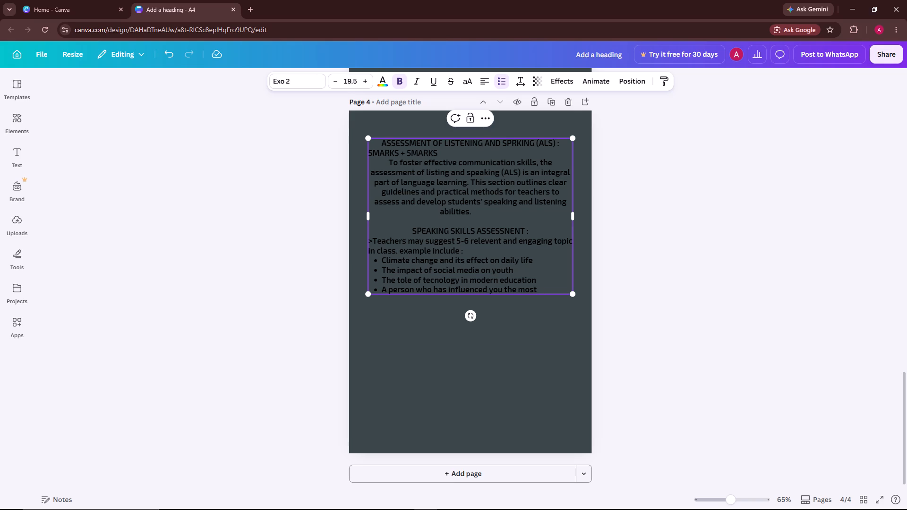
# Add a fifth bullet to the list of example topics: "Your aspiration for the future and how you plan to achieve them".
pyautogui.press('Return')
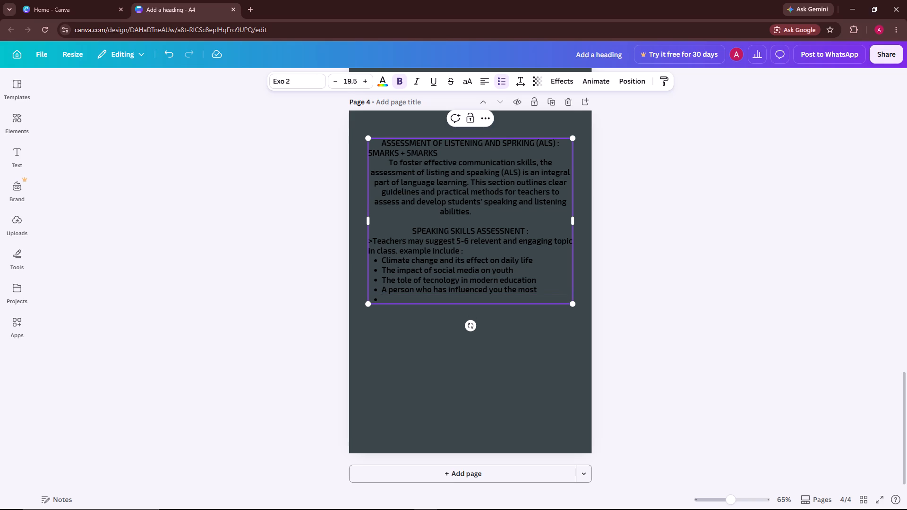
pyautogui.press('t')
pyautogui.press('BackSpace')
pyautogui.press('y')
pyautogui.write('our')
pyautogui.press('space')
pyautogui.write('aspiration')
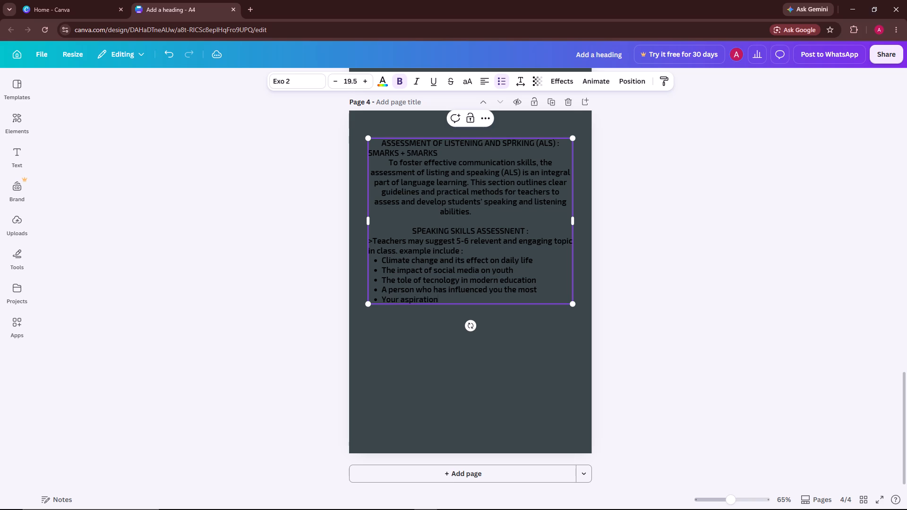
pyautogui.press('space')
pyautogui.write('for')
pyautogui.press('space')
pyautogui.write('the')
pyautogui.press('space')
pyautogui.write('future')
pyautogui.press('space')
pyautogui.write('and how')
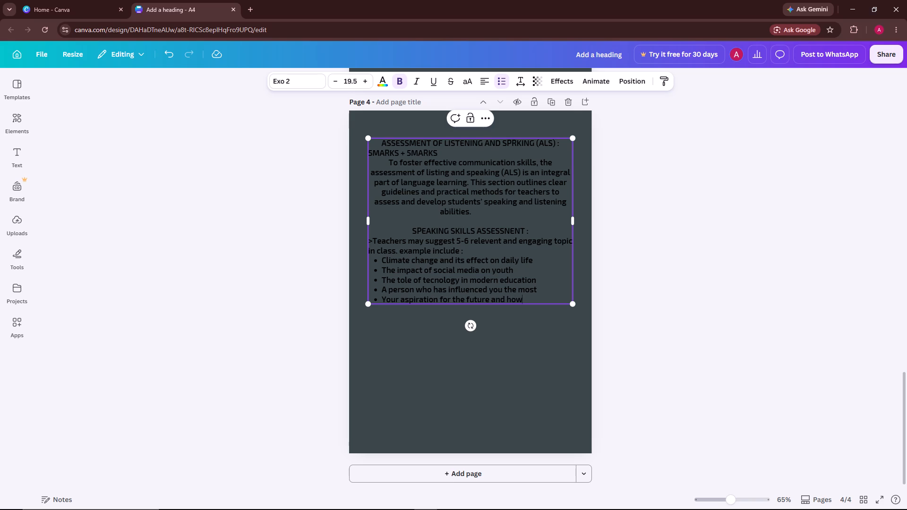
pyautogui.press('space')
pyautogui.write('you')
pyautogui.press('space')
pyautogui.write('pla')
pyautogui.write('n')
pyautogui.press('space')
pyautogui.write('to achi')
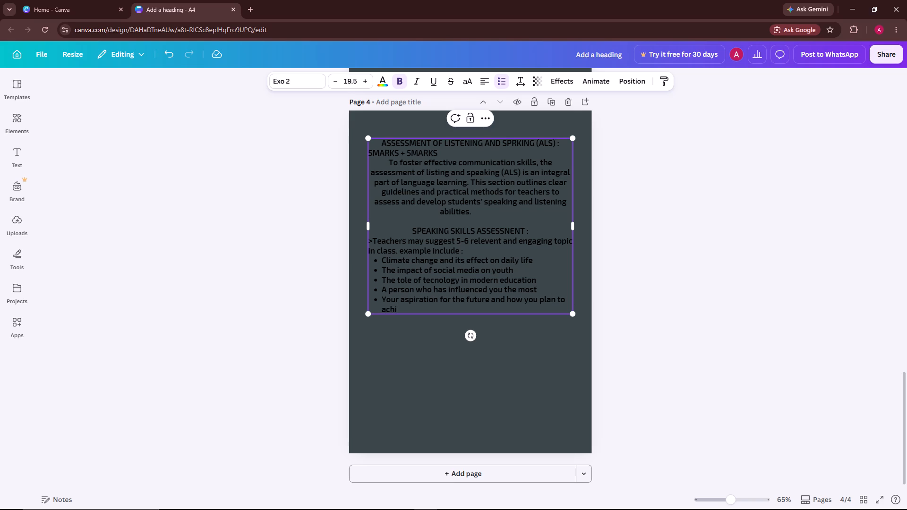
pyautogui.press('BackSpace')
pyautogui.write('ieve them')
# Add a sixth bullet to the list of example topics: "Festivals and there signeficance in your community".
pyautogui.press('Return')
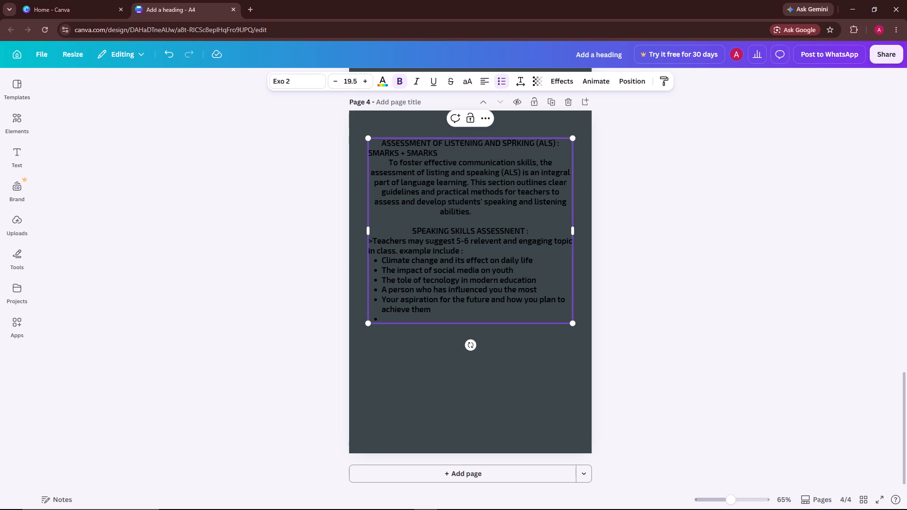
pyautogui.press('f')
pyautogui.write('es')
pyautogui.write('ti')
pyautogui.write('vals')
pyautogui.press('space')
pyautogui.write('and')
pyautogui.press('space')
pyautogui.write('there')
pyautogui.press('space')
pyautogui.write('sin')
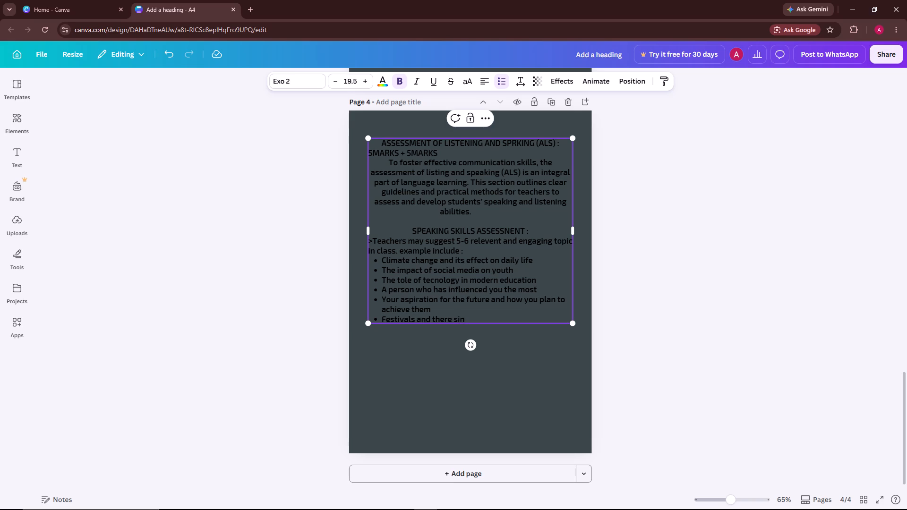
pyautogui.press('BackSpace')
pyautogui.write('gne')
pyautogui.write('ficance')
pyautogui.press('space')
pyautogui.write('in t')
pyautogui.press('BackSpace')
pyautogui.write('your')
pyautogui.press('space')
pyautogui.write('co')
pyautogui.write('mmu')
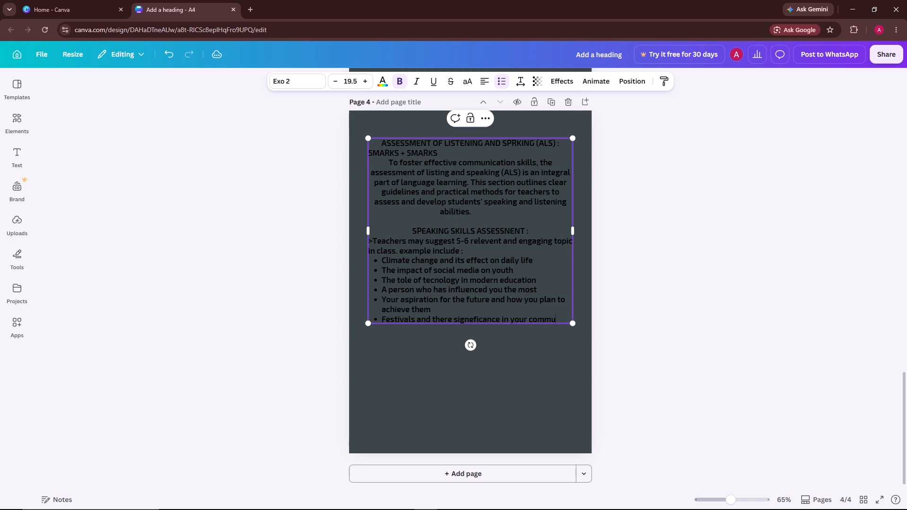
pyautogui.write('nity')
# Start a new unbulleted line below the example topics with a ">" marker followed by a space.
pyautogui.press('Return')
pyautogui.press('BackSpace')
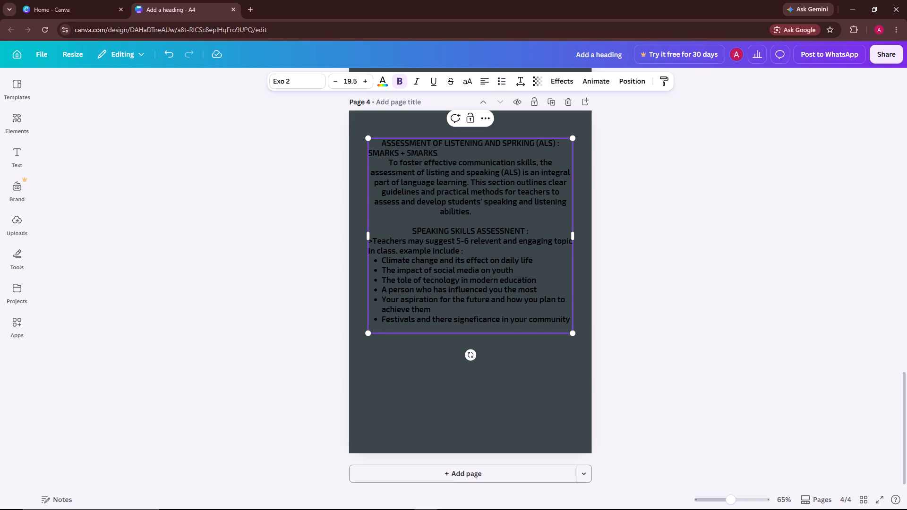
pyautogui.hotkey('shift', '>')
pyautogui.press('space')
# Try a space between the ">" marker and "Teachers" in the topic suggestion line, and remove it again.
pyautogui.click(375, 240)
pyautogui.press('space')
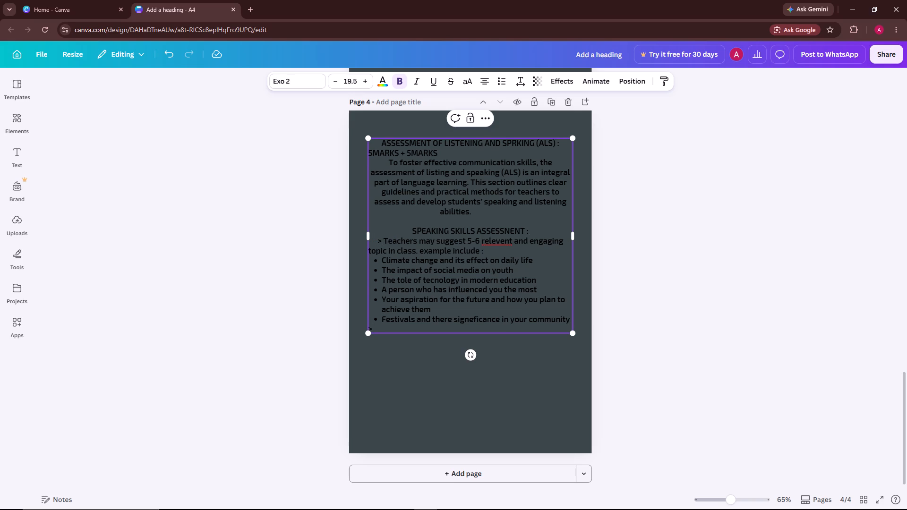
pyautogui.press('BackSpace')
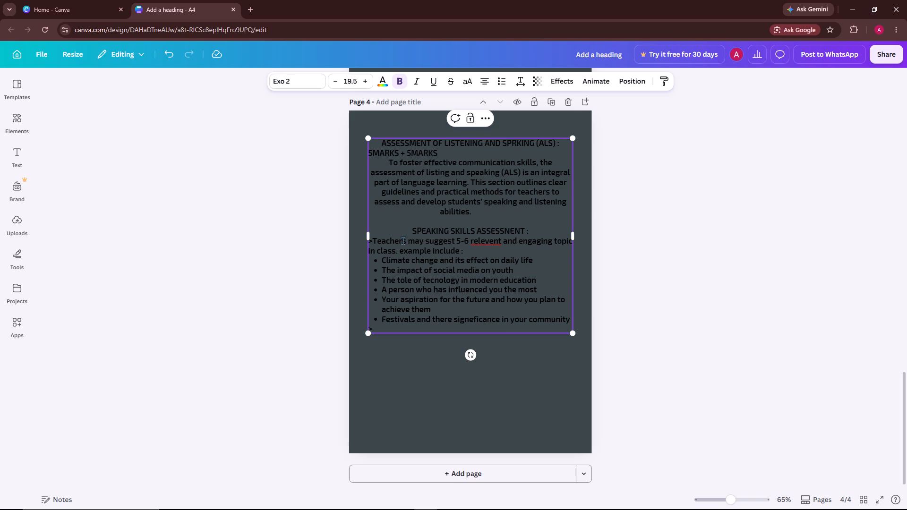
# Begin the sentence after the ">" marker below the example topics with the word "Students".
pyautogui.click(375, 330)
pyautogui.press('t')
pyautogui.press('u')
pyautogui.write('dents')
pyautogui.press('space')
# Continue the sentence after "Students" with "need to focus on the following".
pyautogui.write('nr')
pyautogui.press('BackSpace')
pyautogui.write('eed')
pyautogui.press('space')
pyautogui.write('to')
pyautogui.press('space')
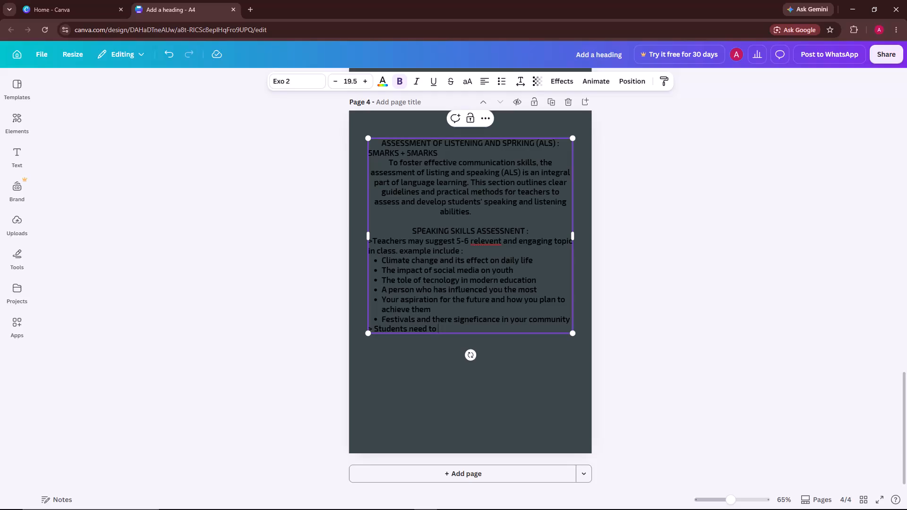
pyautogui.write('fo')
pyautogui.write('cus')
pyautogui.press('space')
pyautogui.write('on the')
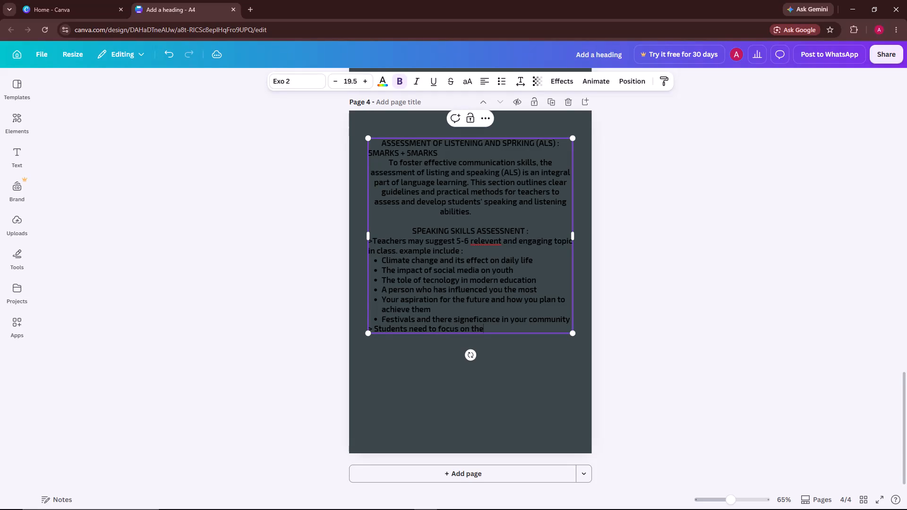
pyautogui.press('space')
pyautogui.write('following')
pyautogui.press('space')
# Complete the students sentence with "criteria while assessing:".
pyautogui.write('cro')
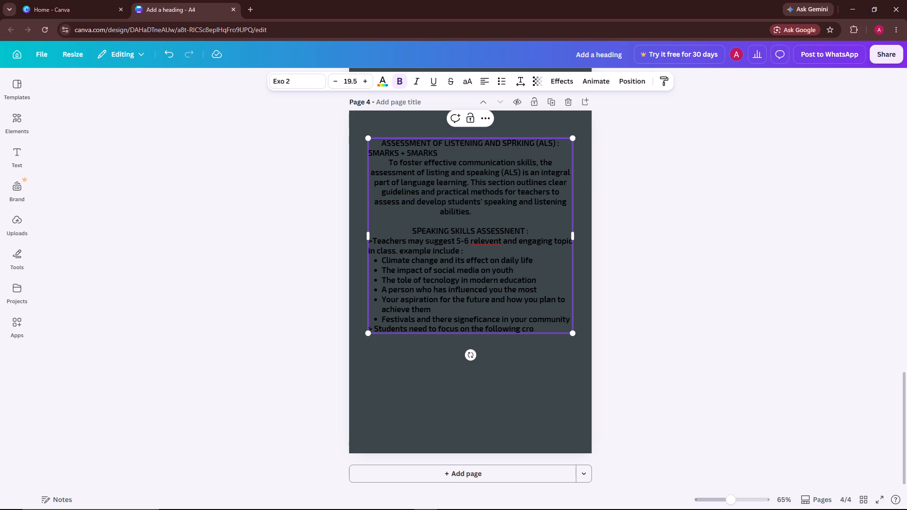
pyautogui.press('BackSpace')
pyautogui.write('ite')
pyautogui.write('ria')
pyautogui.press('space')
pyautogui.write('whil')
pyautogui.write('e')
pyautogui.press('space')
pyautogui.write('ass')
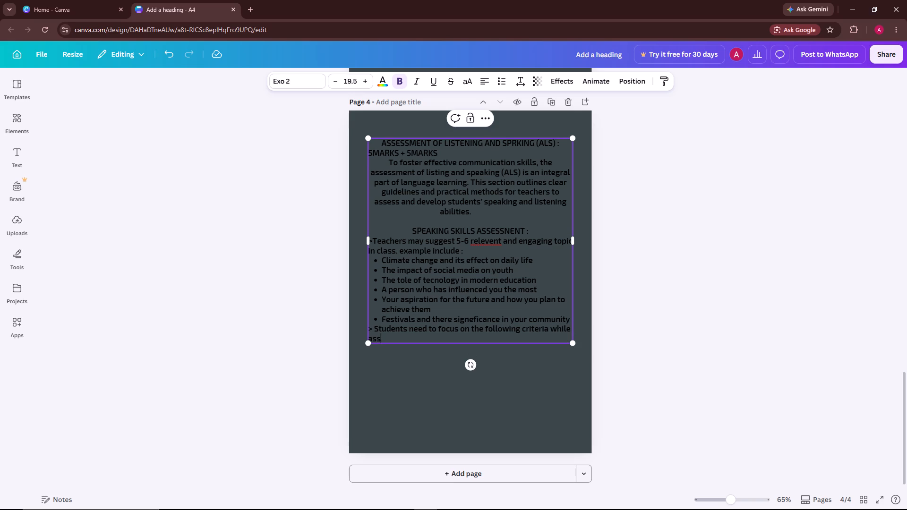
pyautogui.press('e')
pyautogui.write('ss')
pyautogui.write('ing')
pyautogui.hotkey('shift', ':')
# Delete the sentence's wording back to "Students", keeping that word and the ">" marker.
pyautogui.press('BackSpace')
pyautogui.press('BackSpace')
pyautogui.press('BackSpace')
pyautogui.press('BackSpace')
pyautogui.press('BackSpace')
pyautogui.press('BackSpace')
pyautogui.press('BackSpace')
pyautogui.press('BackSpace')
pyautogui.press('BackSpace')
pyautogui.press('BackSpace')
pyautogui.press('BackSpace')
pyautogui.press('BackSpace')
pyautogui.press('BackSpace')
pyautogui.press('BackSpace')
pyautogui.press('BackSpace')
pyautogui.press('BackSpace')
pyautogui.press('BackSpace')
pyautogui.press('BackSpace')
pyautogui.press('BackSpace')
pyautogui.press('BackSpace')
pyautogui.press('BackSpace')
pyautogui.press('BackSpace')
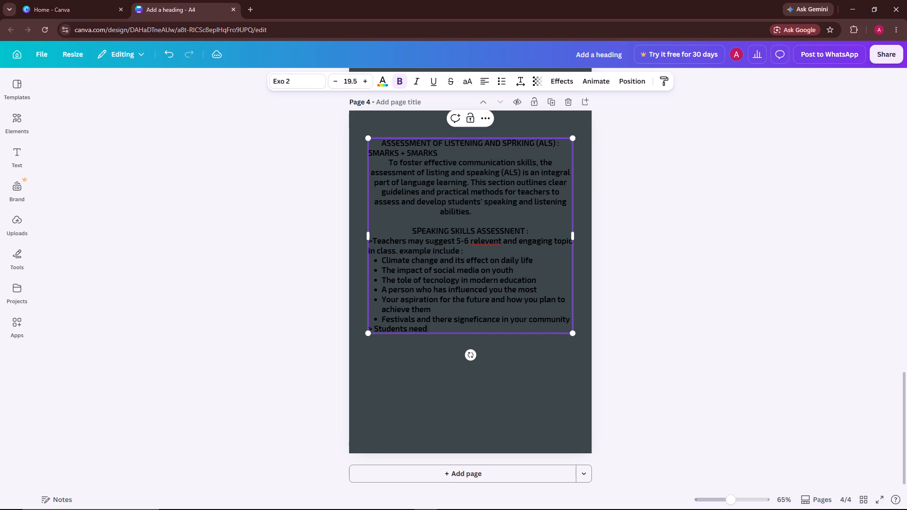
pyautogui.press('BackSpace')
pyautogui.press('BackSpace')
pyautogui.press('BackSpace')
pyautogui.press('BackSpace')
# Continue the sentence after "Students" with "will be asked to speak on".
pyautogui.press('w')
pyautogui.write('ill be')
pyautogui.press('space')
pyautogui.write('as')
pyautogui.write('ked')
pyautogui.press('space')
pyautogui.press('t')
pyautogui.write('o')
pyautogui.press('space')
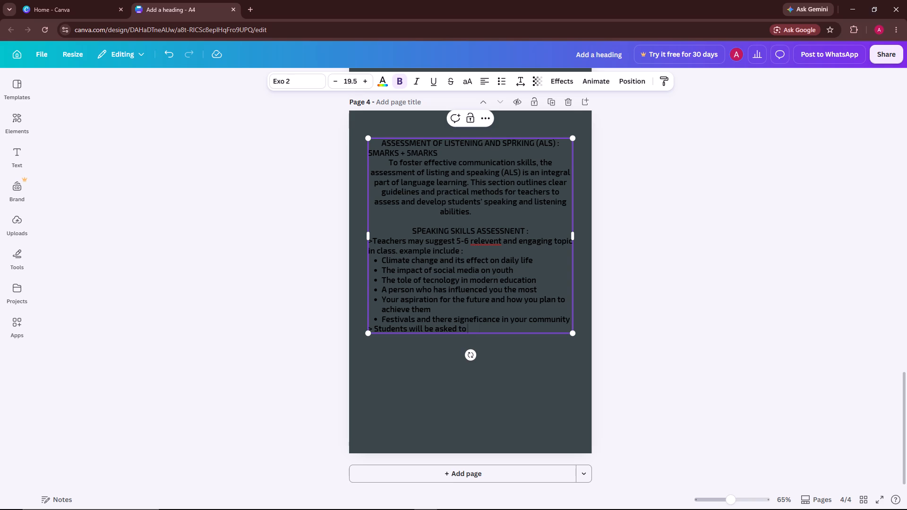
pyautogui.write('spe')
pyautogui.press('a')
pyautogui.write('k on')
pyautogui.press('space')
# Continue the students sentence after "speak on" with "any one of the suggested".
pyautogui.write('any')
pyautogui.press('space')
pyautogui.write('one')
pyautogui.press('space')
pyautogui.write('of')
pyautogui.press('space')
pyautogui.write('the su')
pyautogui.write('gges')
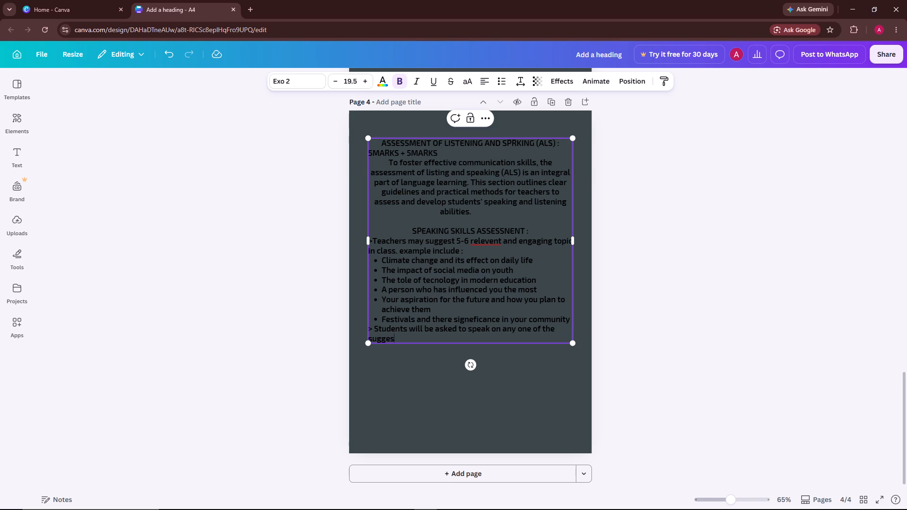
pyautogui.write('ted')
pyautogui.press('space')
# Complete the students sentence with "topic during examination.".
pyautogui.press('t')
pyautogui.write('opic')
pyautogui.press('space')
pyautogui.write('during exa')
pyautogui.press('a')
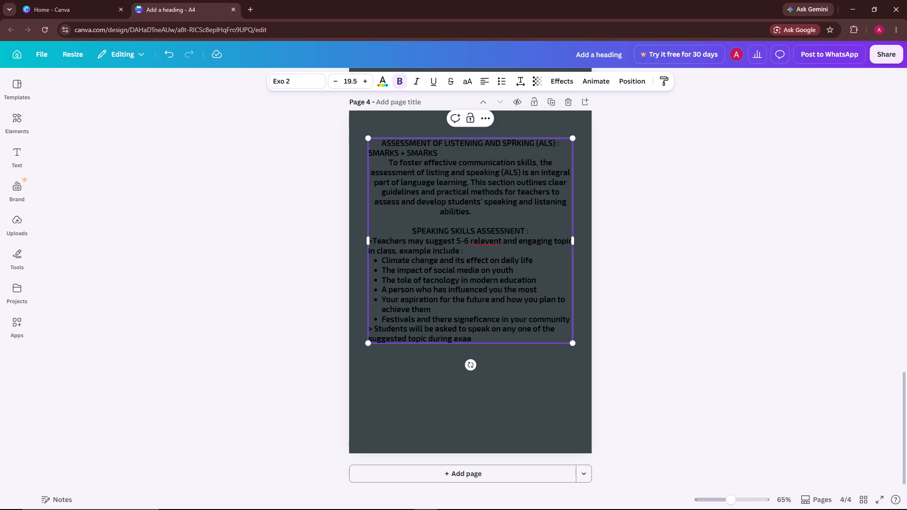
pyautogui.press('BackSpace')
pyautogui.write('miv')
pyautogui.press('BackSpace')
pyautogui.write('nation')
pyautogui.press('.')
# Add a new line below the students sentence reading "> Teachers need to focus on".
pyautogui.press('Return')
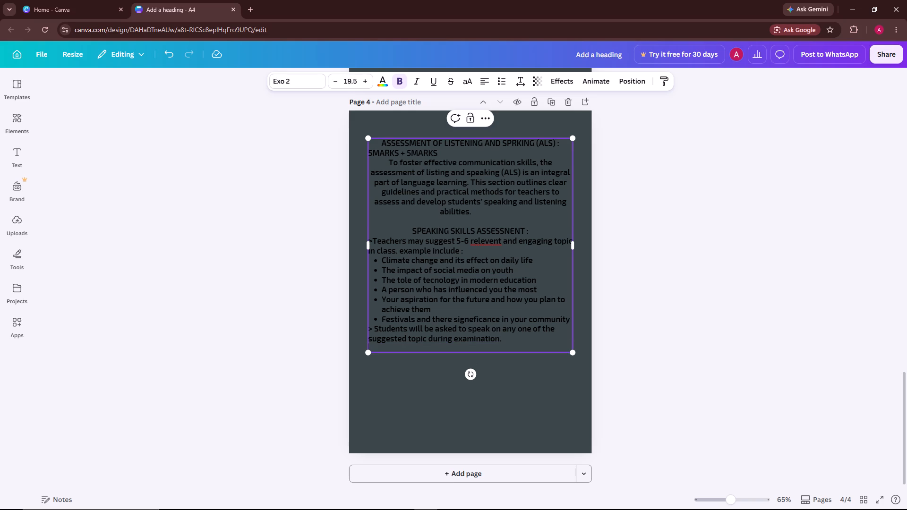
pyautogui.hotkey('shift', '>')
pyautogui.press('space')
pyautogui.press('t')
pyautogui.write('eacher')
pyautogui.press('s')
pyautogui.press('space')
pyautogui.write('need')
pyautogui.press('space')
pyautogui.write('to')
pyautogui.press('space')
pyautogui.write('focus')
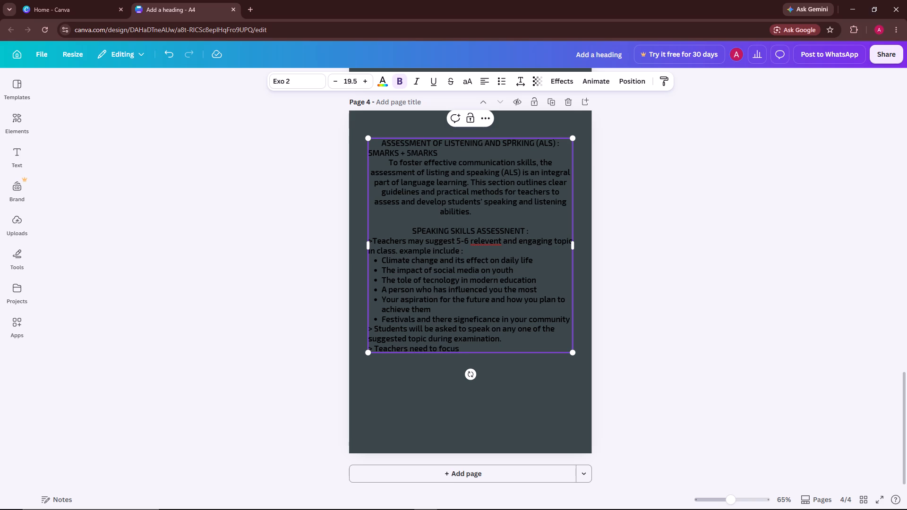
pyautogui.press('space')
pyautogui.write('on')
pyautogui.press('space')
# Complete the teachers sentence with "the following criteria while assessing:".
pyautogui.write('the following')
pyautogui.press('space')
pyautogui.write('c')
pyautogui.press('r')
pyautogui.write('iteria')
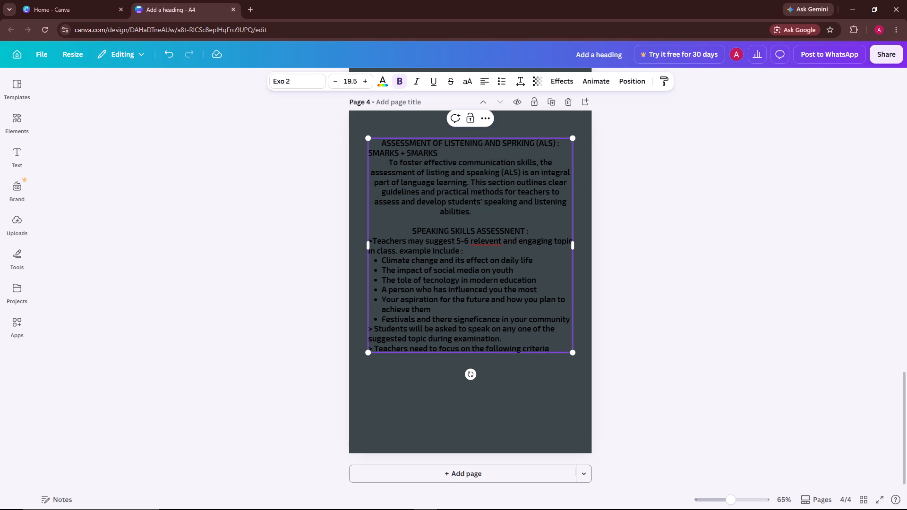
pyautogui.press('space')
pyautogui.write('e')
pyautogui.press('BackSpace')
pyautogui.write('while')
pyautogui.press('space')
pyautogui.write('asse')
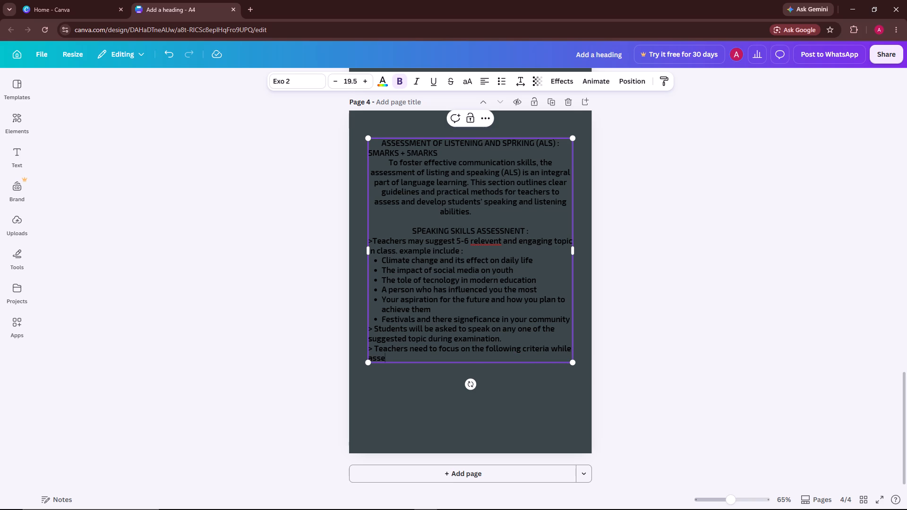
pyautogui.write('ss')
pyautogui.write('ing')
pyautogui.hotkey('shift', ':')
# Pad the end of the centred "SPEAKING SKILLS ASSESSNENT :" heading with spaces until it lines up with the text's left edge.
pyautogui.click(537, 227)
pyautogui.press('space')
pyautogui.press('space')
pyautogui.press('space')
pyautogui.press('space')
pyautogui.press('space')
pyautogui.press('space')
pyautogui.press('space')
pyautogui.press('space')
pyautogui.press('space')
pyautogui.press('space')
pyautogui.press('space')
pyautogui.press('space')
pyautogui.press('space')
pyautogui.press('space')
pyautogui.press('space')
pyautogui.press('space')
pyautogui.press('space')
pyautogui.press('space')
pyautogui.press('space')
pyautogui.press('space')
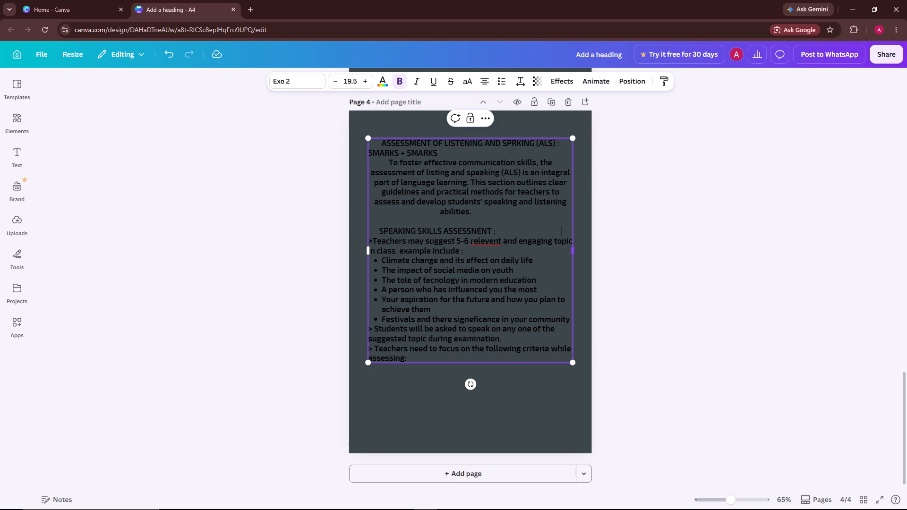
pyautogui.press('space')
pyautogui.press('space')
pyautogui.press('space')
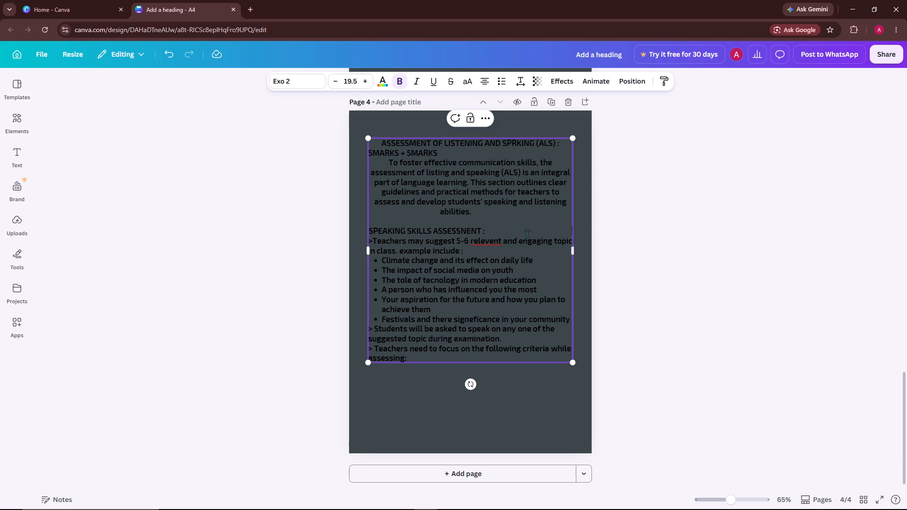
# Insert a blank line between the example topics list and the "> Students will be asked" sentence.
pyautogui.click(368, 329)
pyautogui.press('Return')
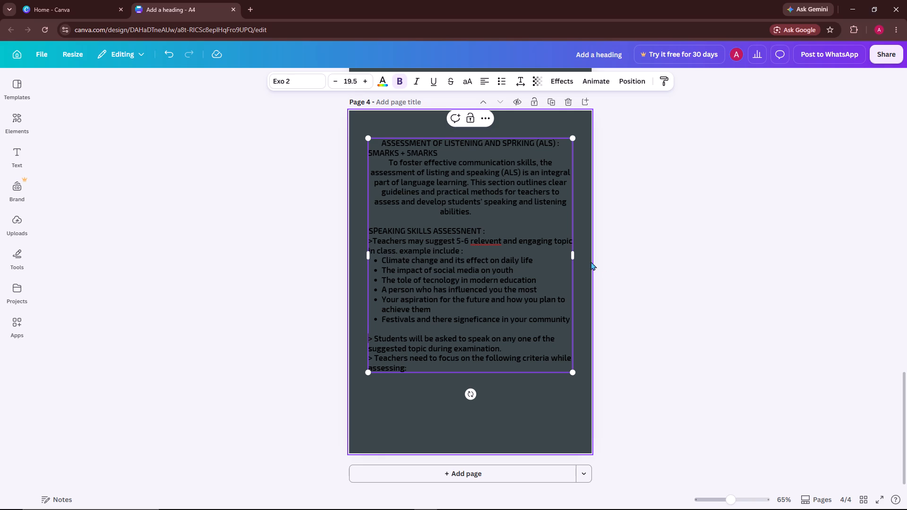
# Correct the spelling of "relevent" to "relevant" in the teachers' topic suggestion line.
pyautogui.click(495, 243)
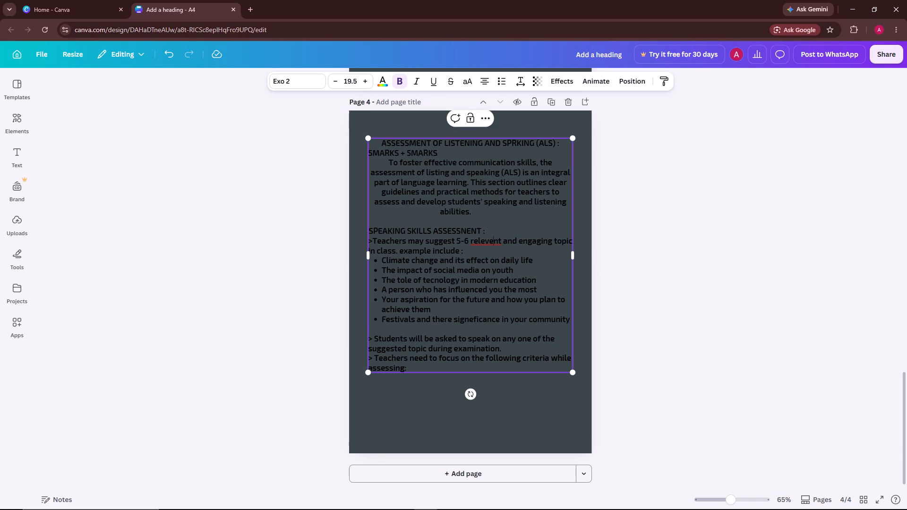
pyautogui.press('BackSpace')
pyautogui.press('a')
# Start a bulleted criteria list below the "assessing:" line with the first item "Clarity of speech".
pyautogui.click(415, 363)
pyautogui.press('Return')
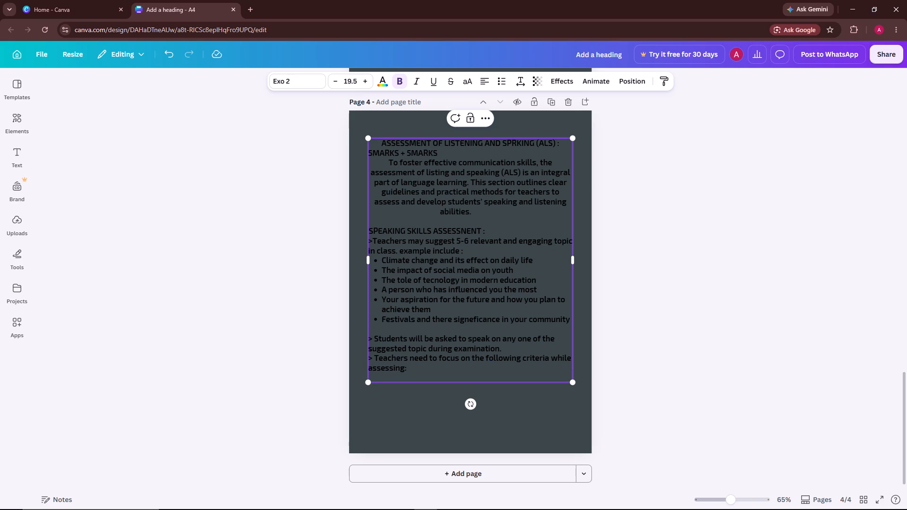
pyautogui.hotkey('shift', '*')
pyautogui.press('space')
pyautogui.press('z')
pyautogui.press('BackSpace')
pyautogui.press('c')
pyautogui.press('l')
pyautogui.write('arity')
pyautogui.press('space')
pyautogui.write('o')
pyautogui.write('f sp')
pyautogui.write('ee')
pyautogui.write('ch')
# Add the second criteria bullet "Content knowledge and relevance".
pyautogui.press('Return')
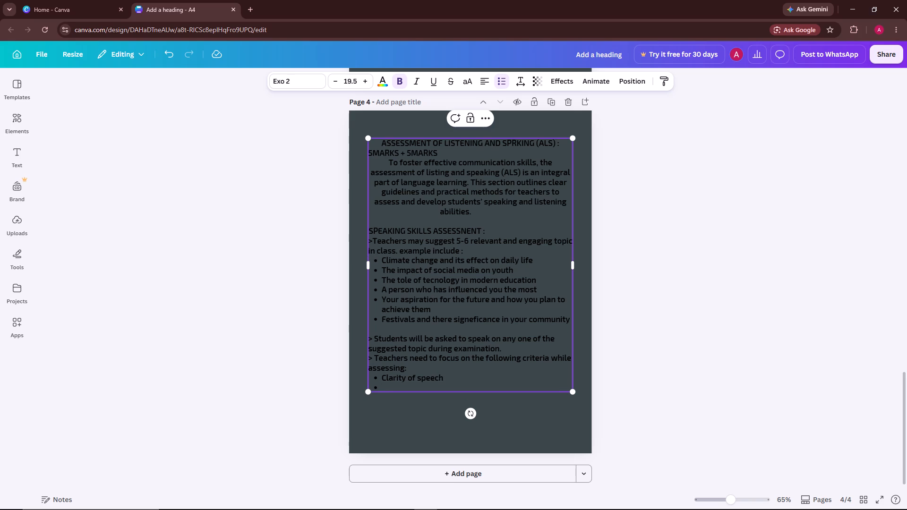
pyautogui.press('c')
pyautogui.write('ontent')
pyautogui.press('space')
pyautogui.write('kn')
pyautogui.press('o')
pyautogui.press('w')
pyautogui.write('led')
pyautogui.write('ge')
pyautogui.press('space')
pyautogui.write('and')
pyautogui.press('space')
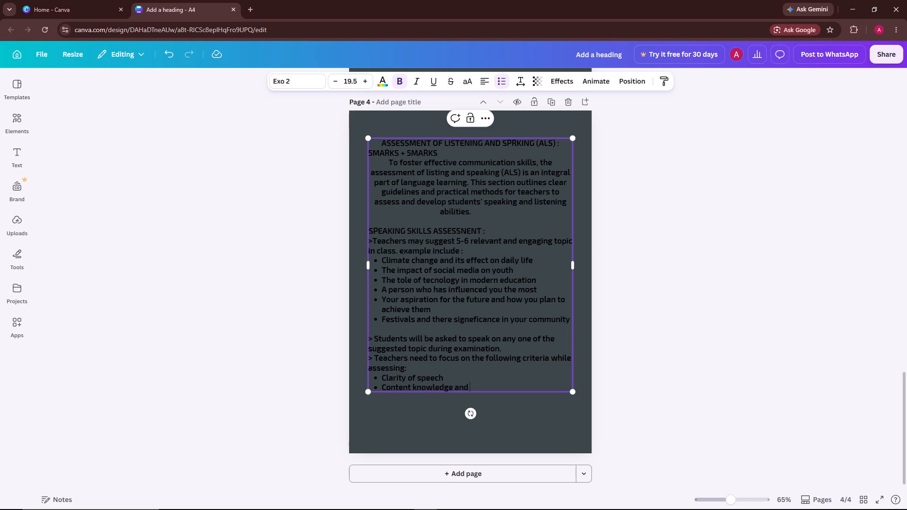
pyautogui.write('relevance')
# Add the third criteria bullet "Appropriate speech length" below the content knowledge item.
pyautogui.press('Return')
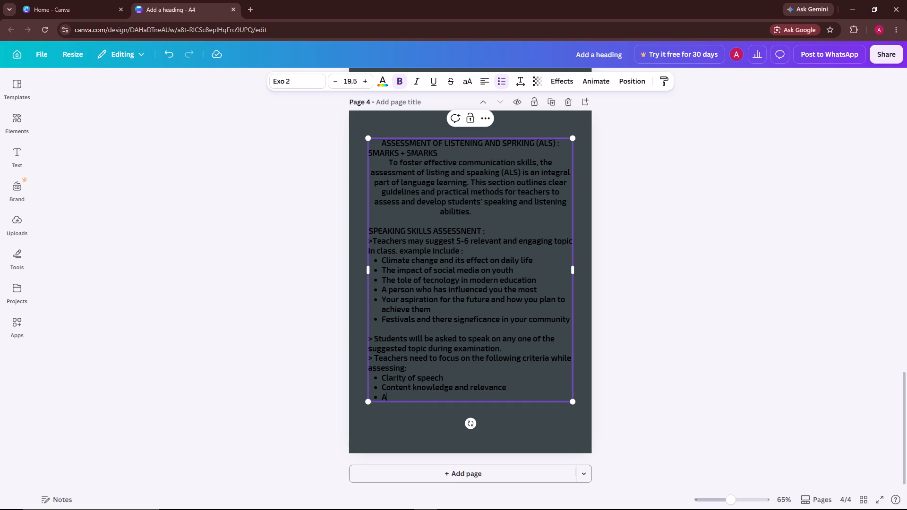
pyautogui.write('pp')
pyautogui.write('ro')
pyautogui.write('pr')
pyautogui.write('iate')
pyautogui.press('space')
pyautogui.write('d')
pyautogui.press('BackSpace')
pyautogui.write('spee')
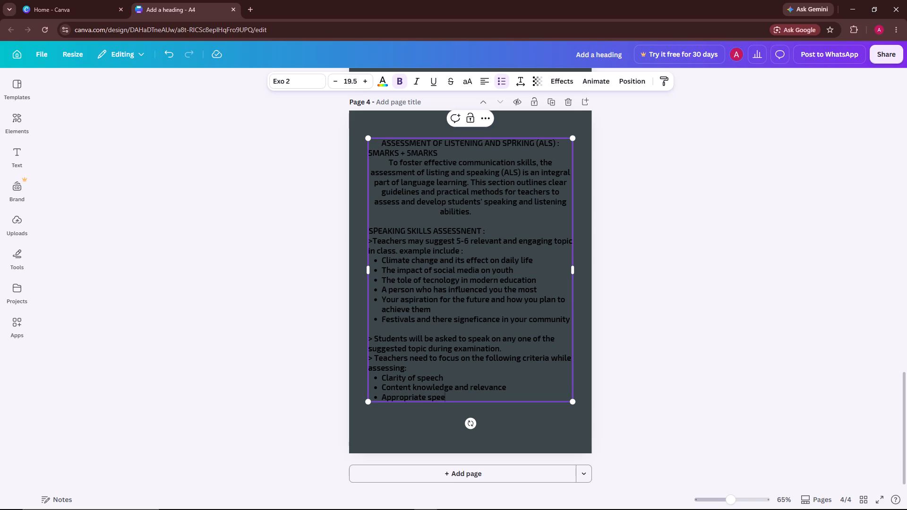
pyautogui.write('ch')
pyautogui.press('space')
pyautogui.write('length')
# Add the fourth criteria bullet "Sophistication of vocabulary" below the speech length item.
pyautogui.press('Return')
pyautogui.press('s')
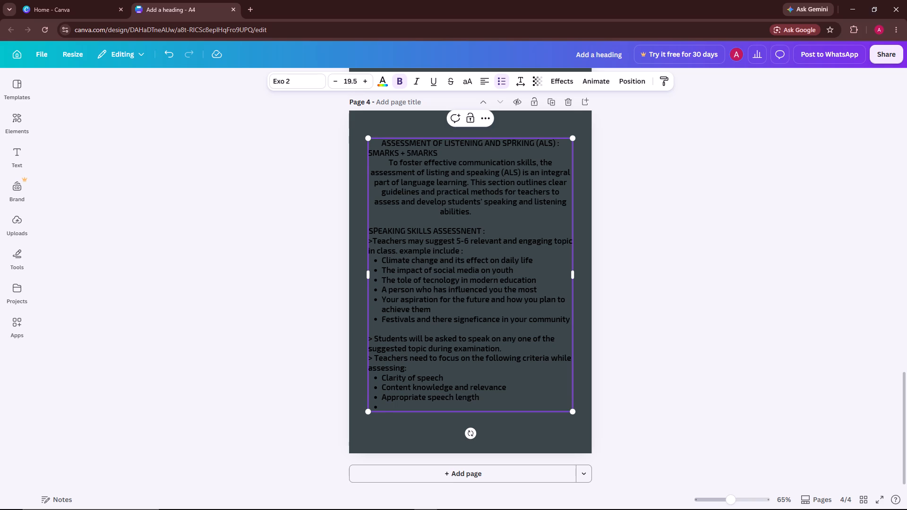
pyautogui.press('space')
pyautogui.press('BackSpace')
pyautogui.press('o')
pyautogui.write('phi')
pyautogui.write('sti')
pyautogui.write('cation')
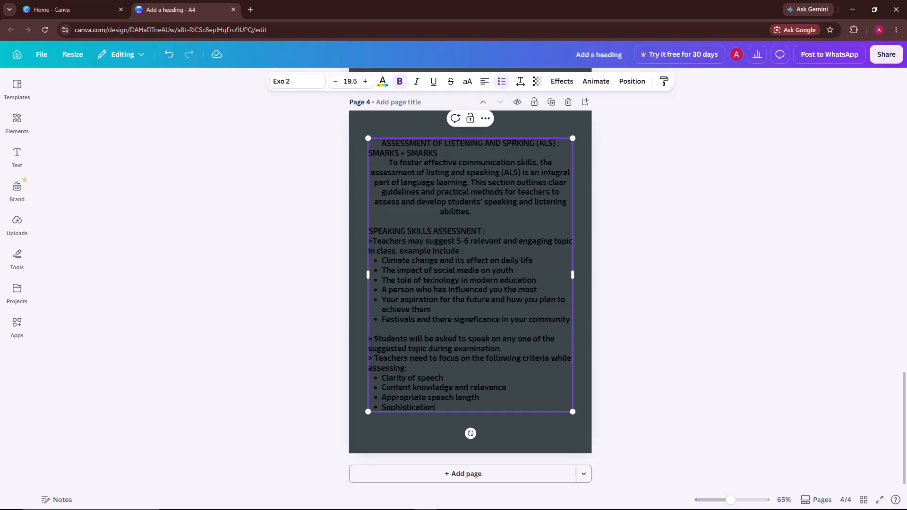
pyautogui.press('space')
pyautogui.write('of')
pyautogui.press('space')
pyautogui.write('vocu')
pyautogui.press('BackSpace')
pyautogui.write('abu')
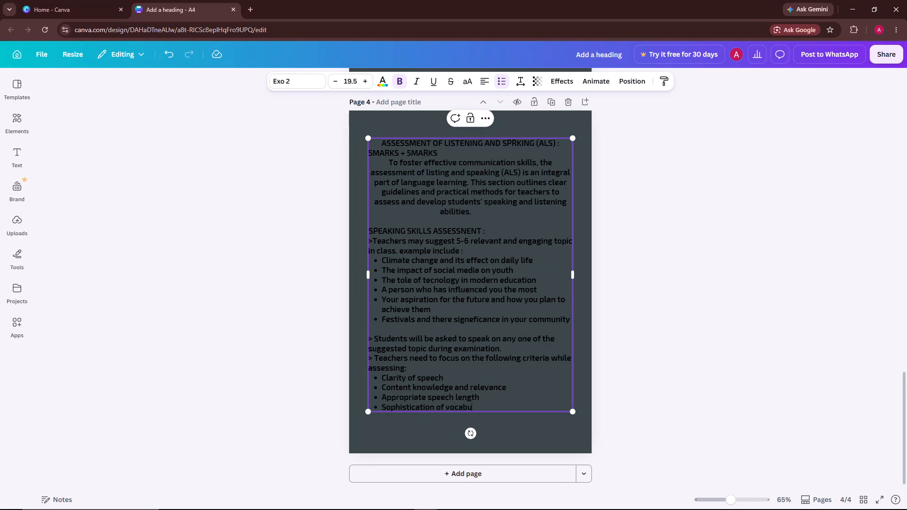
pyautogui.write('lary')
# Add the fifth criteria bullet "Fluency and cherence" and leave the text box.
pyautogui.press('Return')
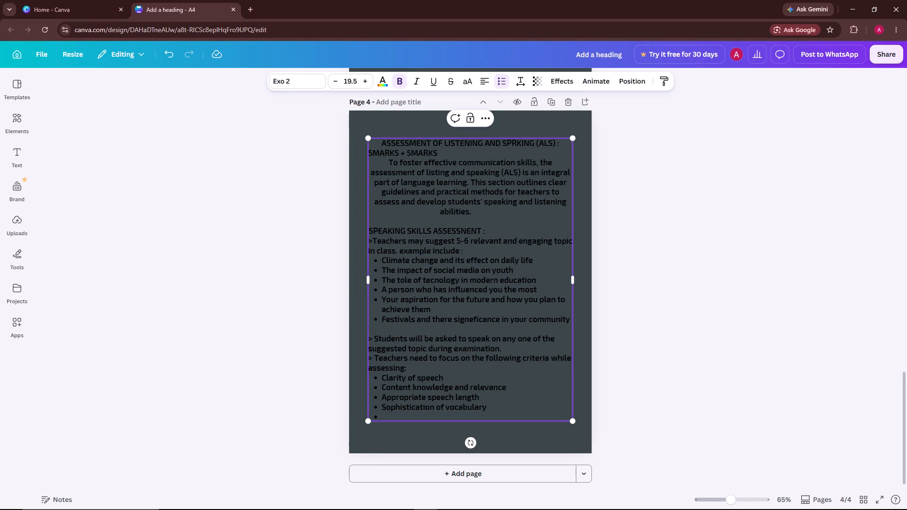
pyautogui.press('f')
pyautogui.press('l')
pyautogui.write('uenc')
pyautogui.write('y and')
pyautogui.press('space')
pyautogui.write('ch')
pyautogui.write('ere')
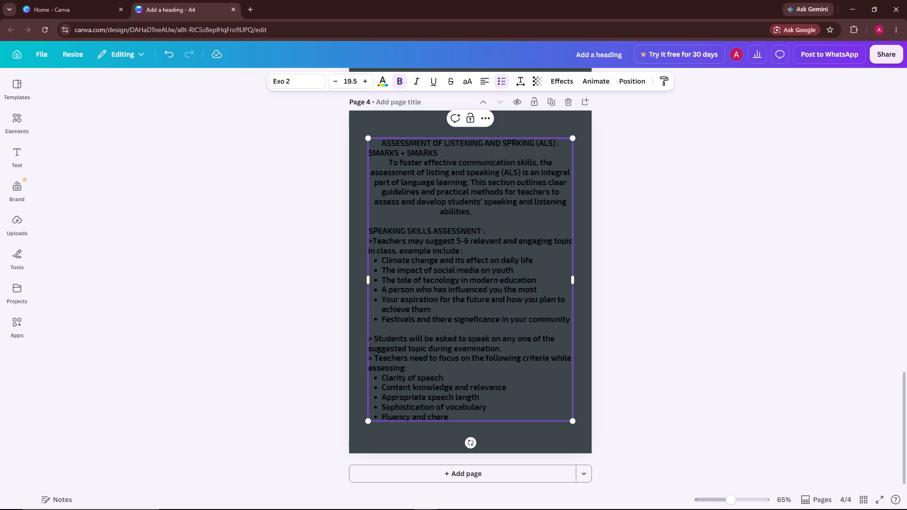
pyautogui.write('nc')
pyautogui.press('e')
pyautogui.click(663, 259)
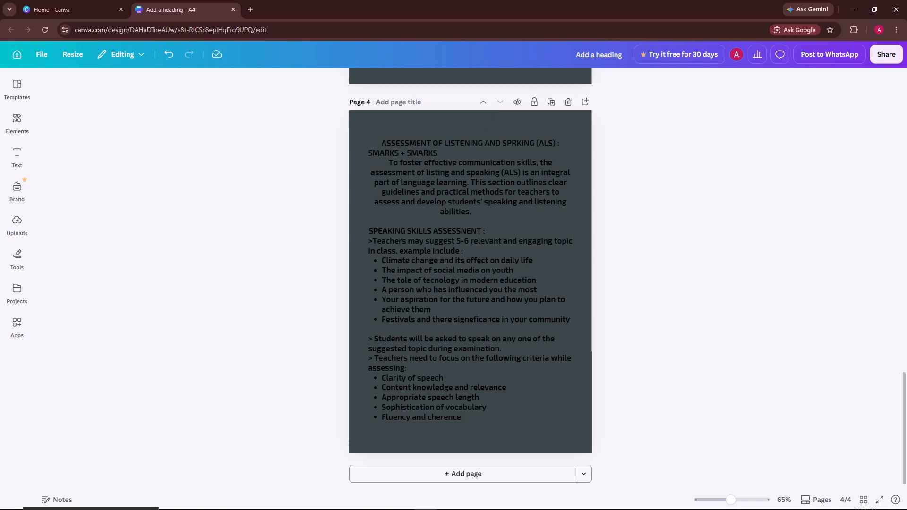
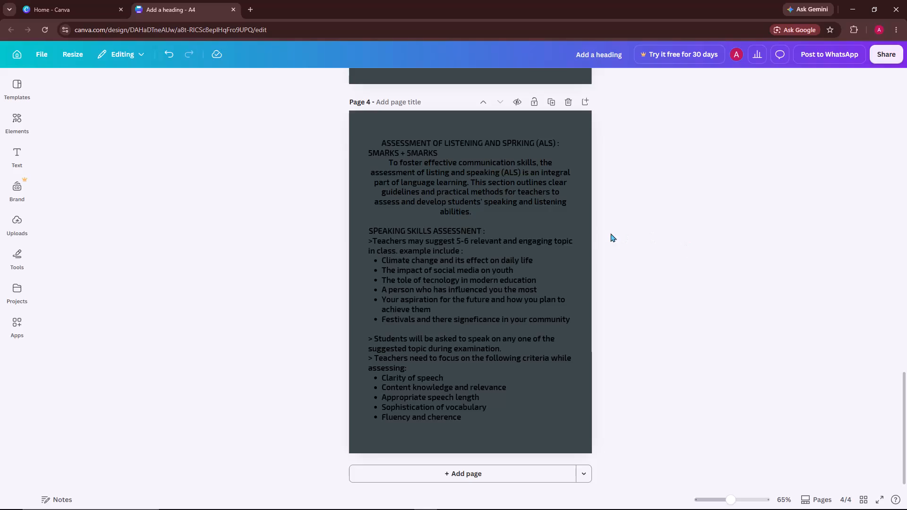
# Review the booklet pages from the ALS page back up to the cover.
pyautogui.scroll(-2, 593, 234)
pyautogui.scroll(9, 446, 212)
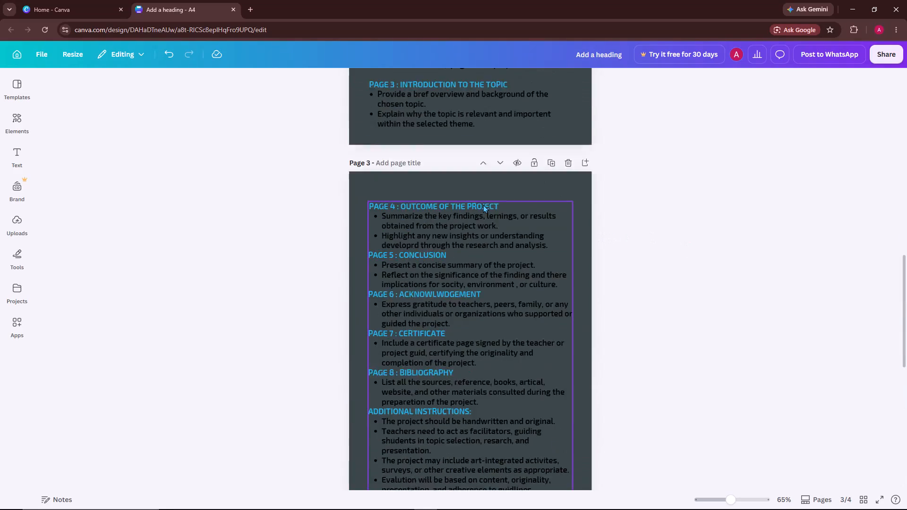
pyautogui.scroll(11, 561, 212)
pyautogui.scroll(-1, 561, 212)
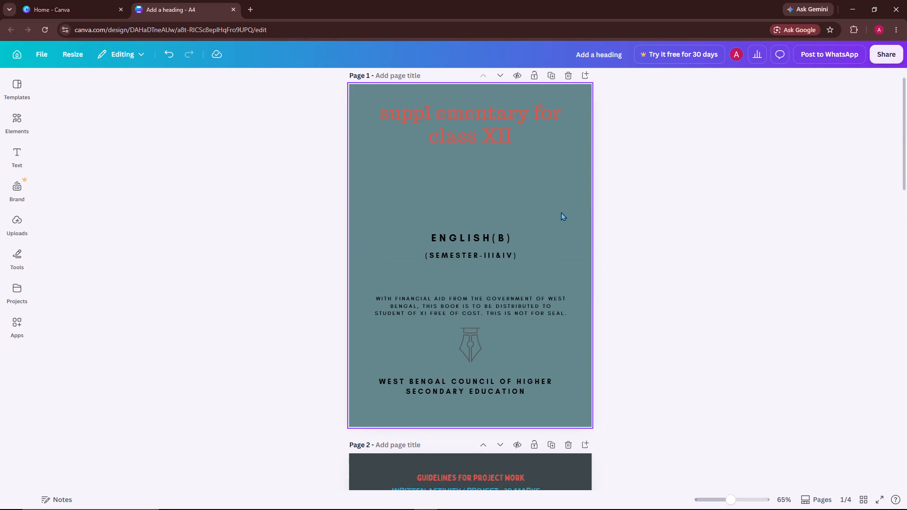
pyautogui.scroll(-2, 561, 207)
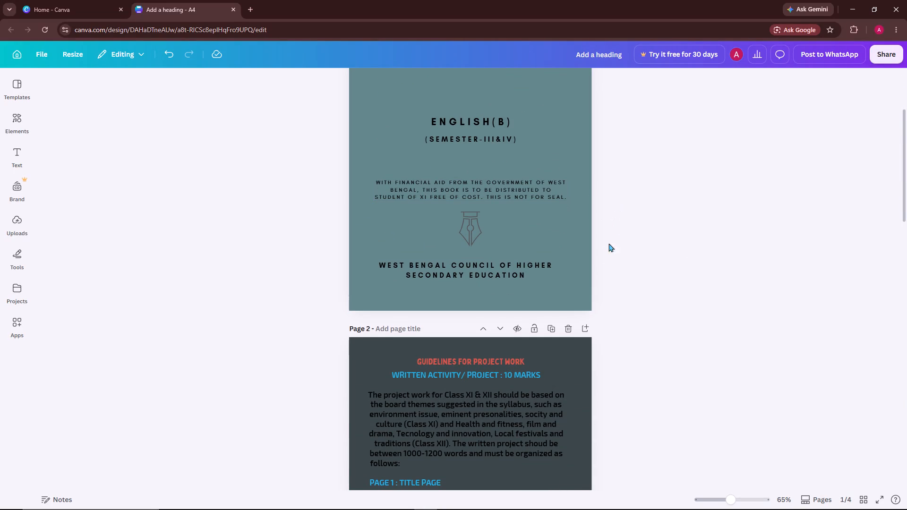
pyautogui.scroll(8, 605, 251)
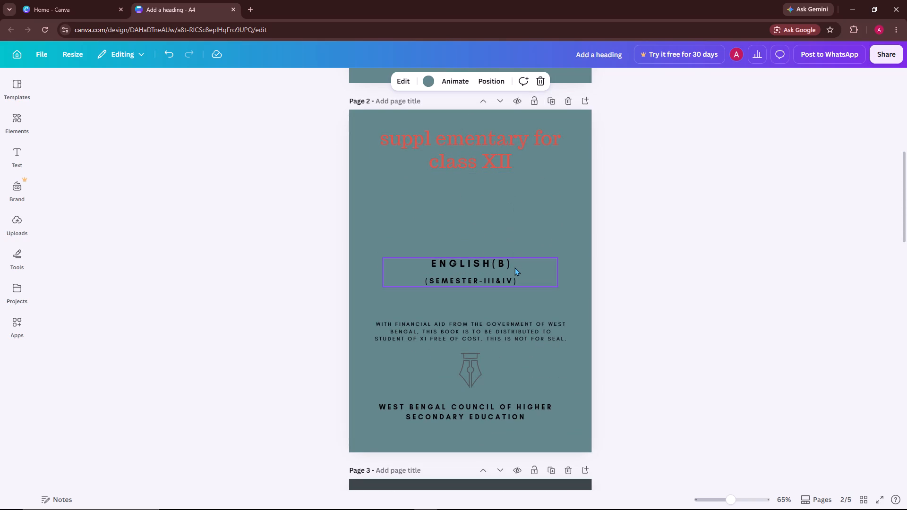
# Delete the duplicate cover that sits as page 2.
pyautogui.click(511, 185)
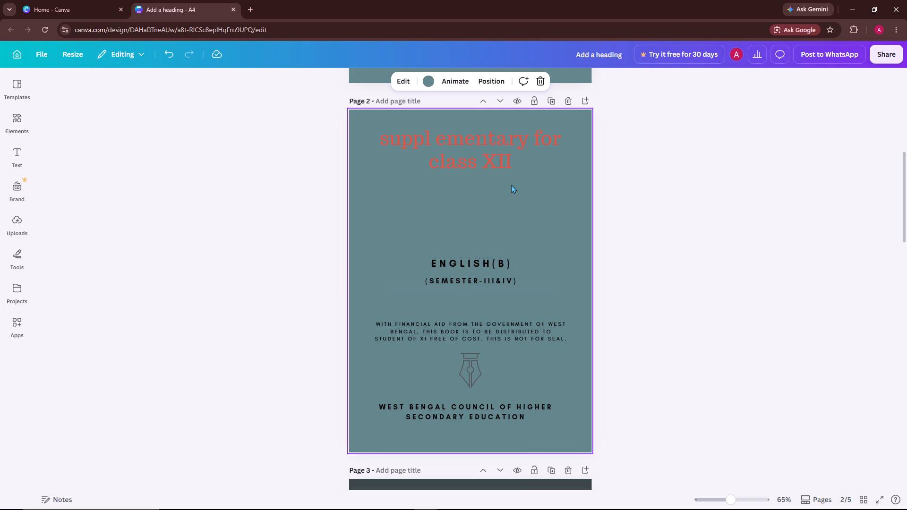
pyautogui.scroll(-2, 511, 185)
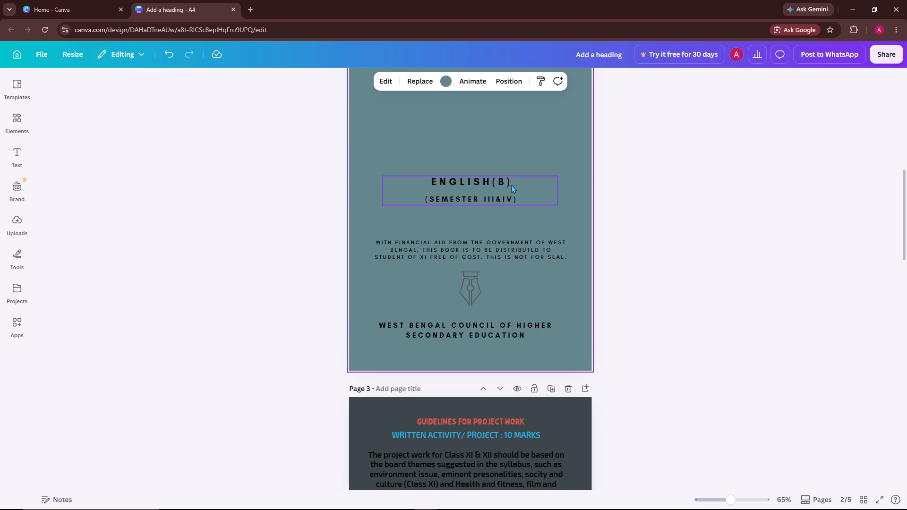
pyautogui.scroll(2, 511, 183)
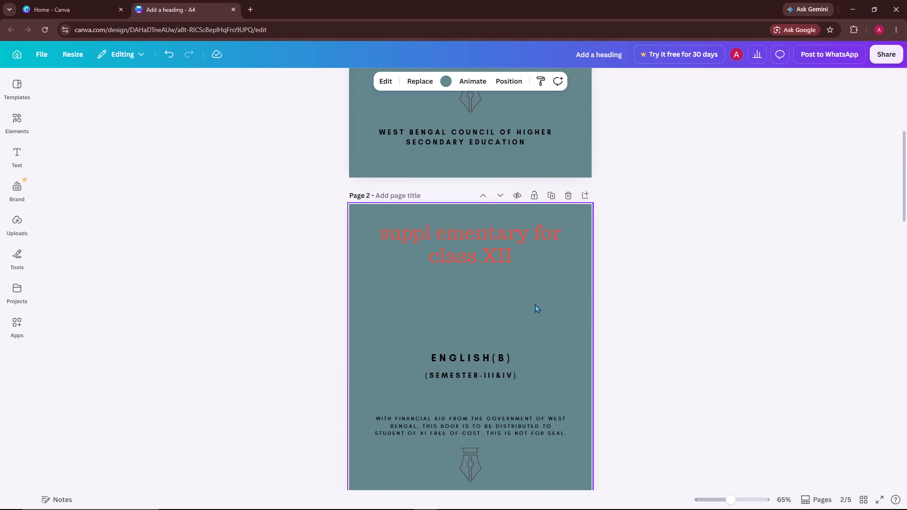
pyautogui.scroll(-2, 535, 304)
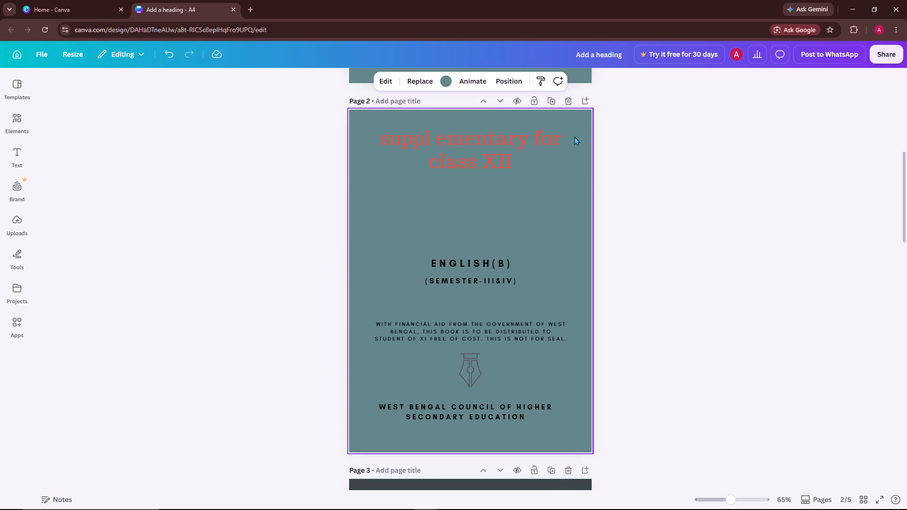
pyautogui.click(563, 99)
# Add a new page at the end of the booklet, after the ALS page.
pyautogui.scroll(4, 709, 222)
pyautogui.scroll(-6, 709, 222)
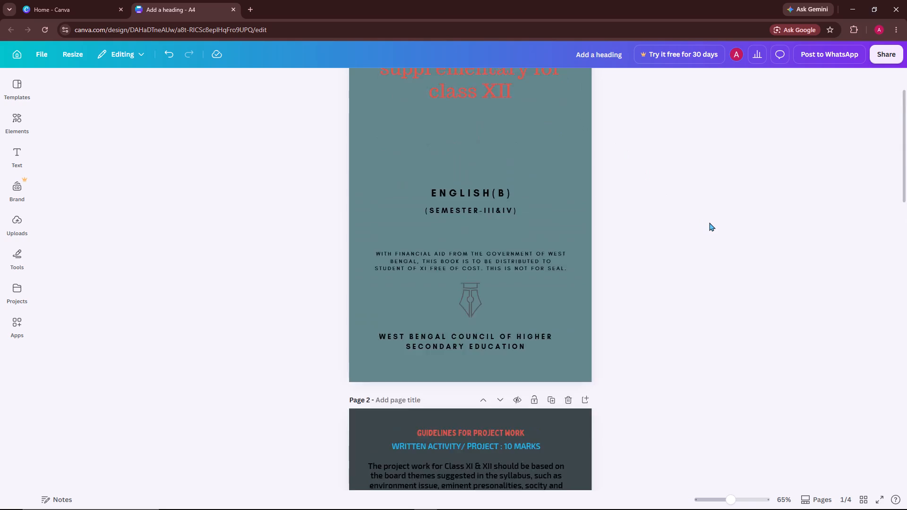
pyautogui.scroll(-12, 709, 222)
pyautogui.scroll(2, 709, 222)
pyautogui.scroll(-12, 709, 222)
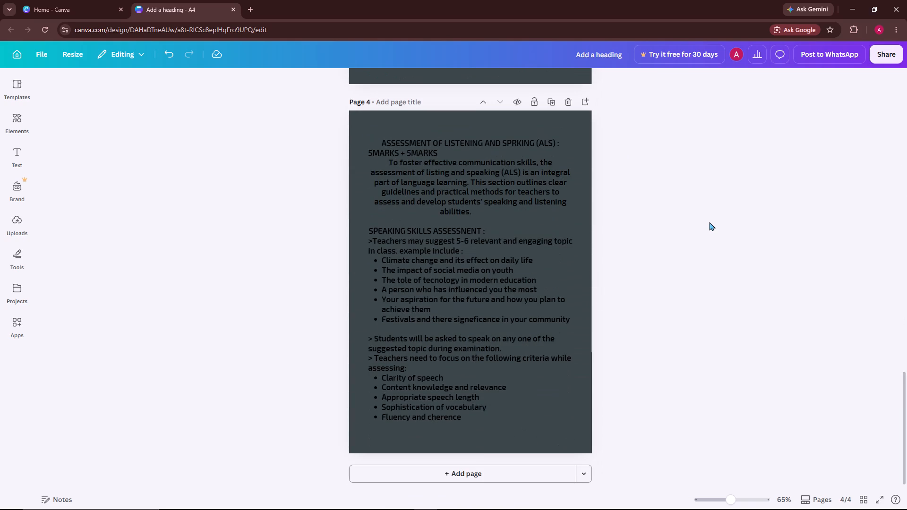
pyautogui.click(503, 477)
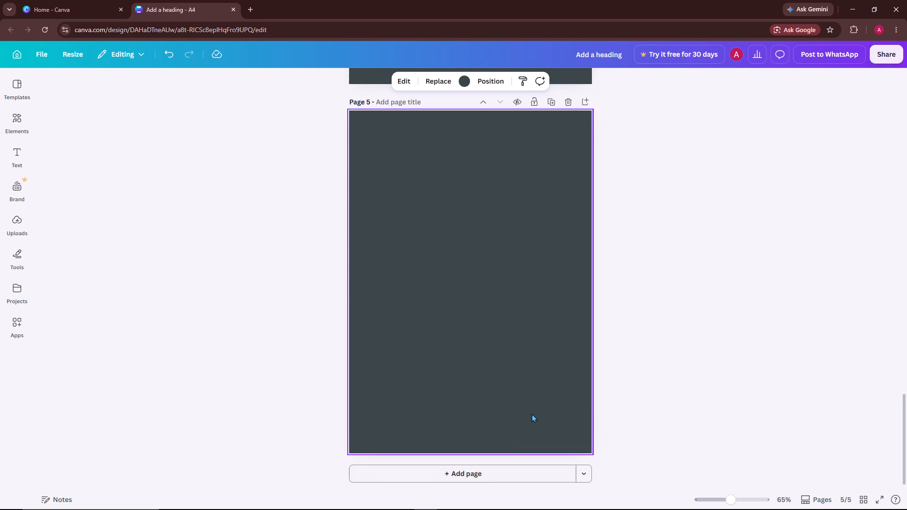
# Change the background colour of page 5 to solid white, #FFFFFF.
pyautogui.click(463, 198)
pyautogui.click(462, 173)
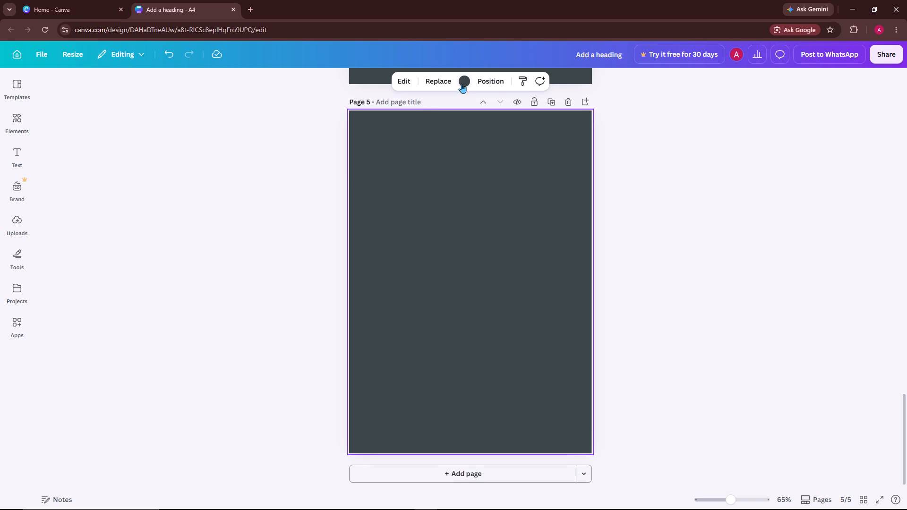
pyautogui.click(462, 84)
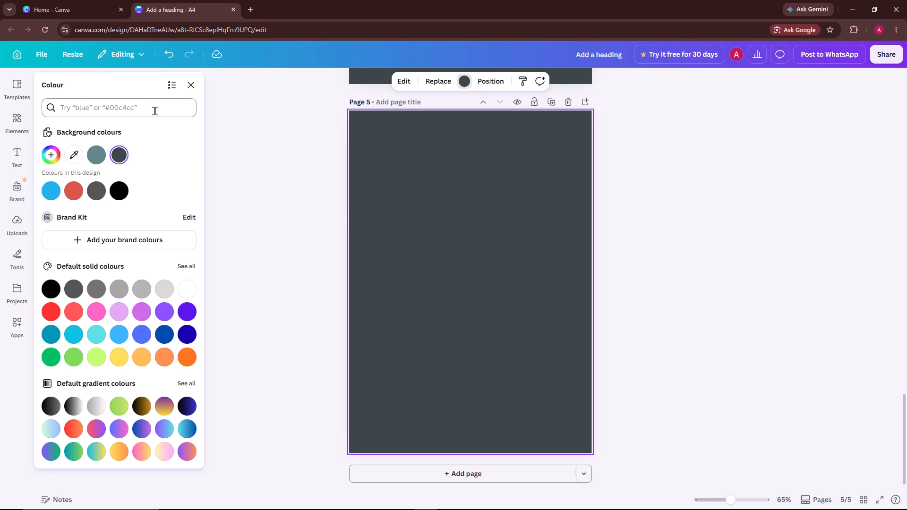
pyautogui.click(44, 157)
pyautogui.moveTo(65, 222); pyautogui.dragTo(62, 195)
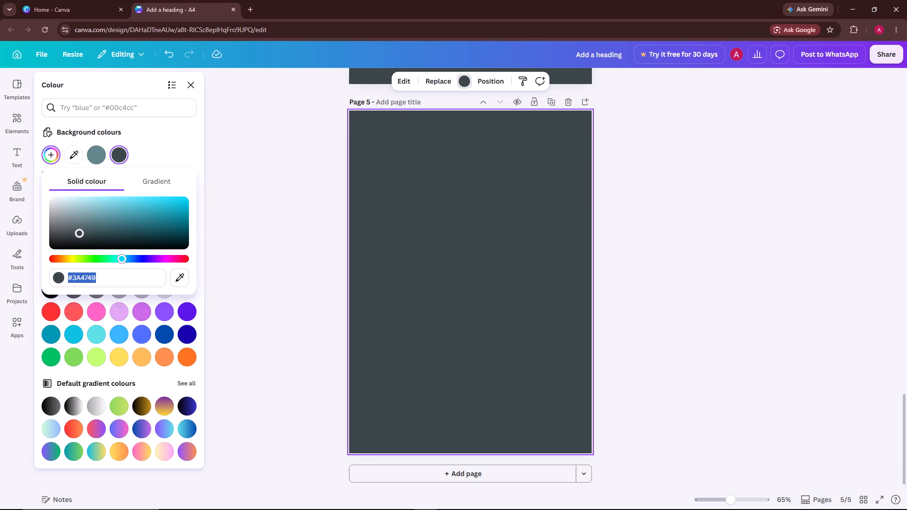
pyautogui.moveTo(62, 195); pyautogui.dragTo(41, 185)
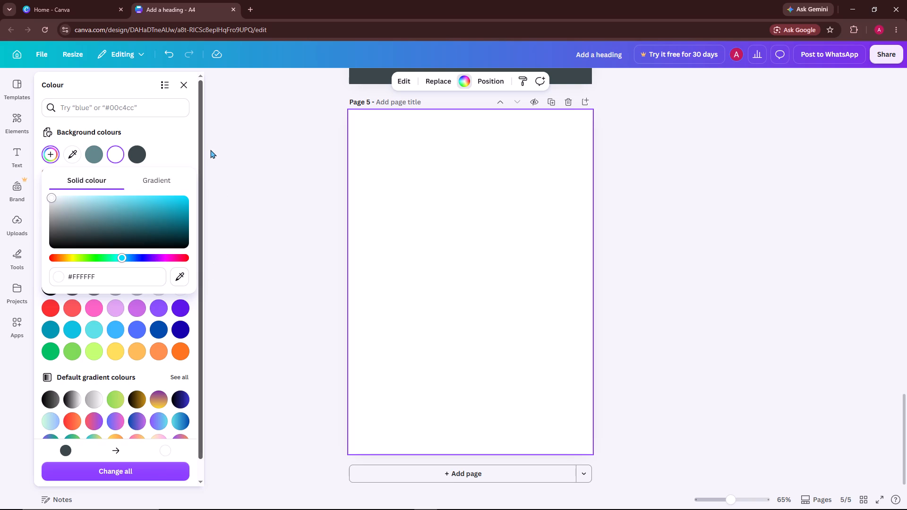
# Find fonts with the recent search "hedling font" and add a One Little Font Full text box to page 5.
pyautogui.click(10, 148)
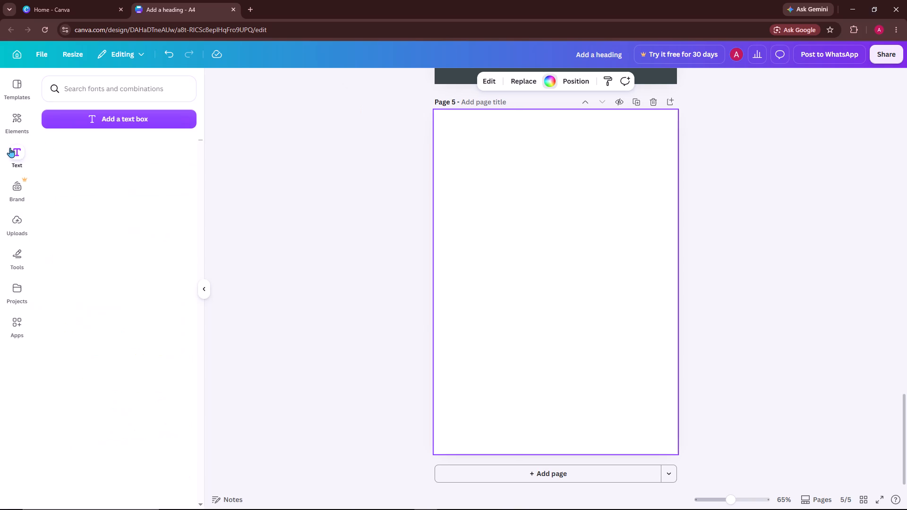
pyautogui.click(141, 93)
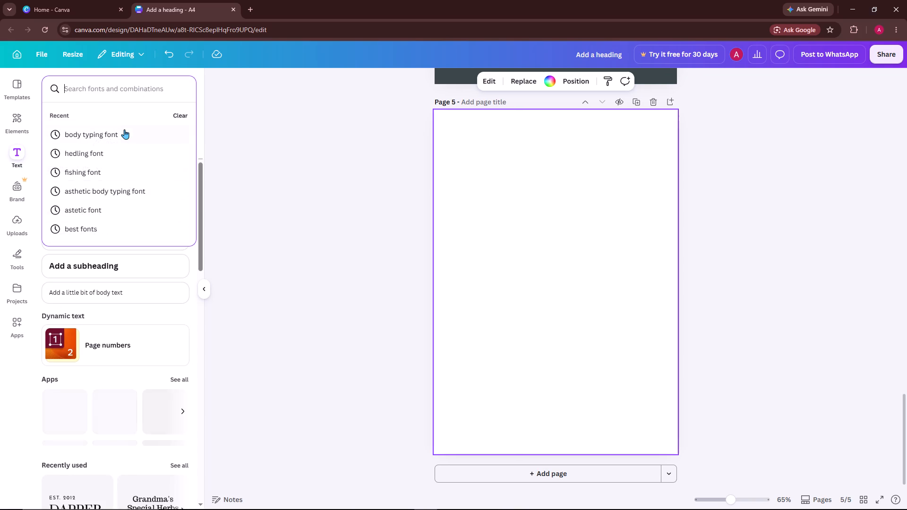
pyautogui.click(122, 152)
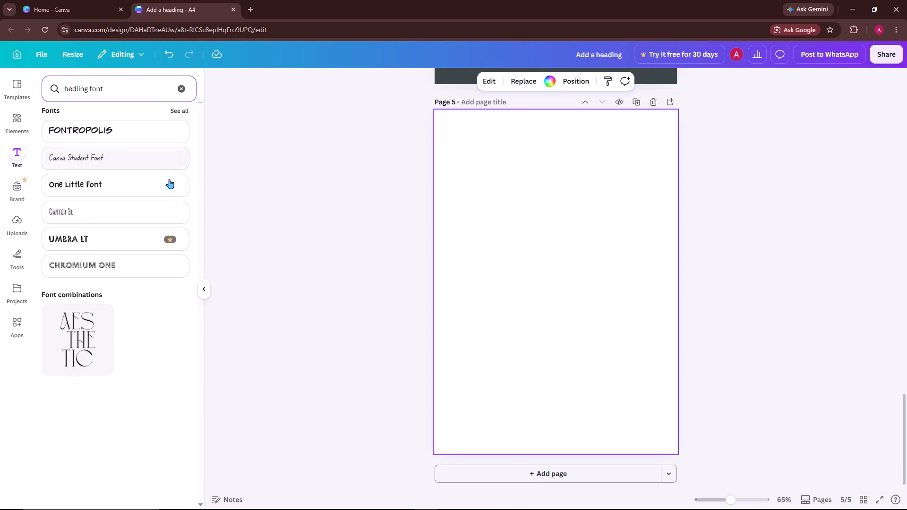
pyautogui.click(177, 113)
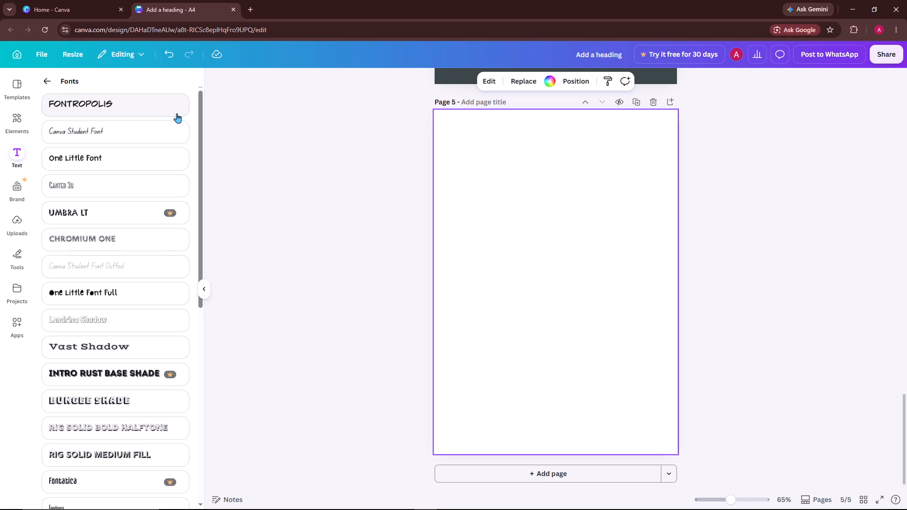
pyautogui.scroll(-1, 183, 174)
pyautogui.scroll(-1, 139, 188)
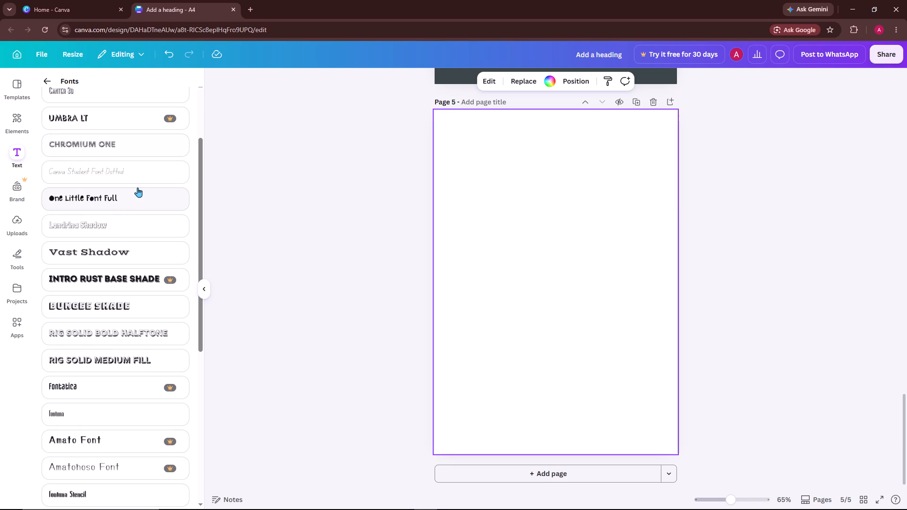
pyautogui.click(137, 195)
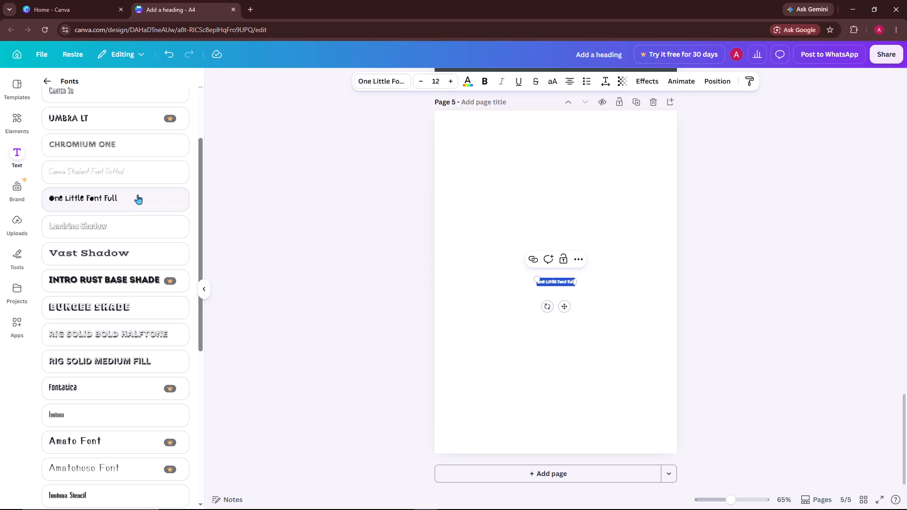
pyautogui.click(202, 280)
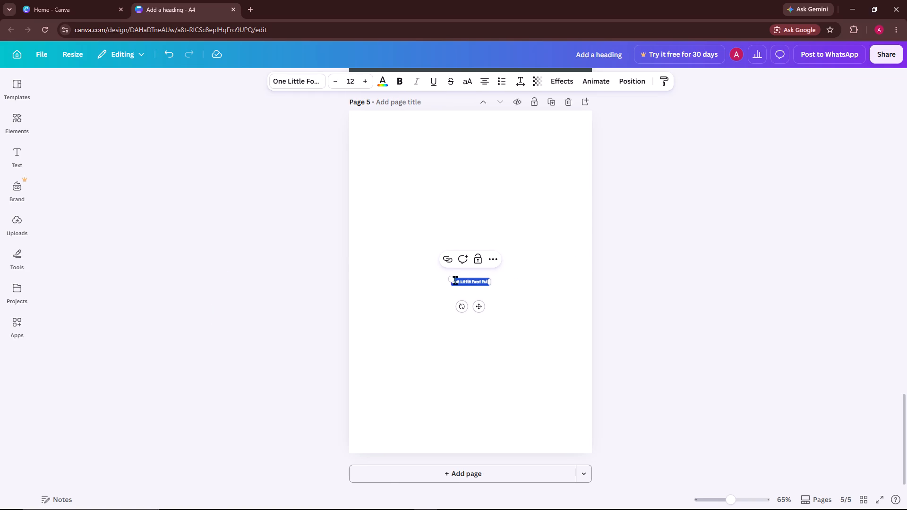
# Enlarge the new text to about size 17.5 and widen its text box to about 9.4.
pyautogui.moveTo(450, 279); pyautogui.dragTo(424, 259)
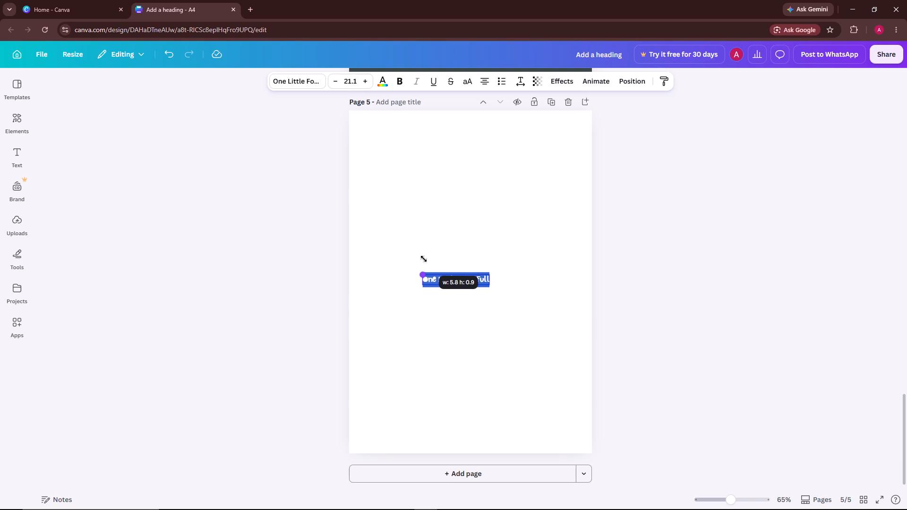
pyautogui.moveTo(424, 259); pyautogui.dragTo(432, 284)
pyautogui.moveTo(490, 279); pyautogui.dragTo(544, 277)
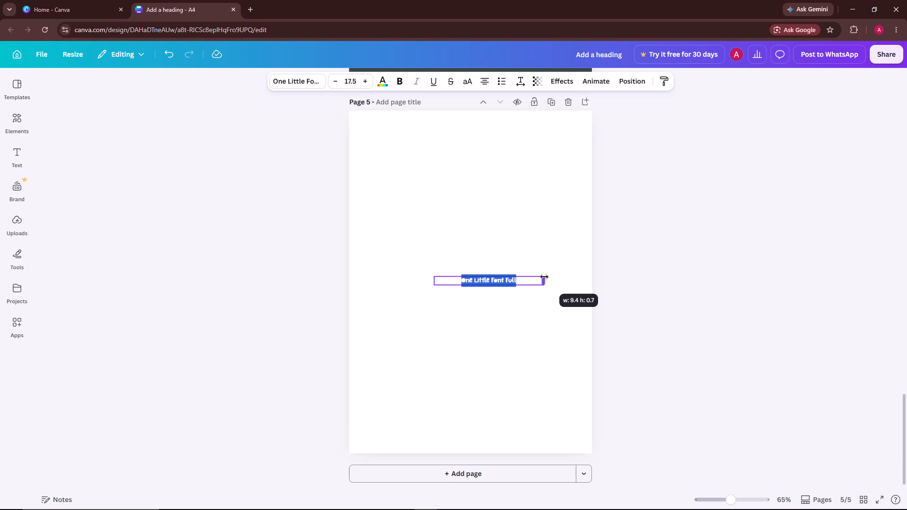
pyautogui.click(541, 314)
# Move the text box to the upper-left corner of page 5's margin guides.
pyautogui.moveTo(497, 279); pyautogui.dragTo(431, 145)
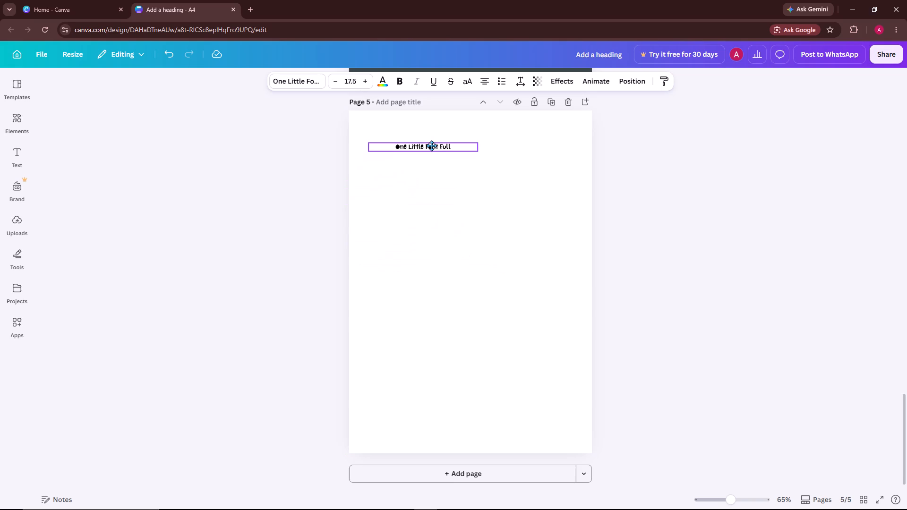
pyautogui.moveTo(431, 145); pyautogui.dragTo(441, 136)
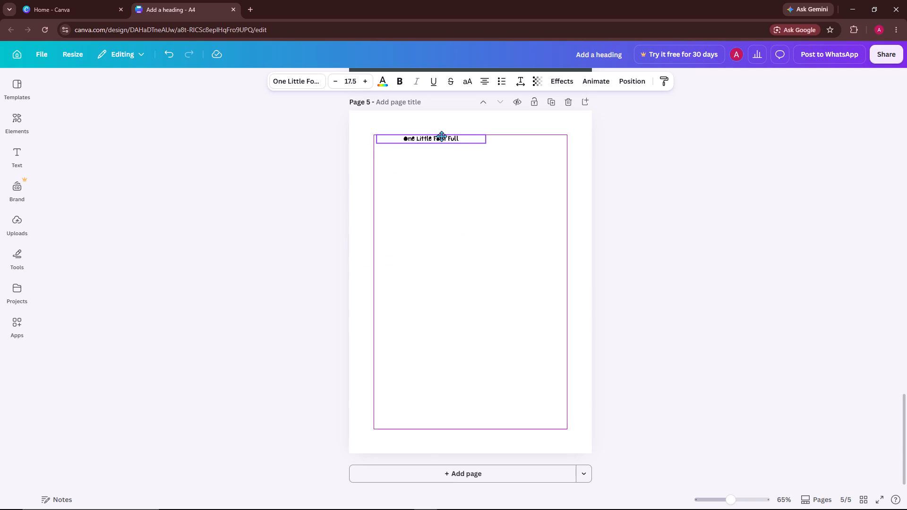
pyautogui.moveTo(441, 136); pyautogui.dragTo(437, 136)
# Replace the placeholder text in page 5's heading box with "resource partitioning :".
pyautogui.click(464, 138)
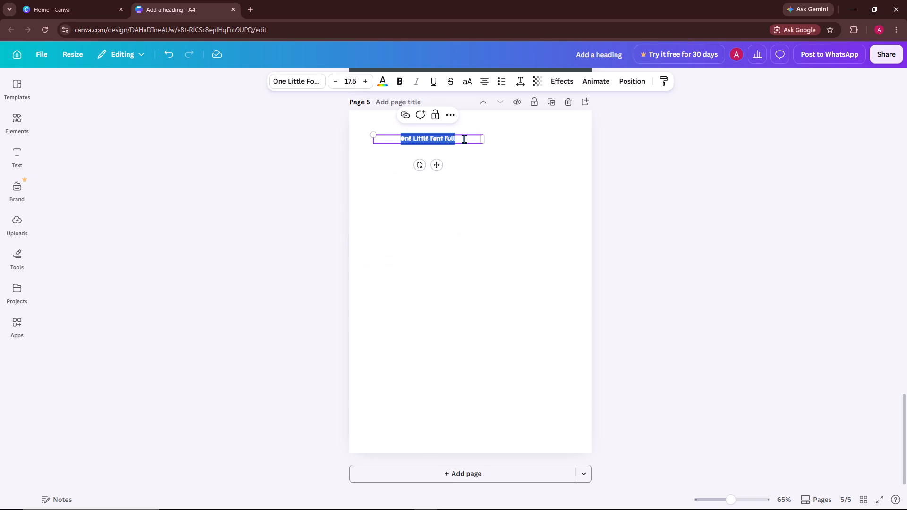
pyautogui.press('BackSpace')
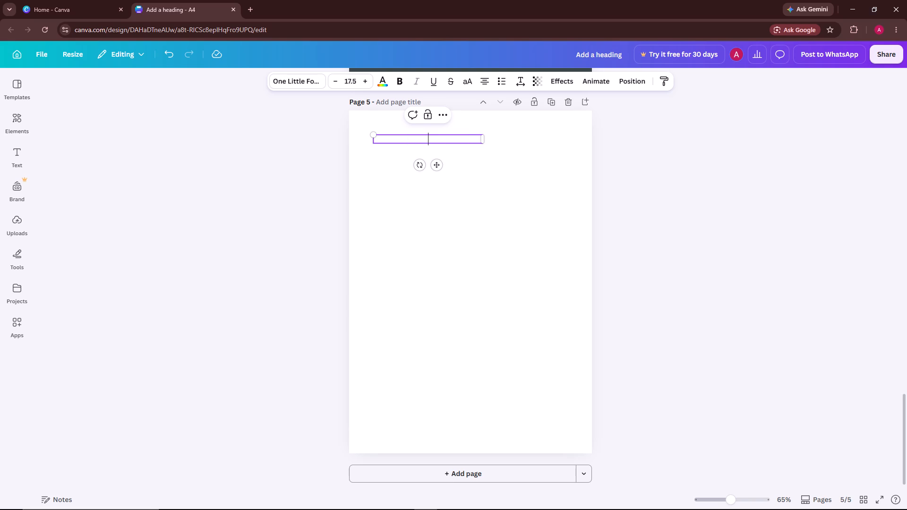
pyautogui.write('reso')
pyautogui.write('ur')
pyautogui.write('ce')
pyautogui.press('space')
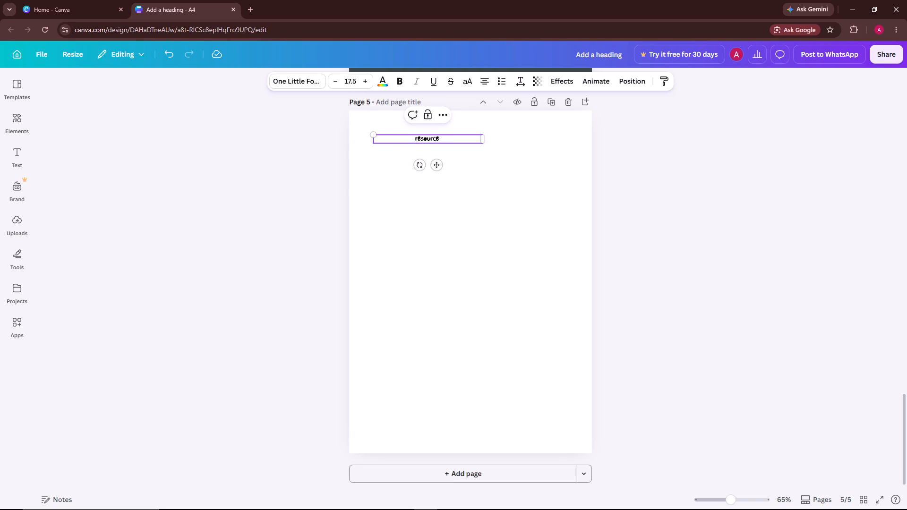
pyautogui.write('par')
pyautogui.write('tit')
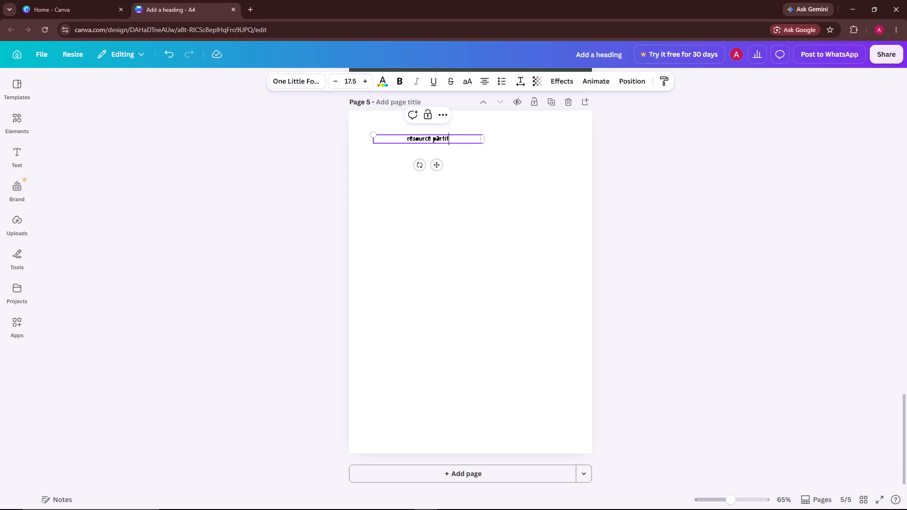
pyautogui.write('iong')
pyautogui.press('BackSpace')
pyautogui.press('BackSpace')
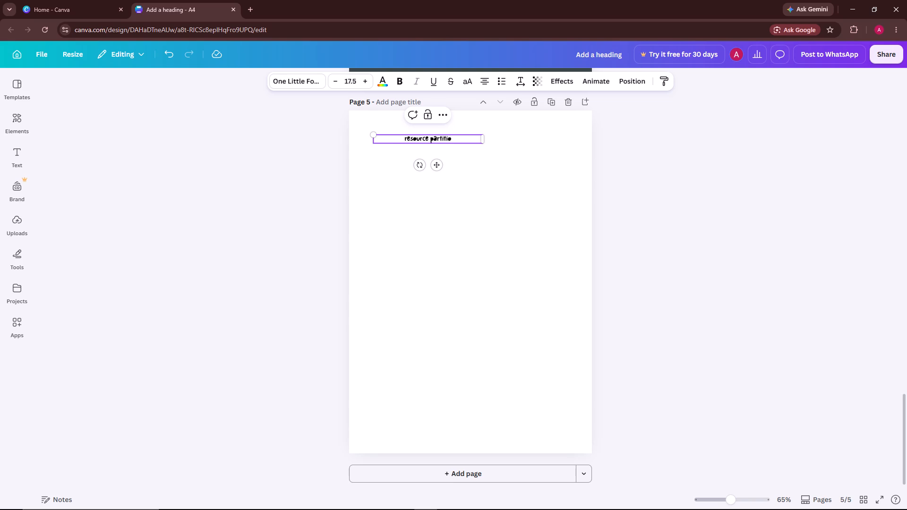
pyautogui.write('ning')
pyautogui.press('space')
pyautogui.hotkey('shift', ':')
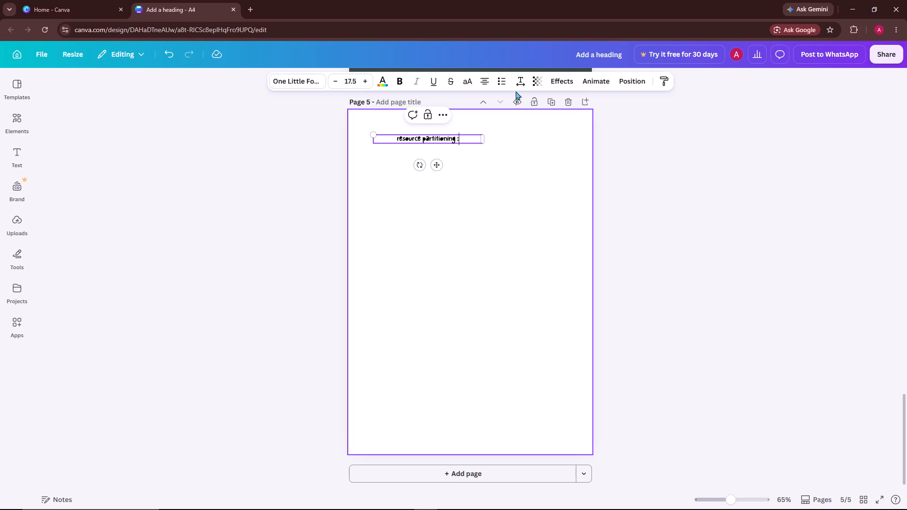
pyautogui.click(519, 170)
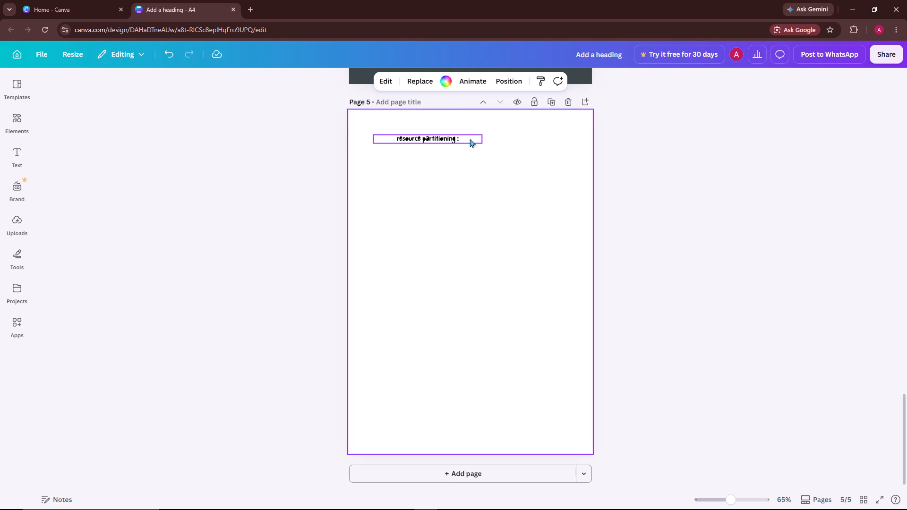
# Enlarge the "resource partitioning :" heading to about size 19.
pyautogui.click(383, 138)
pyautogui.moveTo(376, 135); pyautogui.dragTo(368, 133)
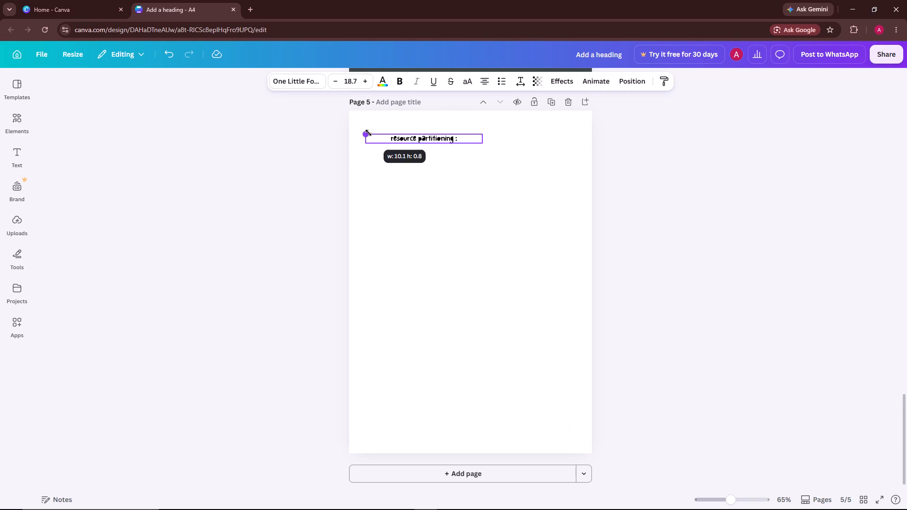
pyautogui.moveTo(368, 133); pyautogui.dragTo(367, 137)
pyautogui.click(478, 217)
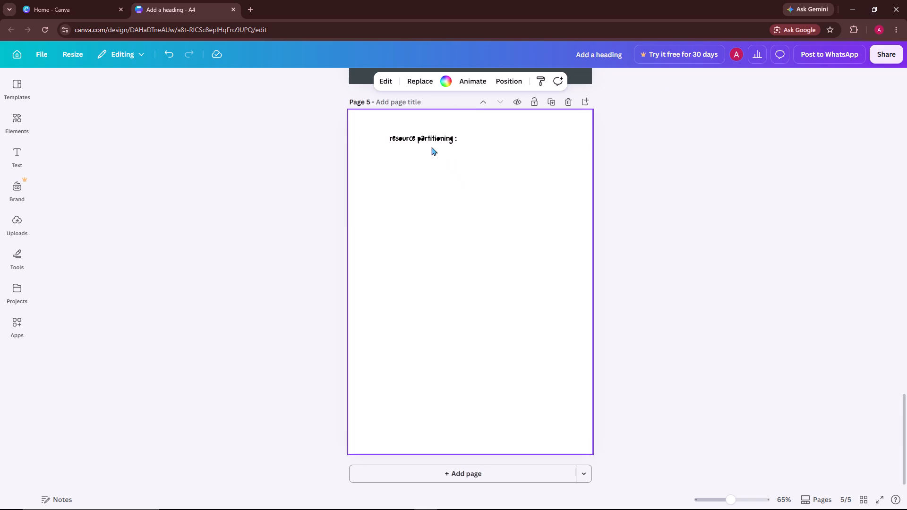
# Add trailing spaces after the colon in the heading so its centred text shifts left to the page margin.
pyautogui.click(438, 142)
pyautogui.click(469, 138)
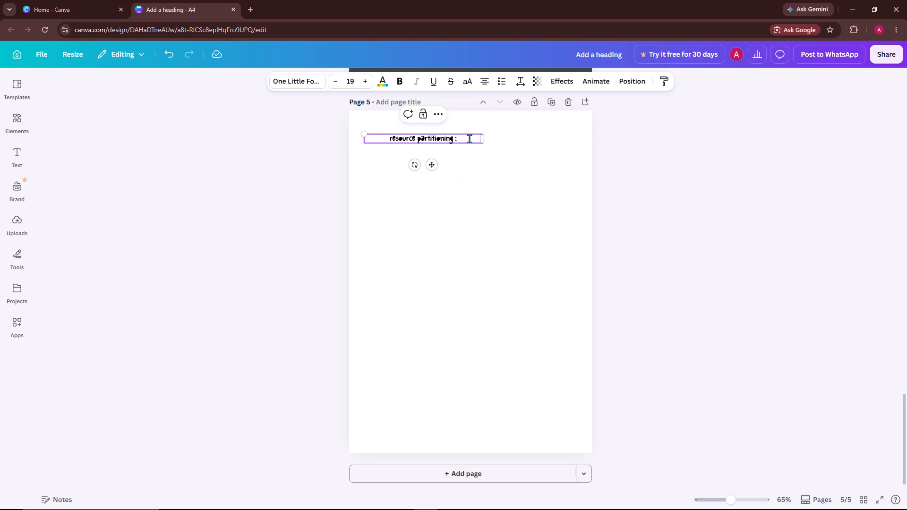
pyautogui.press('space')
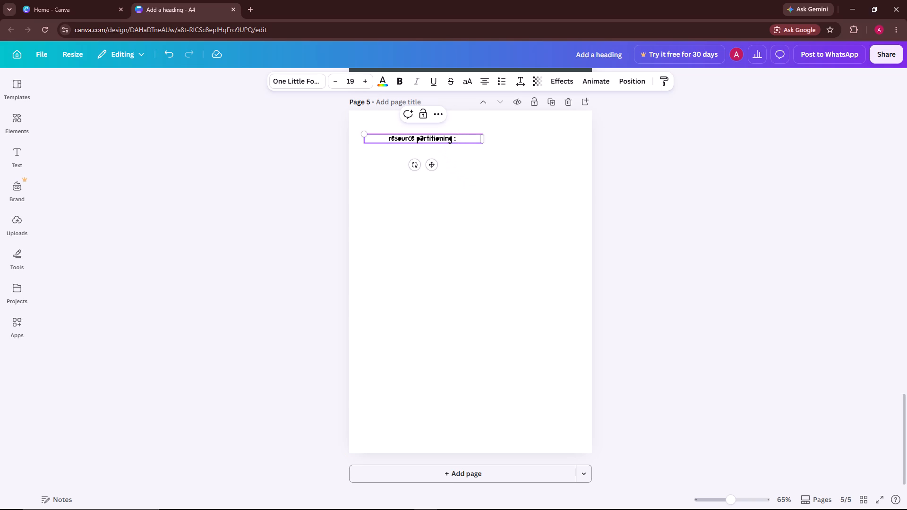
pyautogui.press('space')
pyautogui.press('space')
pyautogui.press('space')
pyautogui.press('space')
pyautogui.press('space')
pyautogui.press('space')
pyautogui.press('space')
pyautogui.press('space')
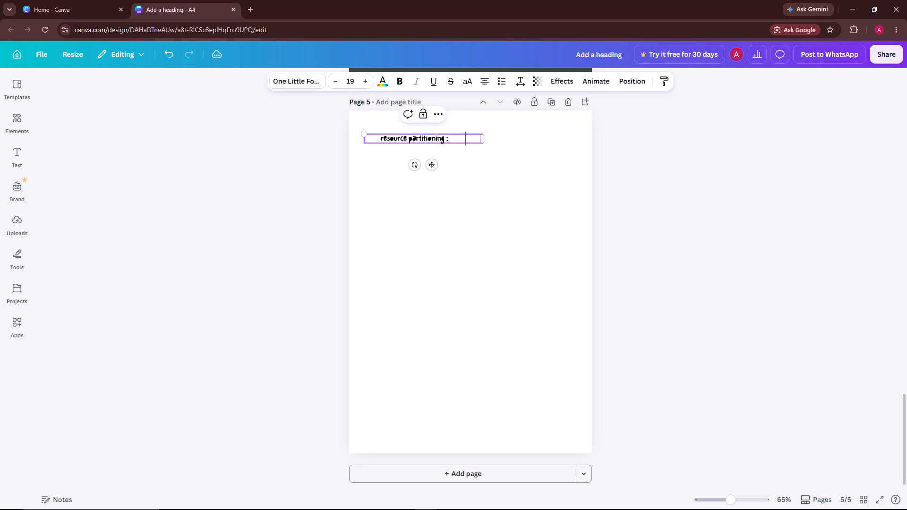
pyautogui.press('space')
pyautogui.press('space')
pyautogui.press('space')
pyautogui.press('space')
pyautogui.press('space')
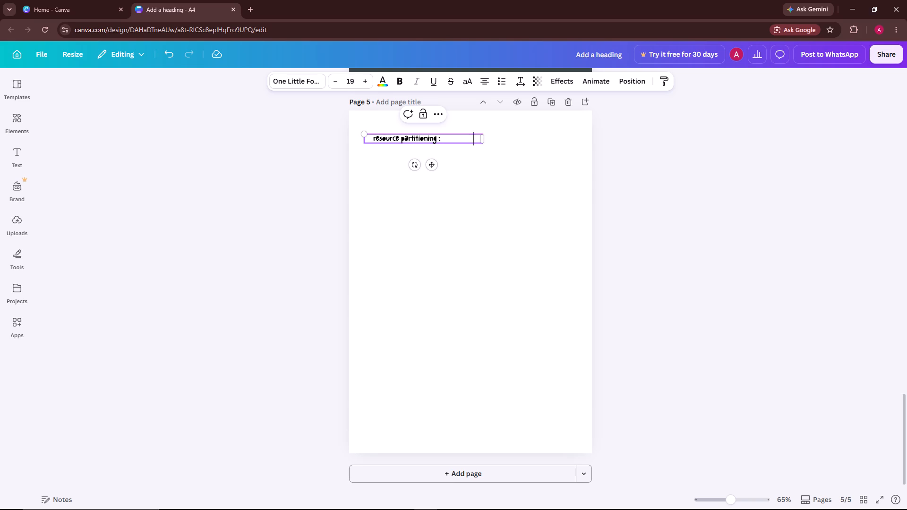
pyautogui.click(474, 166)
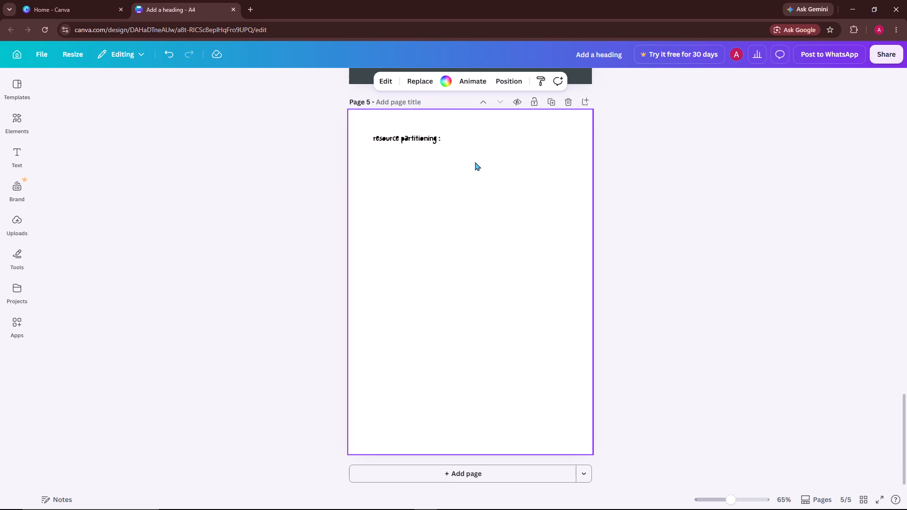
# Add a Doughnut Font TH text box to page 5 and enlarge its text to about size 18.9.
pyautogui.scroll(-3, 462, 161)
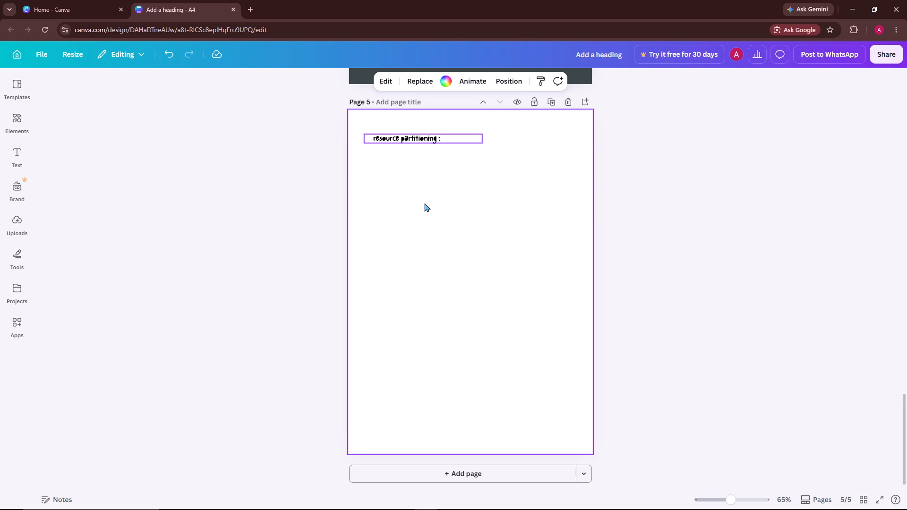
pyautogui.click(9, 160)
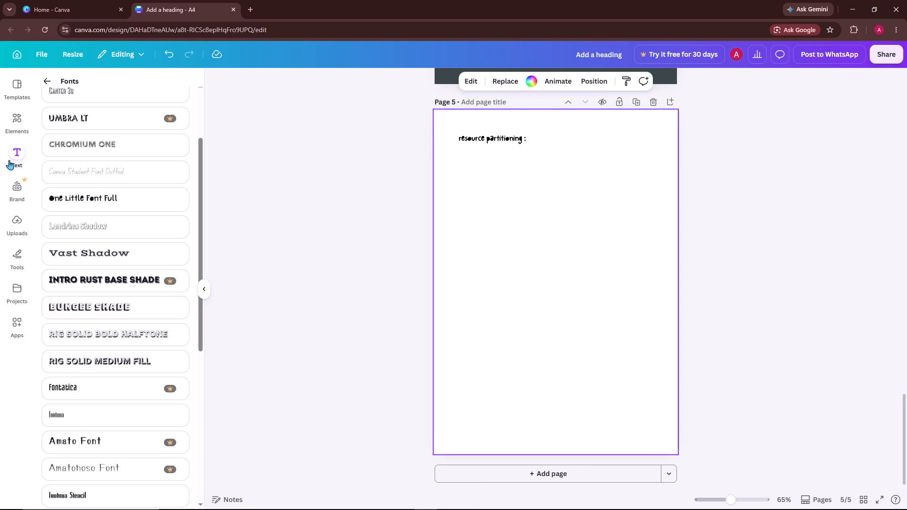
pyautogui.scroll(-2, 114, 254)
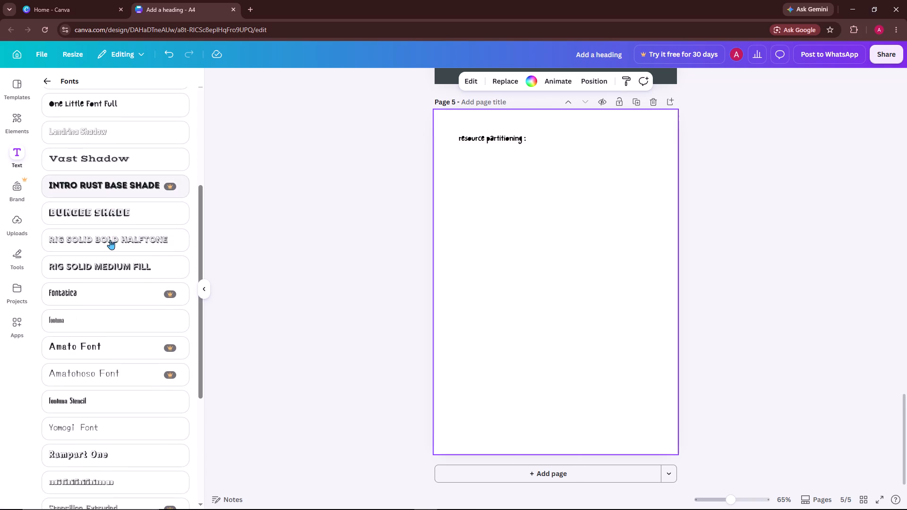
pyautogui.scroll(-2, 110, 240)
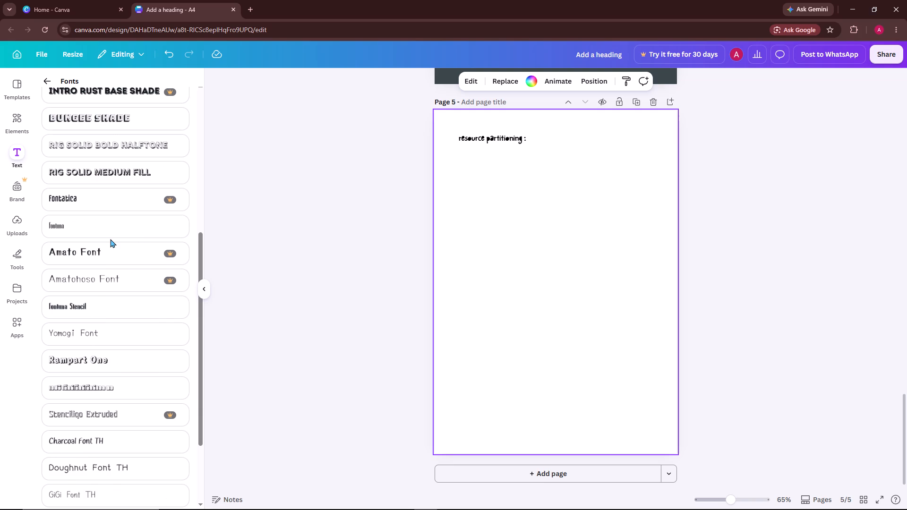
pyautogui.scroll(-6, 110, 239)
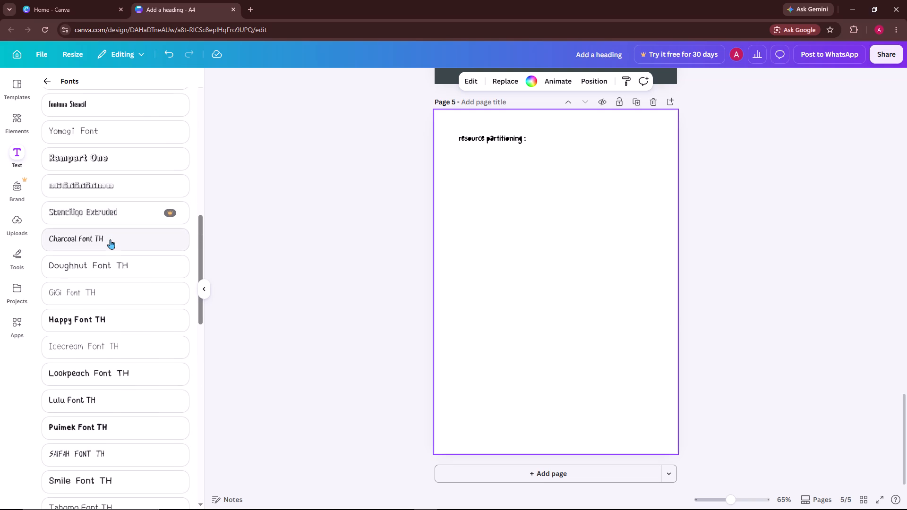
pyautogui.click(114, 267)
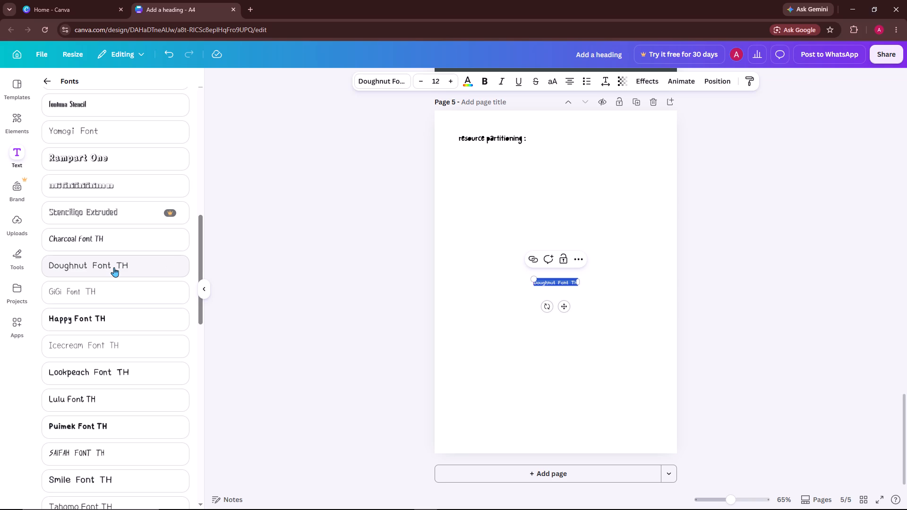
pyautogui.click(206, 289)
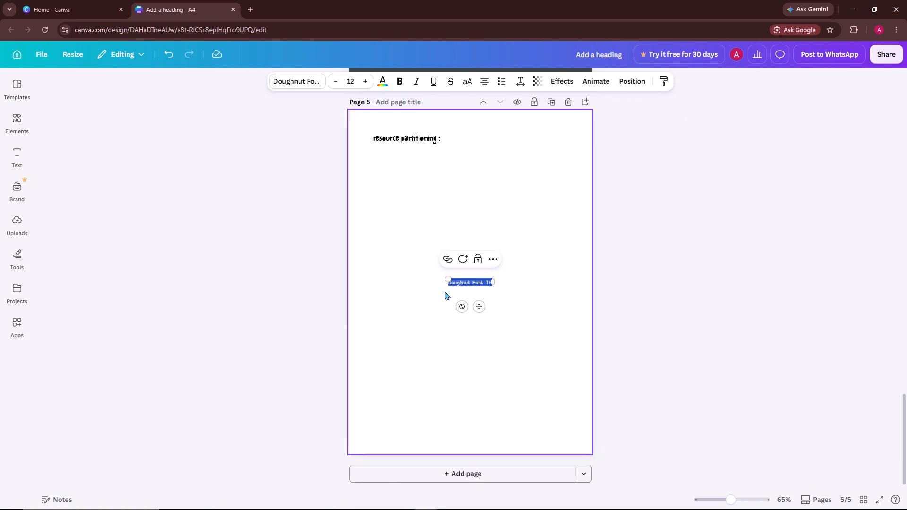
pyautogui.click(449, 279)
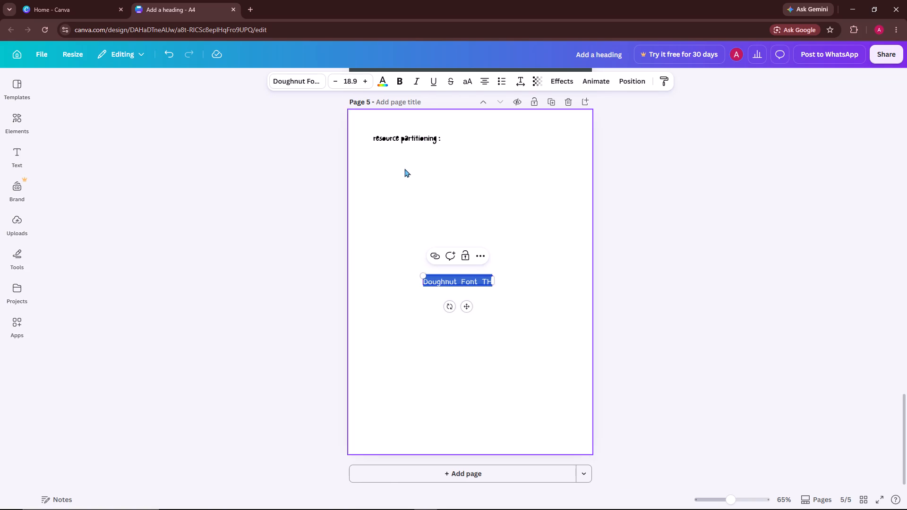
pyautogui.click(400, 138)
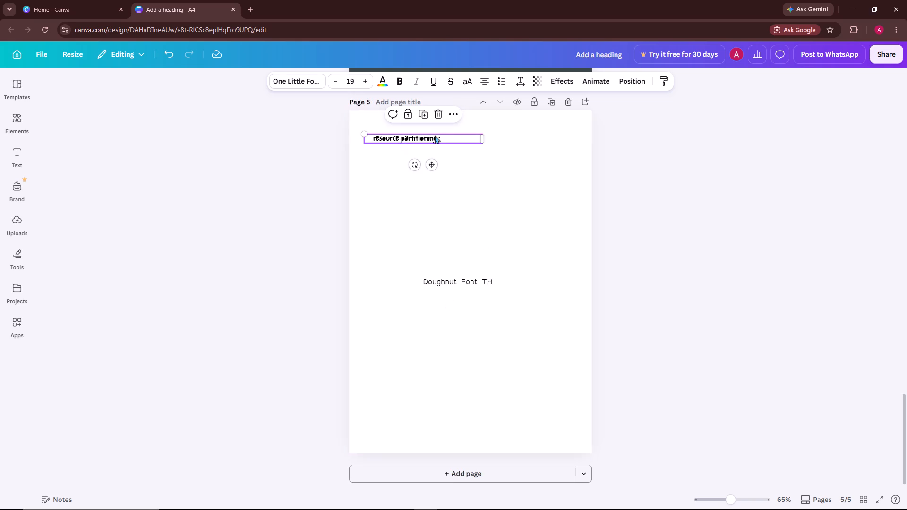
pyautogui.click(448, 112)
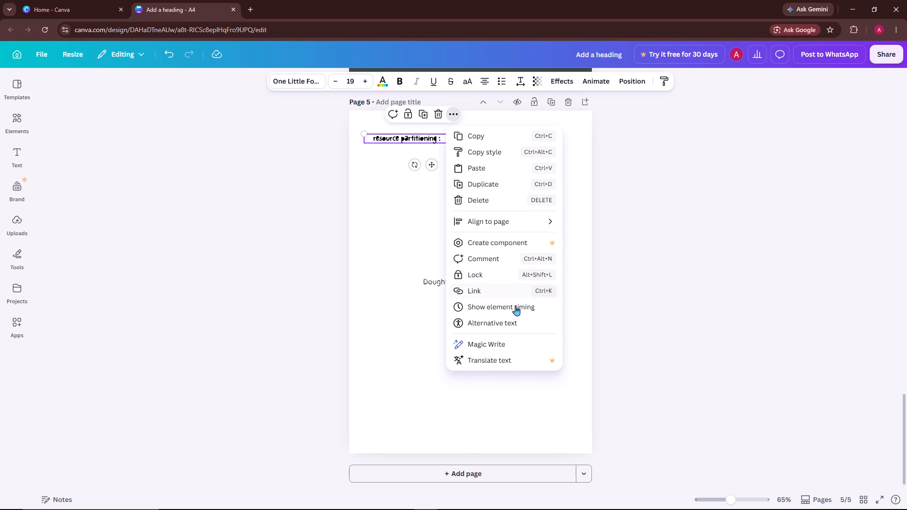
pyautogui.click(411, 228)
# Move the Doughnut Font TH text box directly below the "resource partitioning :" heading, aligned with the page's left margin.
pyautogui.moveTo(478, 280); pyautogui.dragTo(435, 206)
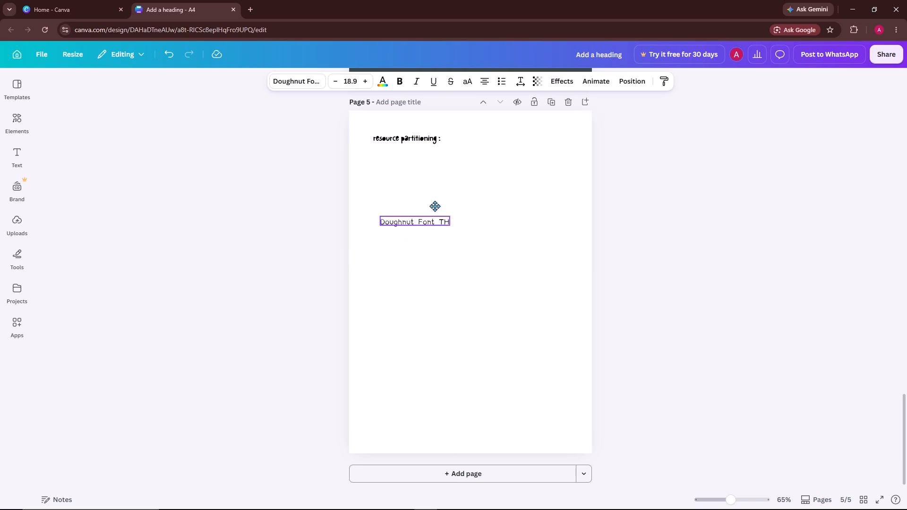
pyautogui.moveTo(435, 206); pyautogui.dragTo(432, 171)
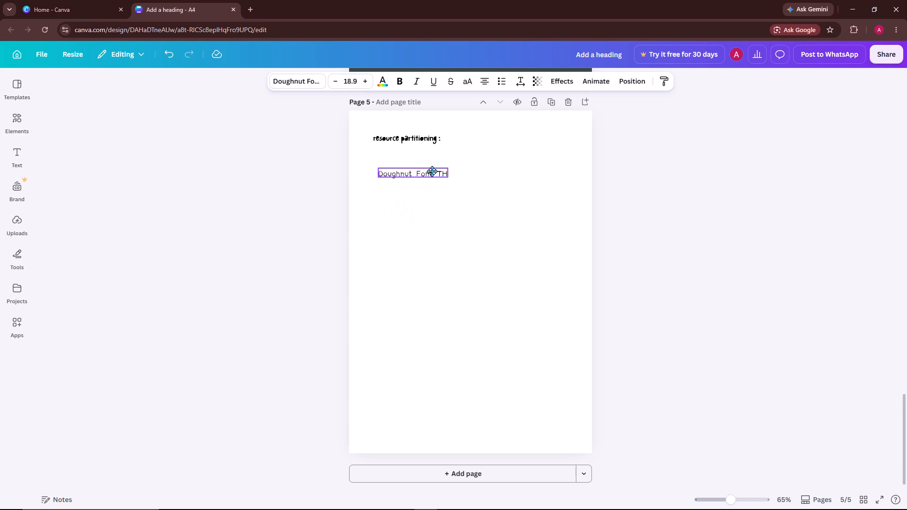
pyautogui.moveTo(432, 171); pyautogui.dragTo(428, 164)
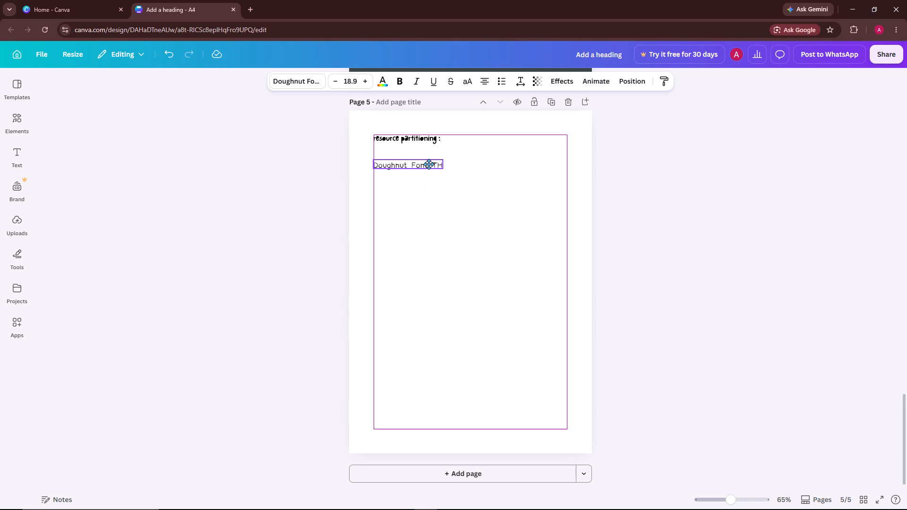
pyautogui.moveTo(428, 164); pyautogui.dragTo(428, 176)
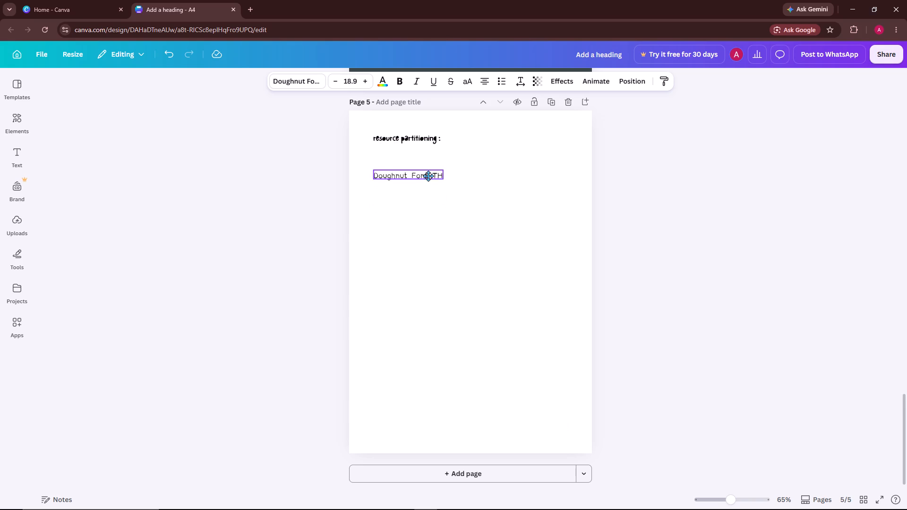
pyautogui.moveTo(428, 176); pyautogui.dragTo(427, 152)
# Widen the Doughnut Font TH text box on page 5 so it spans from the left margin to near the right margin.
pyautogui.moveTo(446, 152); pyautogui.dragTo(560, 148)
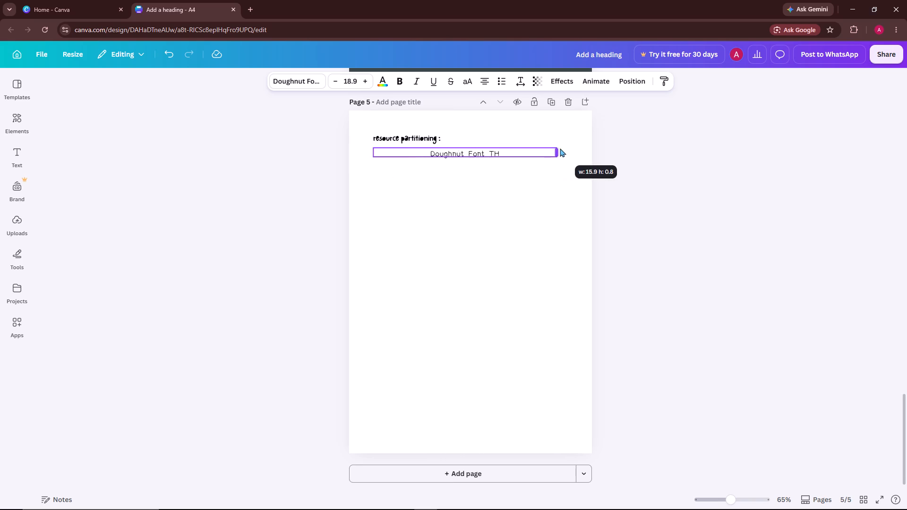
pyautogui.moveTo(560, 148); pyautogui.dragTo(570, 149)
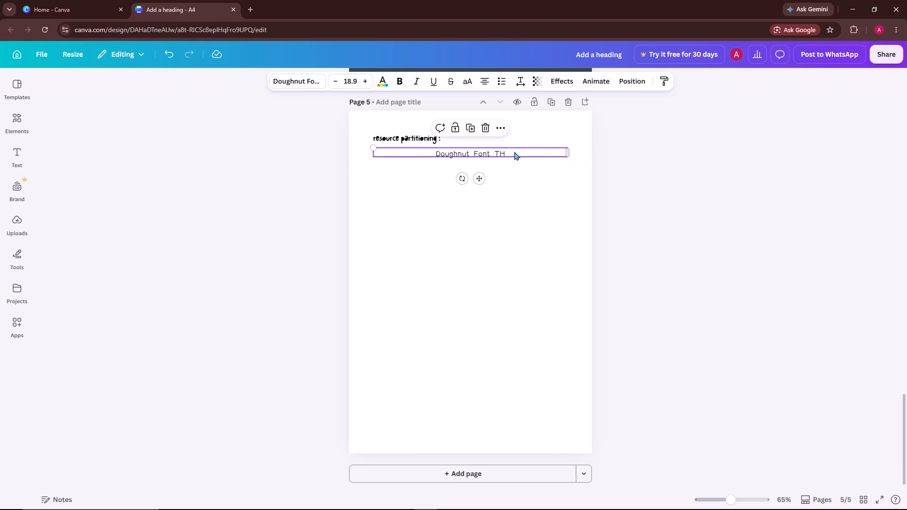
# Replace the Doughnut Font TH placeholder text with a bullet point beginning "Mac arthur showed that".
pyautogui.click(511, 152)
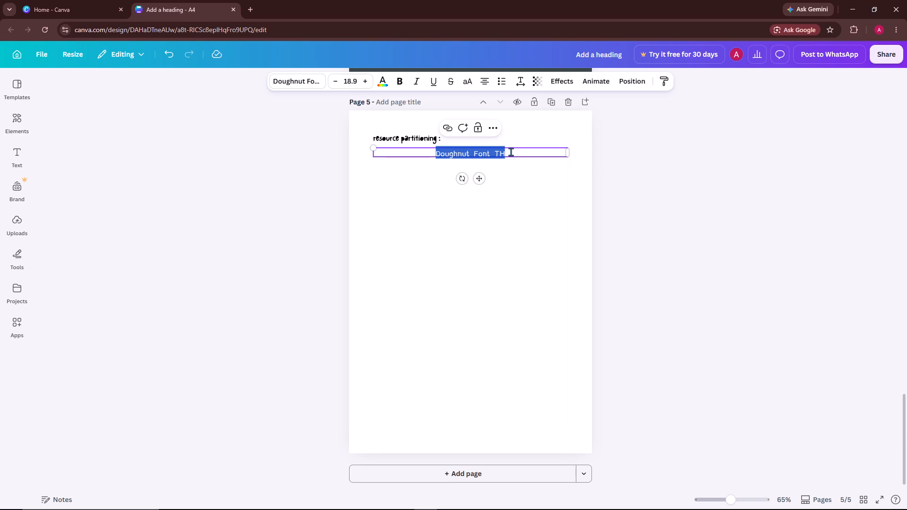
pyautogui.press('BackSpace')
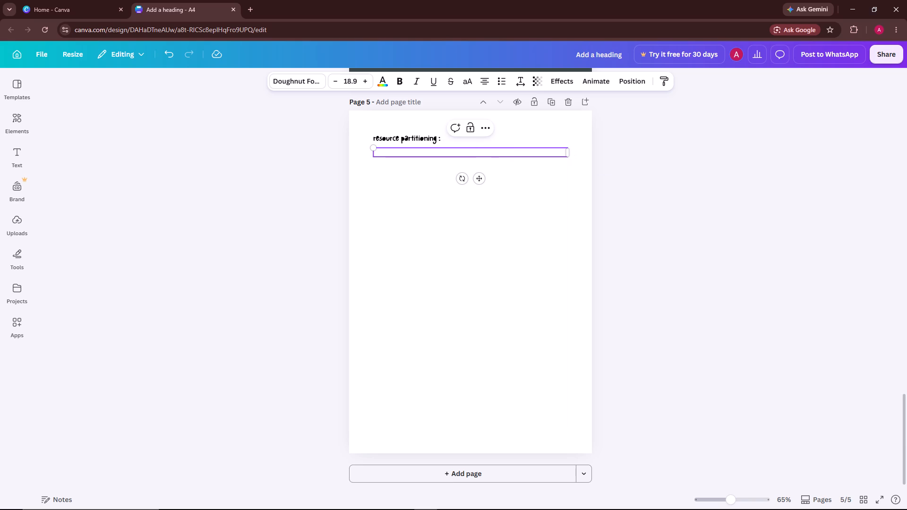
pyautogui.write('*')
pyautogui.press('space')
pyautogui.press('m')
pyautogui.write('ac')
pyautogui.press('space')
pyautogui.write('art')
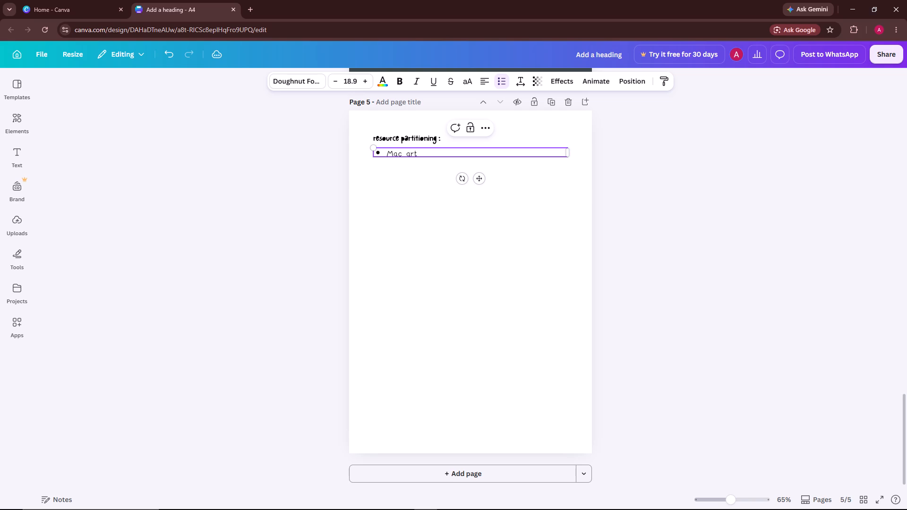
pyautogui.write('hur')
pyautogui.press('space')
pyautogui.write('sho')
pyautogui.write('wed')
pyautogui.press('space')
pyautogui.write('that')
pyautogui.press('space')
# Continue the bullet point with "5- closely related species of".
pyautogui.press('5')
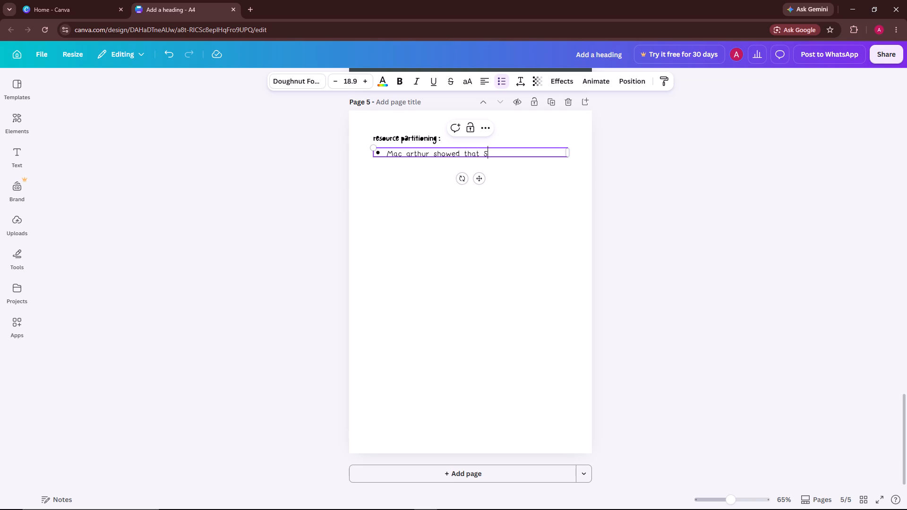
pyautogui.press('-')
pyautogui.press('space')
pyautogui.write('closely')
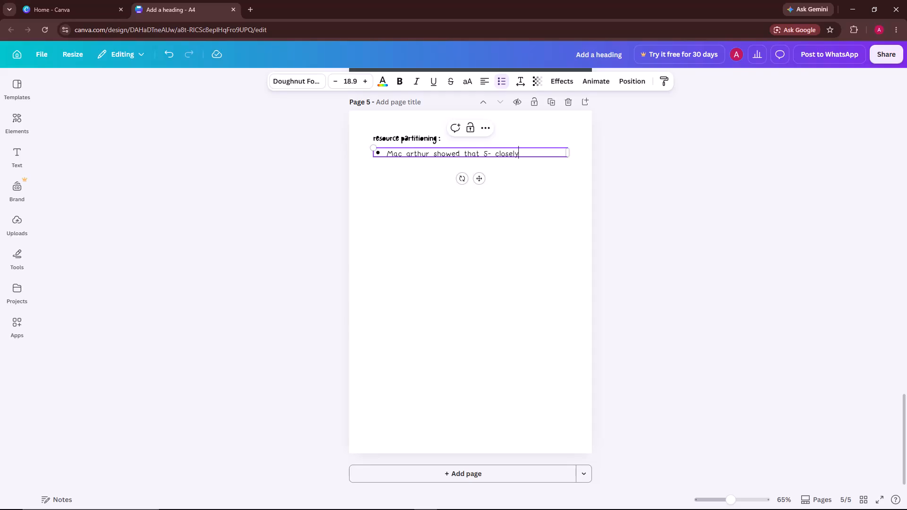
pyautogui.press('space')
pyautogui.write('related')
pyautogui.press('space')
pyautogui.write('sp')
pyautogui.press('e')
pyautogui.write('cies')
pyautogui.press('space')
pyautogui.write('of')
pyautogui.press('space')
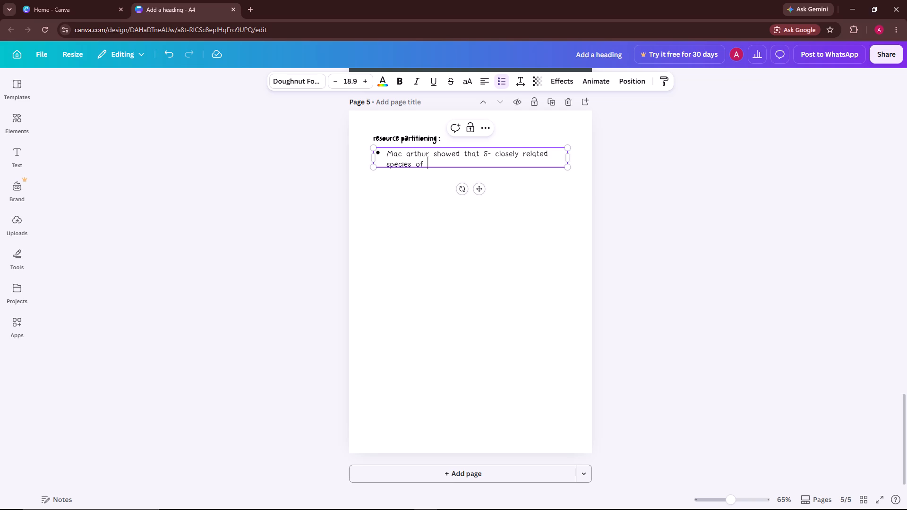
# Continue the bullet point with "warblers live on same tre & to avoid".
pyautogui.write('war')
pyautogui.write('bl')
pyautogui.write('er')
pyautogui.write('s')
pyautogui.press('space')
pyautogui.write('li')
pyautogui.write('ve on')
pyautogui.press('space')
pyautogui.write('same')
pyautogui.press('space')
pyautogui.write('tr')
pyautogui.write('e')
pyautogui.press('space')
pyautogui.hotkey('shift', '&')
pyautogui.press('space')
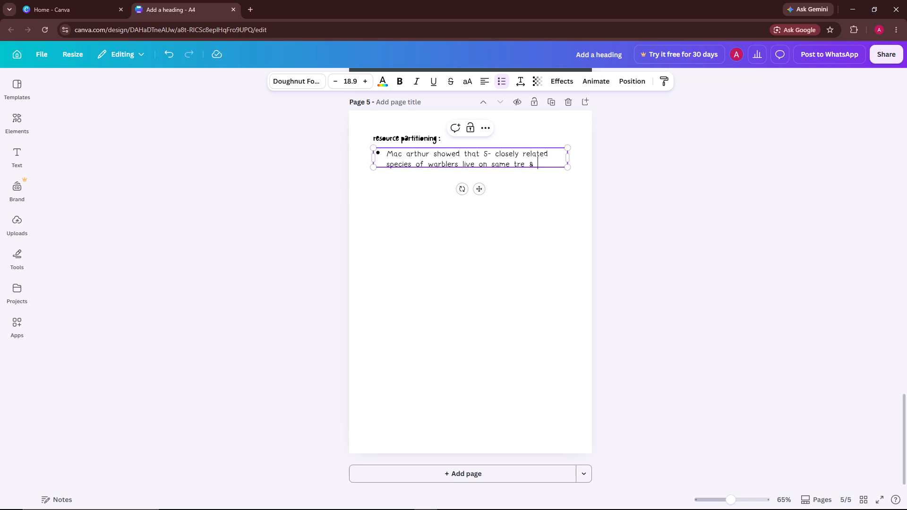
pyautogui.write('to avoid')
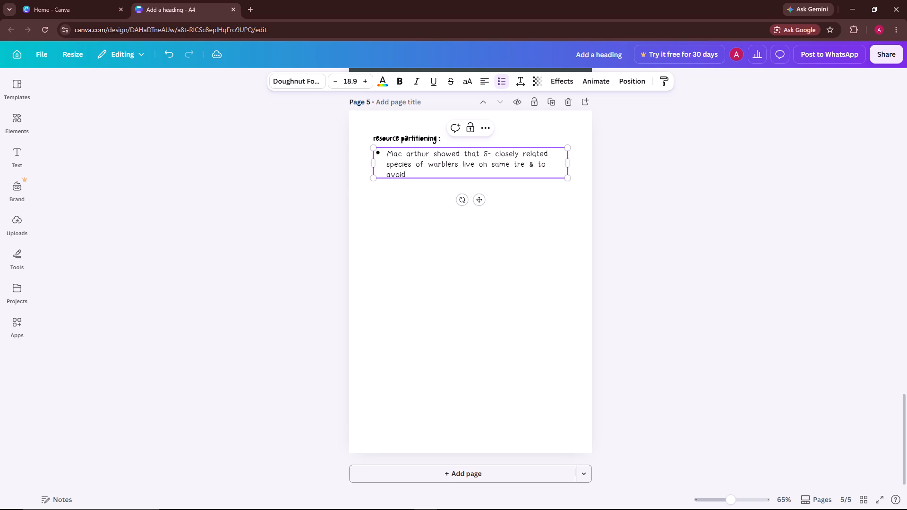
pyautogui.press('space')
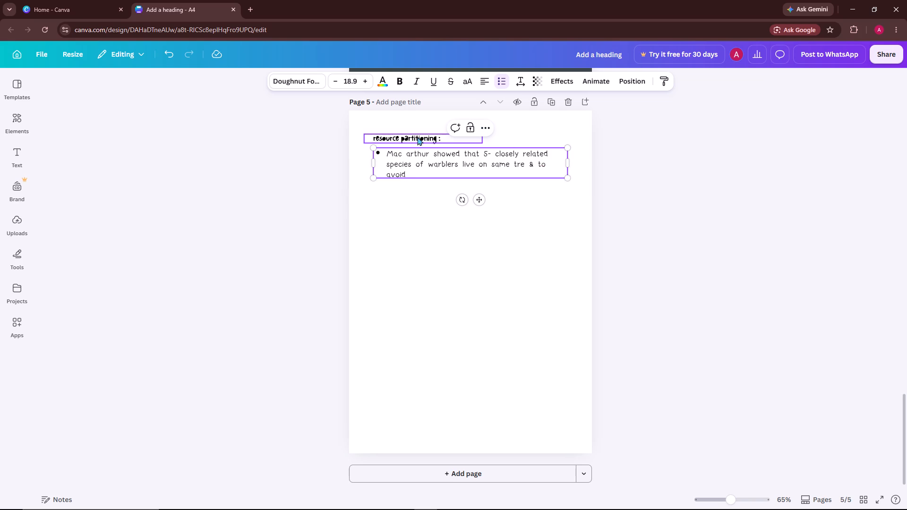
# Capitalise the first letter of the page 5 heading so it reads "Resource partitioning :".
pyautogui.click(376, 135)
pyautogui.click(376, 138)
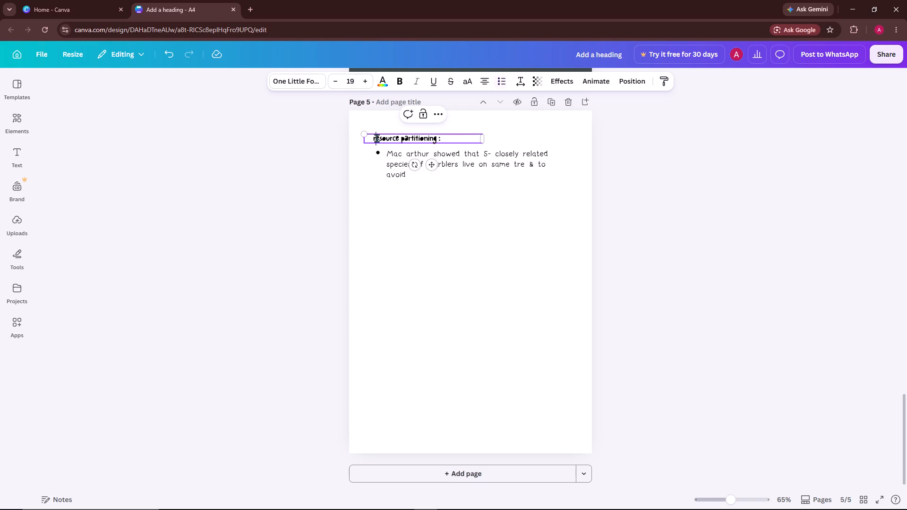
pyautogui.press('BackSpace')
pyautogui.press('r')
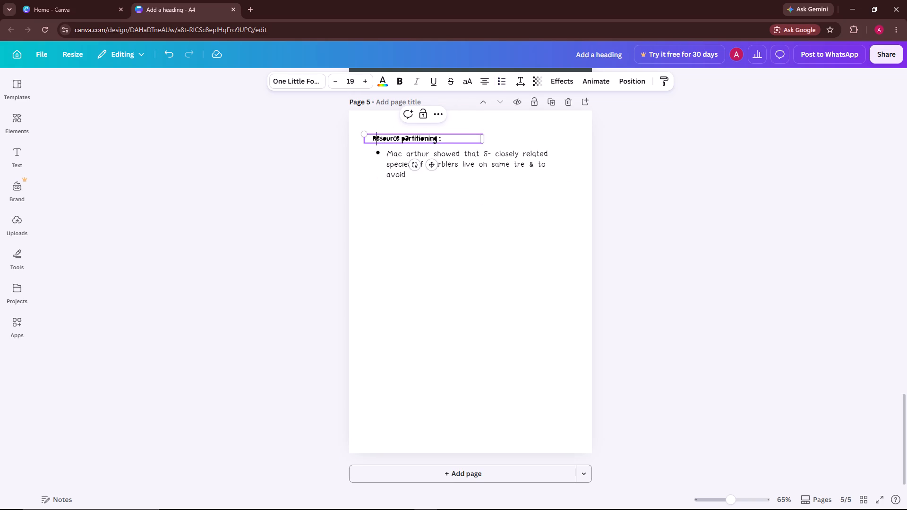
# Continue the page 5 bullet point after "avoid" with the word "competition".
pyautogui.click(417, 173)
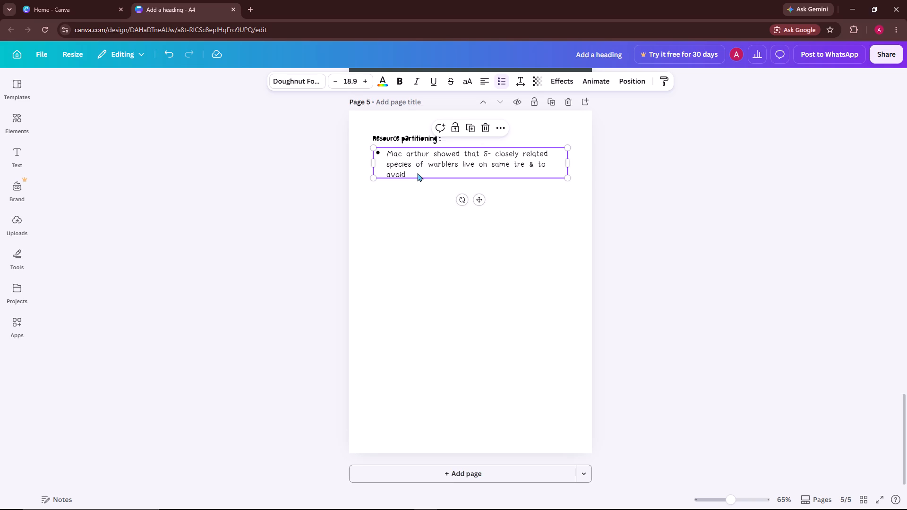
pyautogui.click(417, 173)
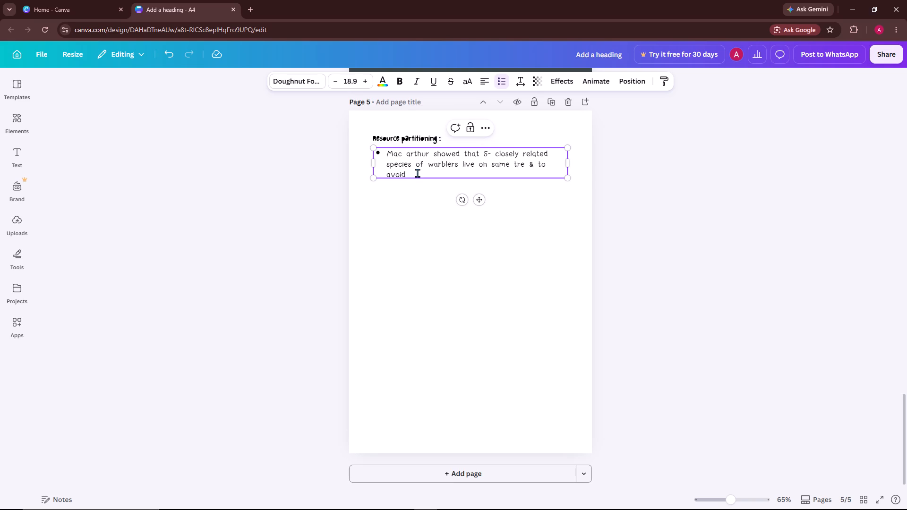
pyautogui.write('compit')
pyautogui.press('BackSpace')
pyautogui.press('BackSpace')
pyautogui.press('e')
pyautogui.press('t')
pyautogui.press('i')
pyautogui.write('tion')
pyautogui.press('space')
# Continue the bullet point with "they feed on different".
pyautogui.write('they')
pyautogui.press('space')
pyautogui.write('feed on diff')
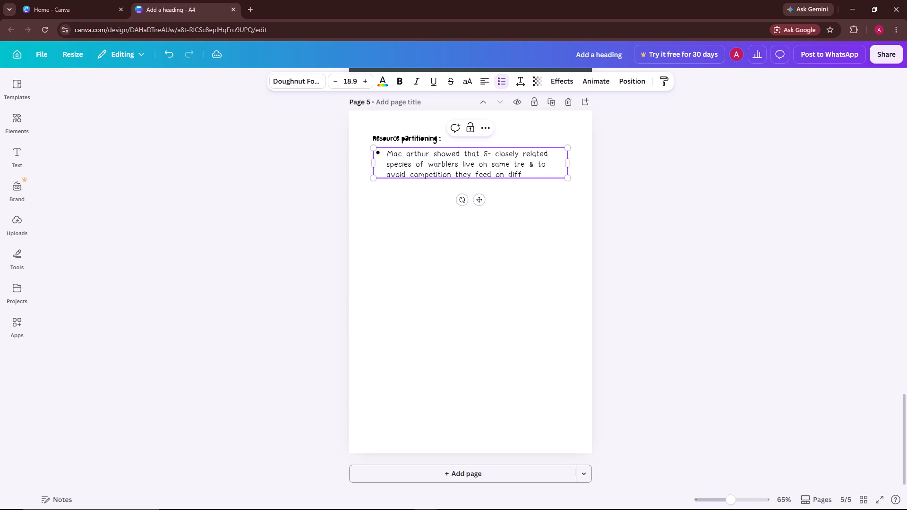
pyautogui.write('ere')
pyautogui.write('nt')
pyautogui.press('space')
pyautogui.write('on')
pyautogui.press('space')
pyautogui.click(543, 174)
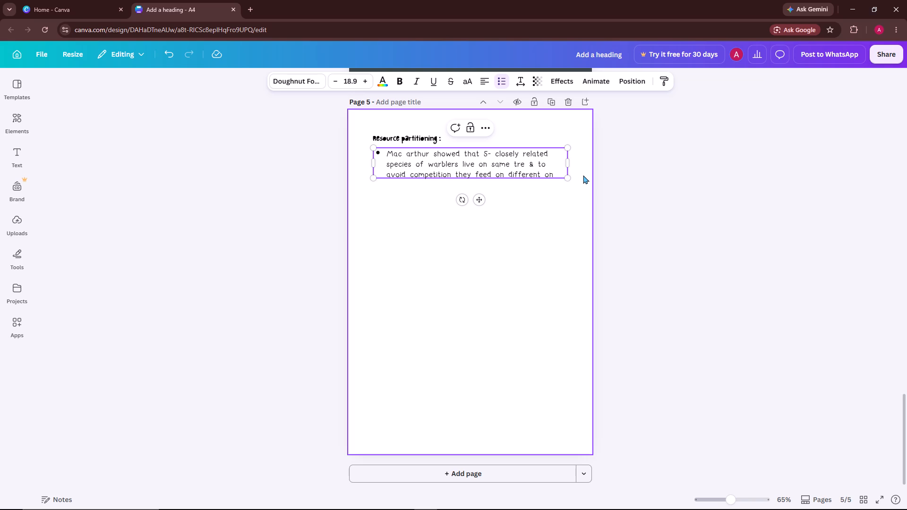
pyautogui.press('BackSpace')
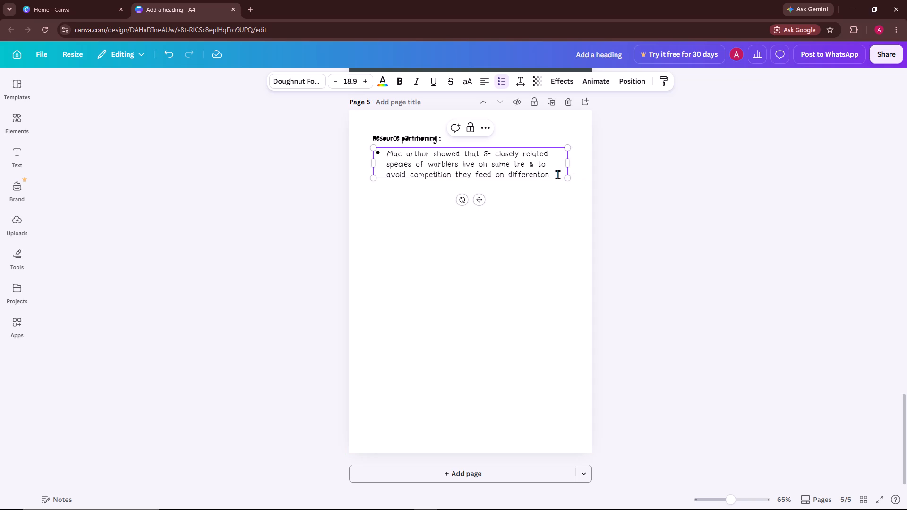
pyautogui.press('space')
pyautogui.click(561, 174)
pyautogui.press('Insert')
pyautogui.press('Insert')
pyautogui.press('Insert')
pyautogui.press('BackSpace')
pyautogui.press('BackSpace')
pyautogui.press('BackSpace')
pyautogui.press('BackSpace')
# Finish the bullet point after "different" with "parts : they co-exist.".
pyautogui.press('space')
pyautogui.write('parts')
pyautogui.press('space')
pyautogui.hotkey('shift', ':')
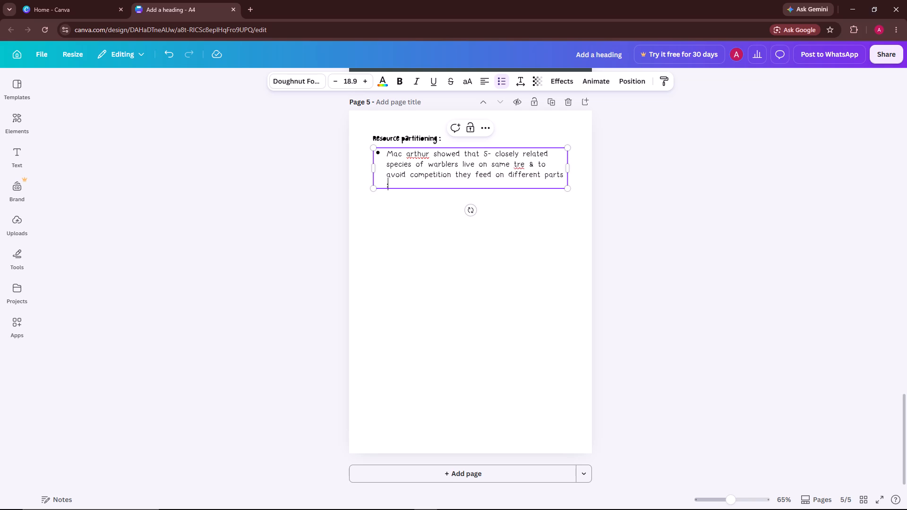
pyautogui.press('space')
pyautogui.write('they ex')
pyautogui.press('BackSpace')
pyautogui.press('BackSpace')
pyautogui.write('co-')
pyautogui.write('exi')
pyautogui.write('st')
pyautogui.press('.')
# Recolour the entire warblers bullet point text to the custom solid red #FF0000.
pyautogui.moveTo(453, 185); pyautogui.dragTo(382, 153)
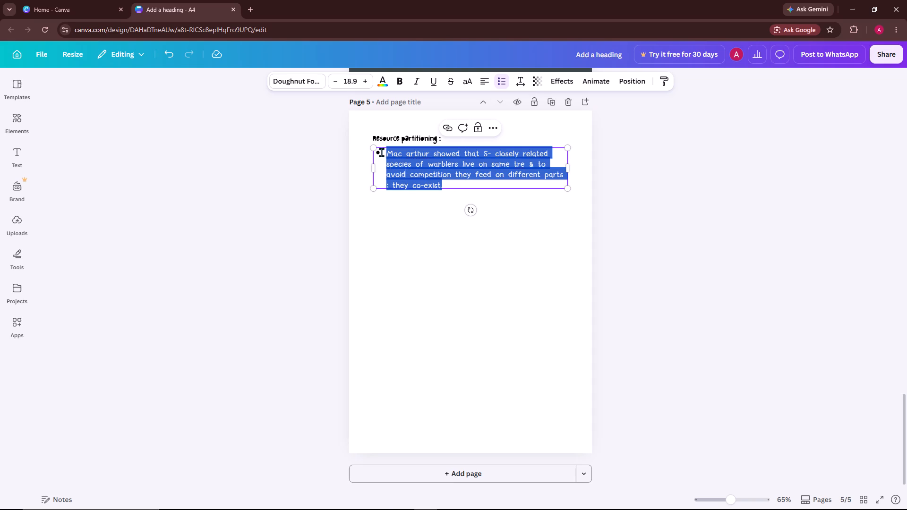
pyautogui.click(382, 82)
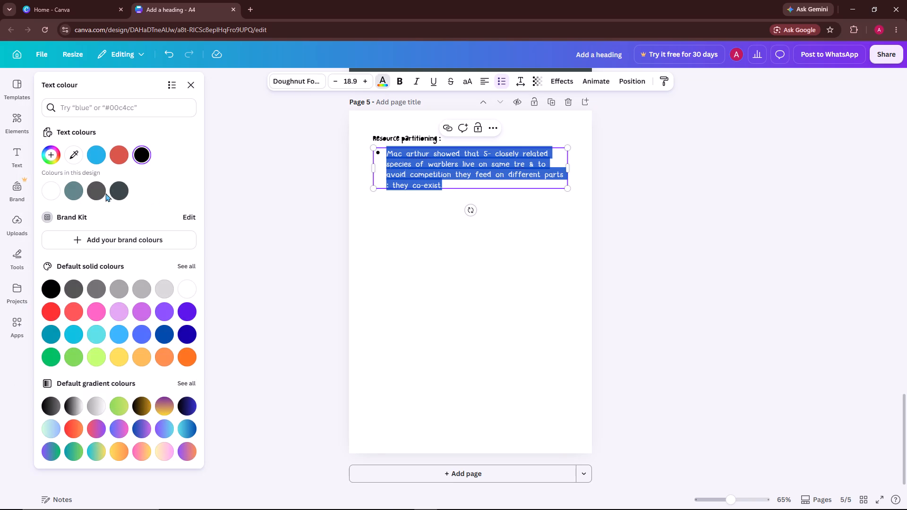
pyautogui.click(47, 150)
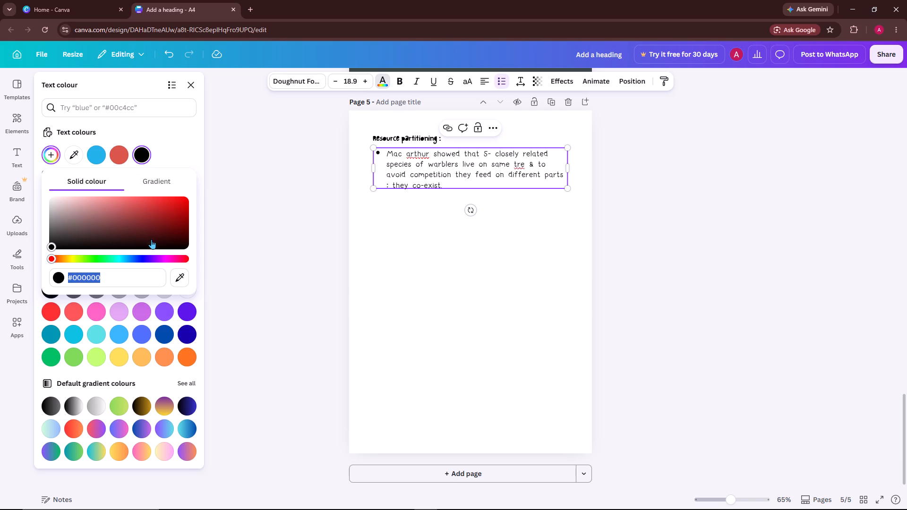
pyautogui.moveTo(148, 234); pyautogui.dragTo(141, 226)
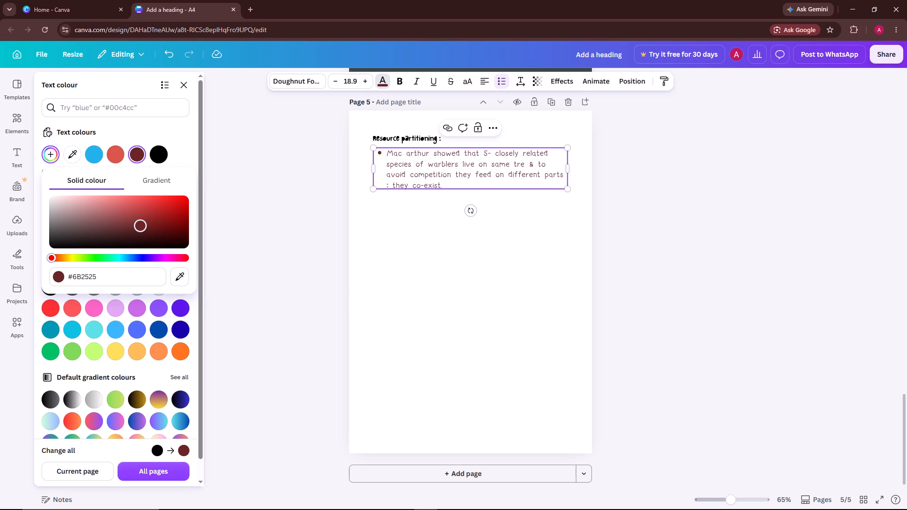
pyautogui.moveTo(141, 226); pyautogui.dragTo(145, 208)
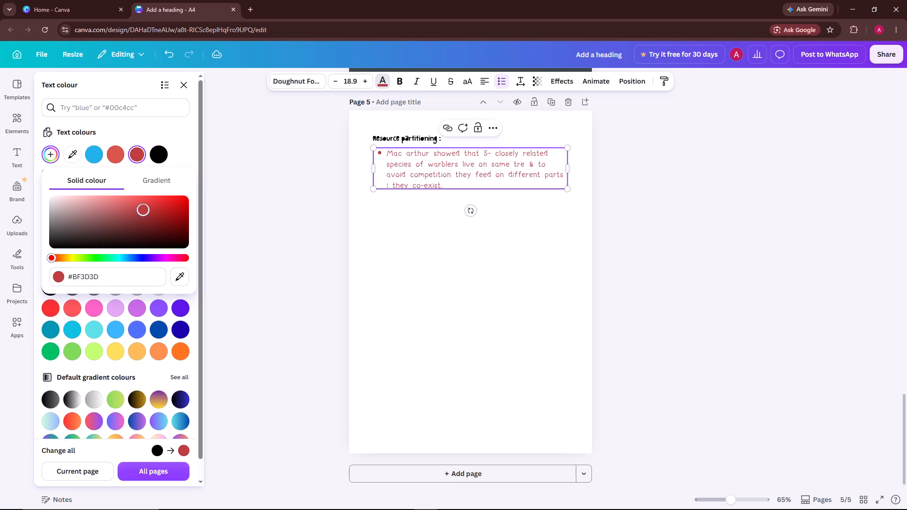
pyautogui.moveTo(145, 208); pyautogui.dragTo(198, 182)
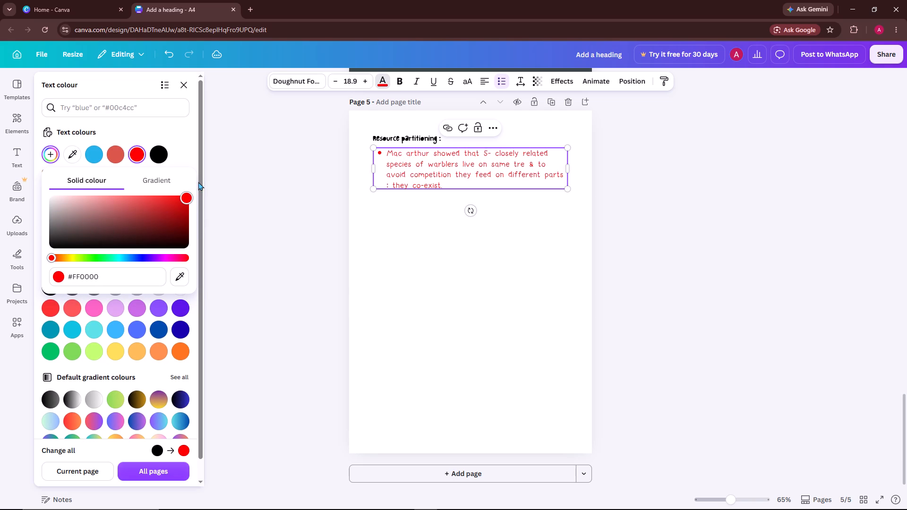
# Darken the warblers bullet text to a deeper solid red, about #BD1F1F, and deselect the text box.
pyautogui.moveTo(198, 182); pyautogui.dragTo(166, 209)
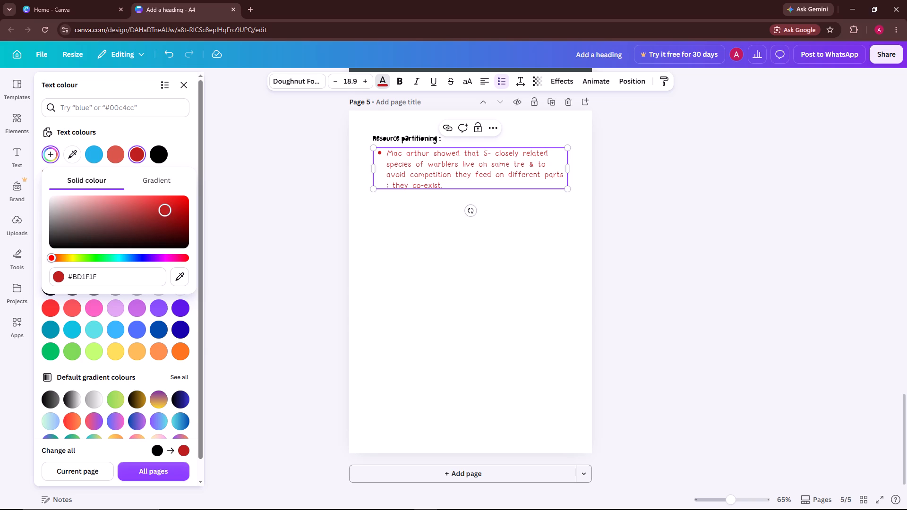
pyautogui.moveTo(166, 209); pyautogui.dragTo(166, 210)
pyautogui.click(235, 187)
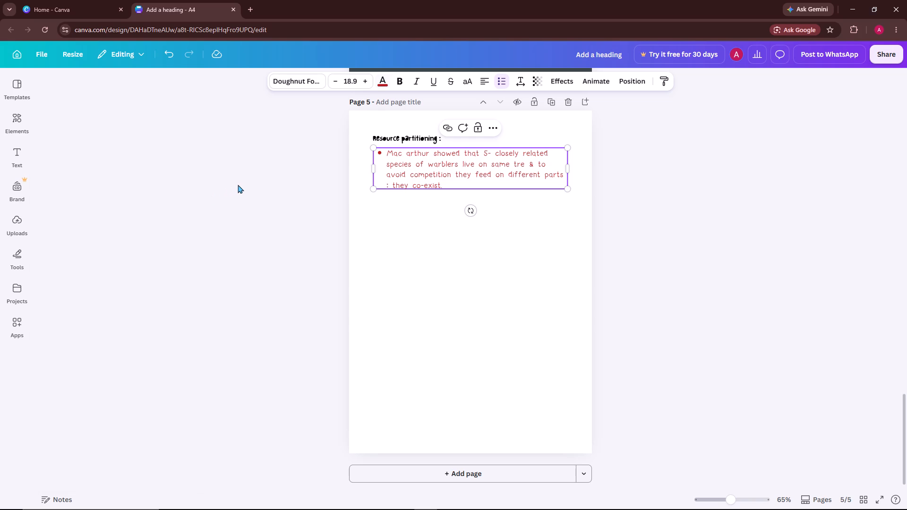
pyautogui.click(238, 185)
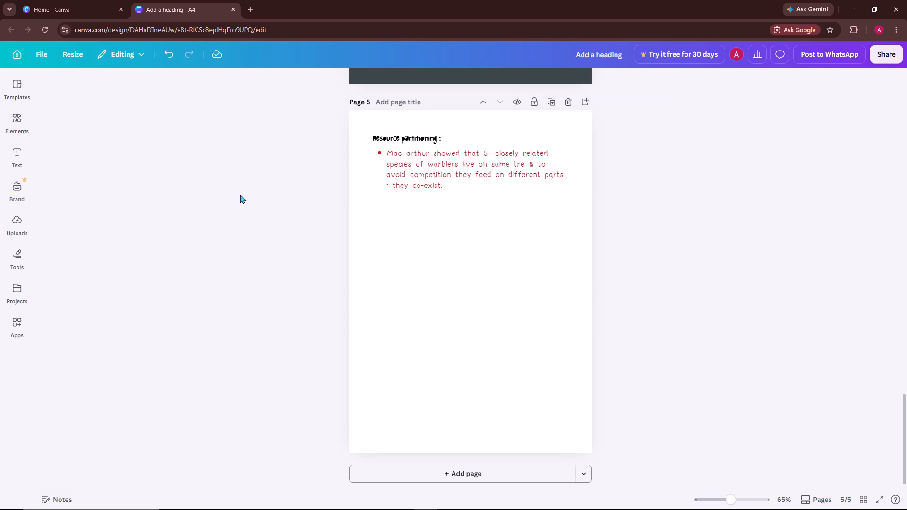
# Search the elements library for "bird who sitting on branch part".
pyautogui.click(26, 89)
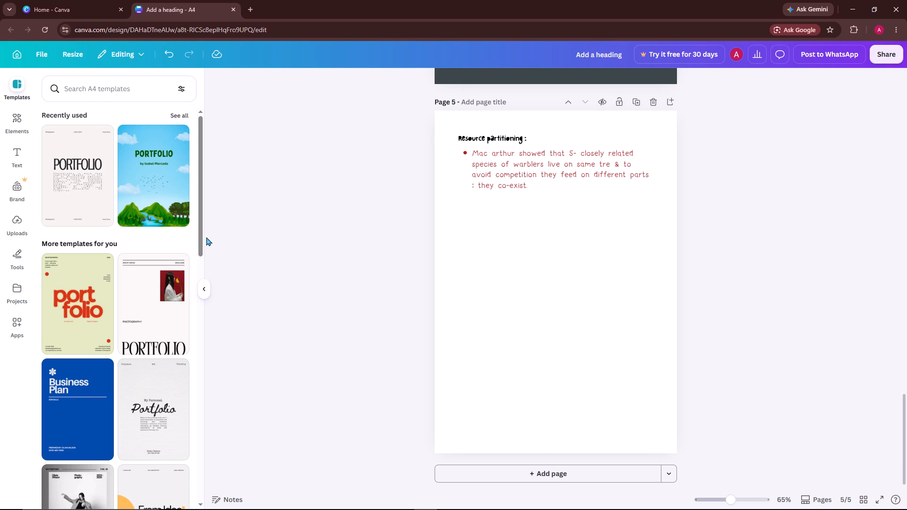
pyautogui.click(23, 130)
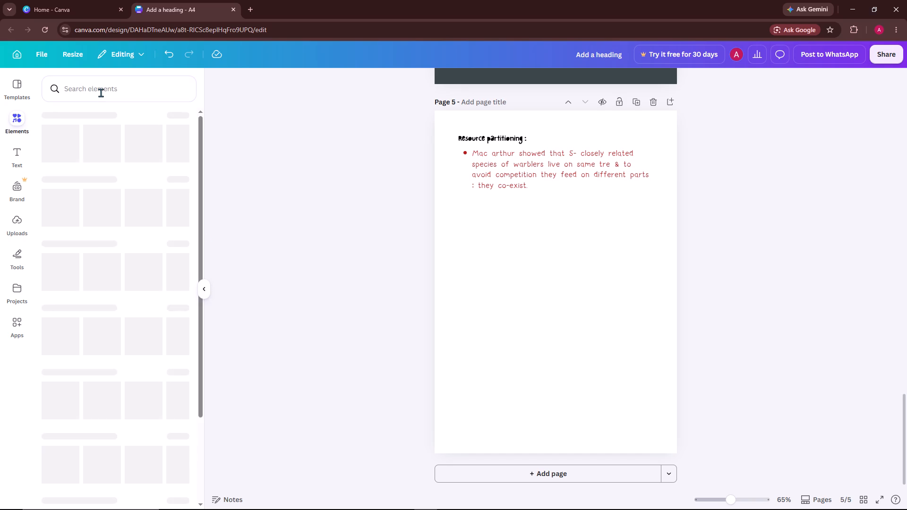
pyautogui.click(101, 93)
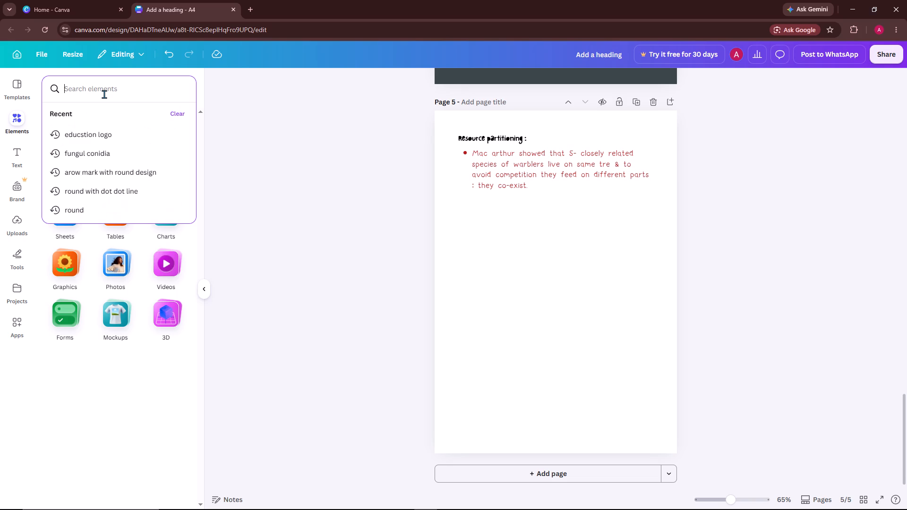
pyautogui.press('b')
pyautogui.write('ird')
pyautogui.press('space')
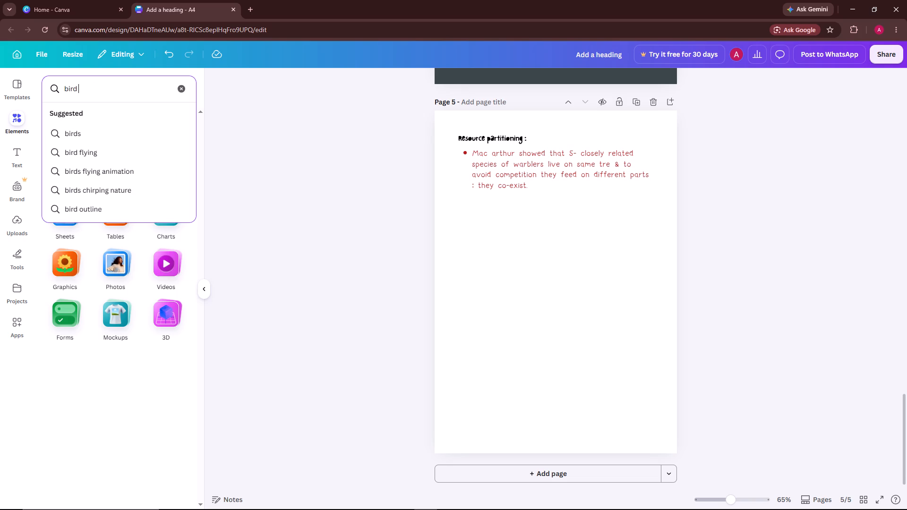
pyautogui.write('who sitting')
pyautogui.press('space')
pyautogui.write('on branch')
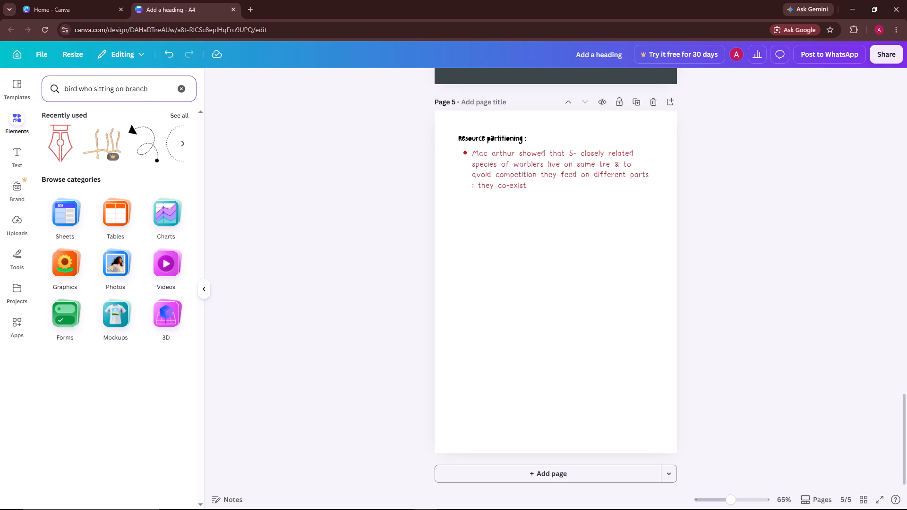
pyautogui.press('space')
pyautogui.write('part')
pyautogui.press('Return')
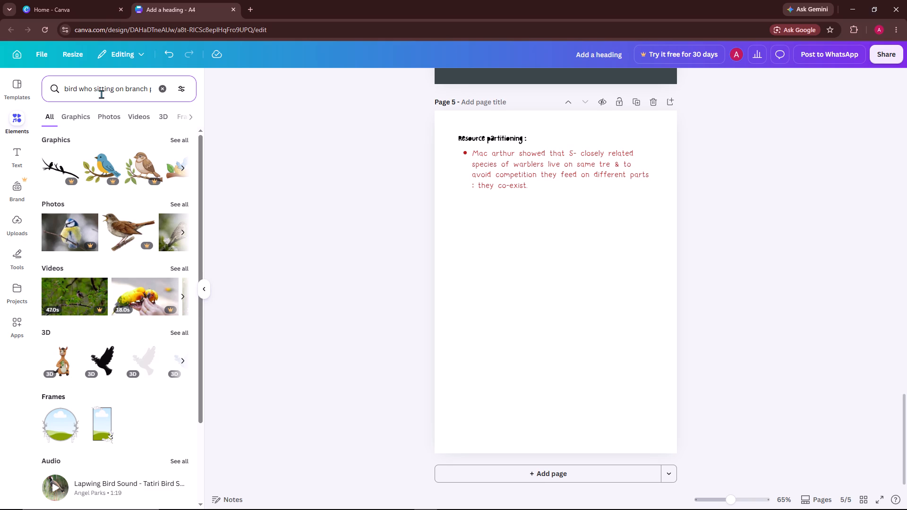
# Browse all the graphics results and insert the front-facing blue-grey watercolour bird on a bare branch on page 5.
pyautogui.click(177, 139)
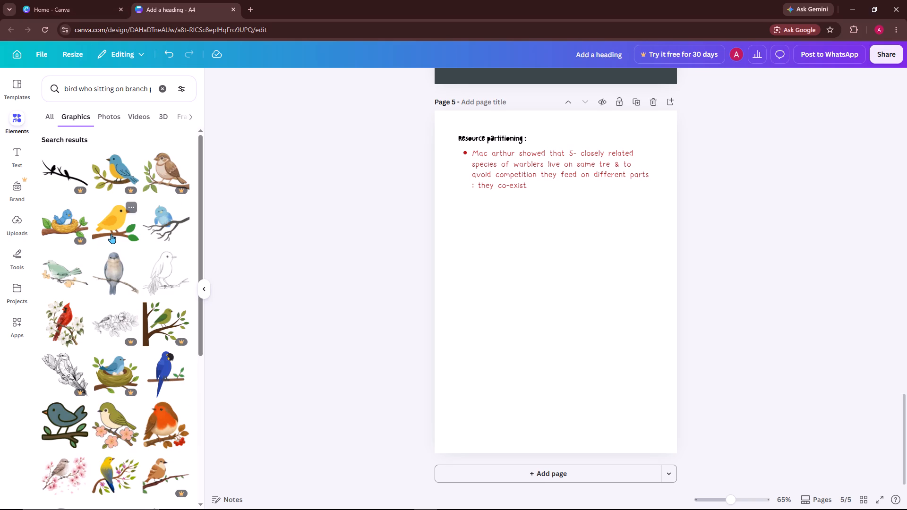
pyautogui.scroll(-2, 111, 234)
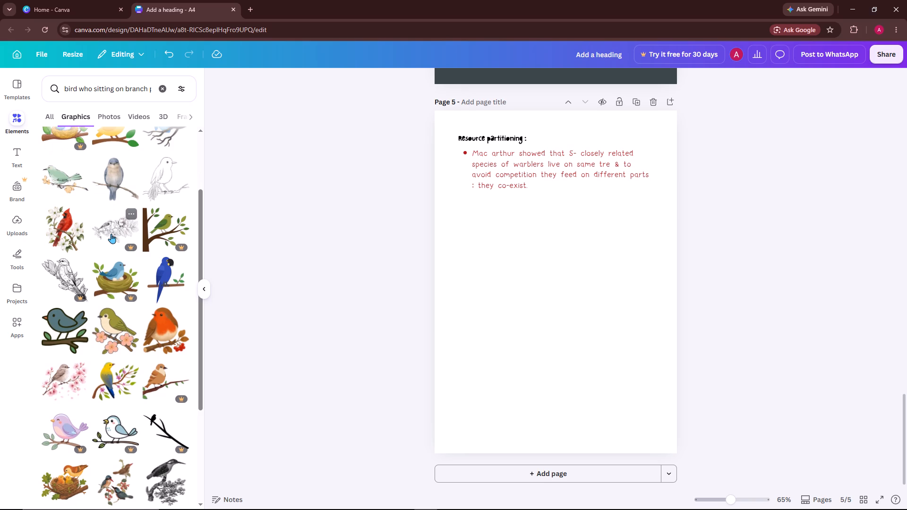
pyautogui.scroll(-2, 111, 241)
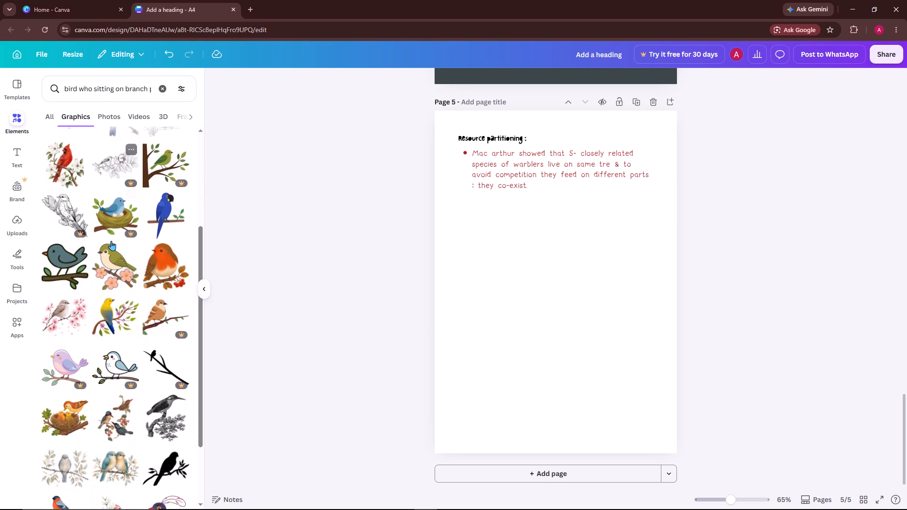
pyautogui.scroll(-1, 111, 241)
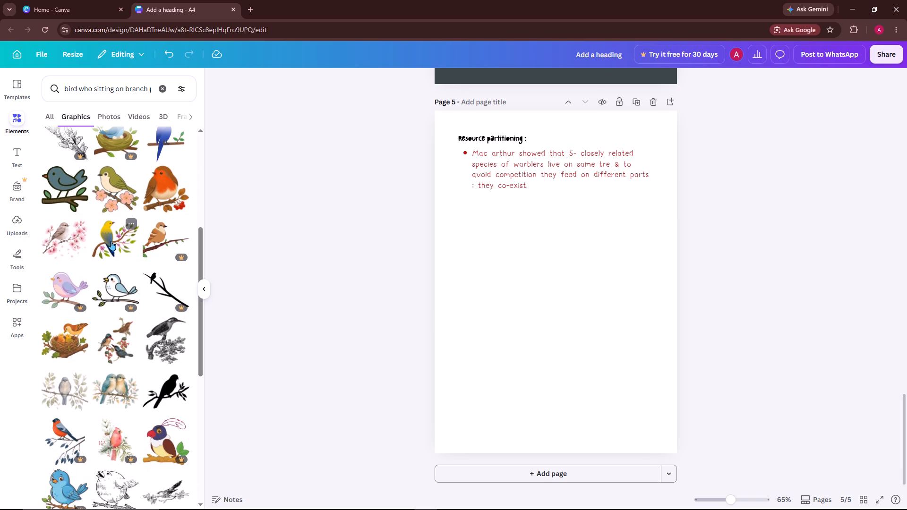
pyautogui.scroll(-1, 111, 241)
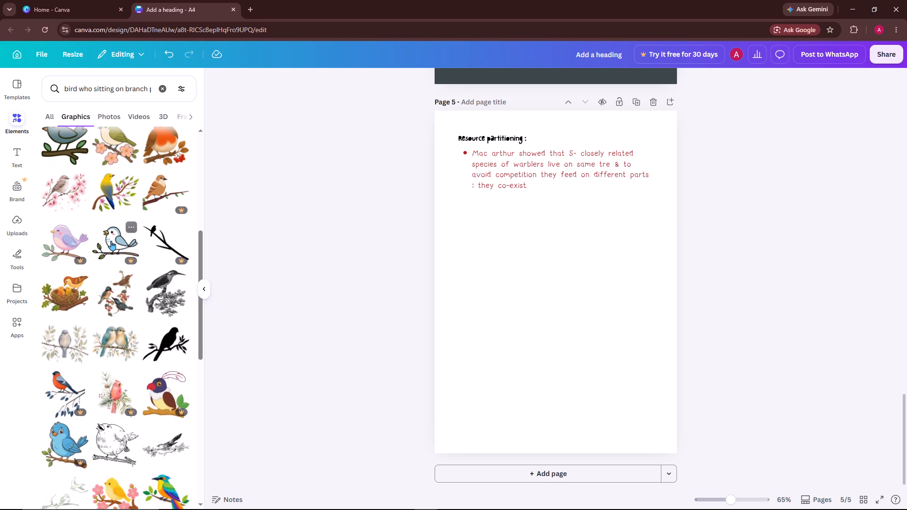
pyautogui.scroll(-1, 111, 241)
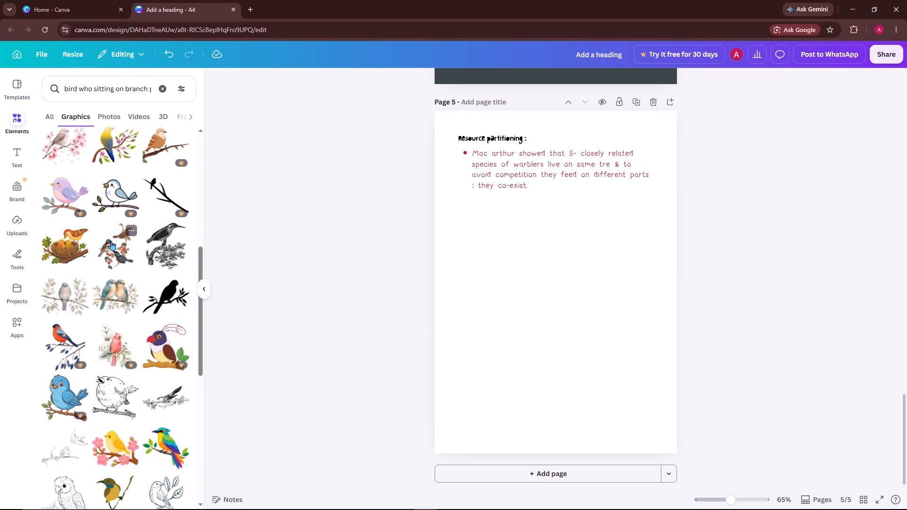
pyautogui.scroll(-1, 111, 241)
pyautogui.scroll(3, 111, 241)
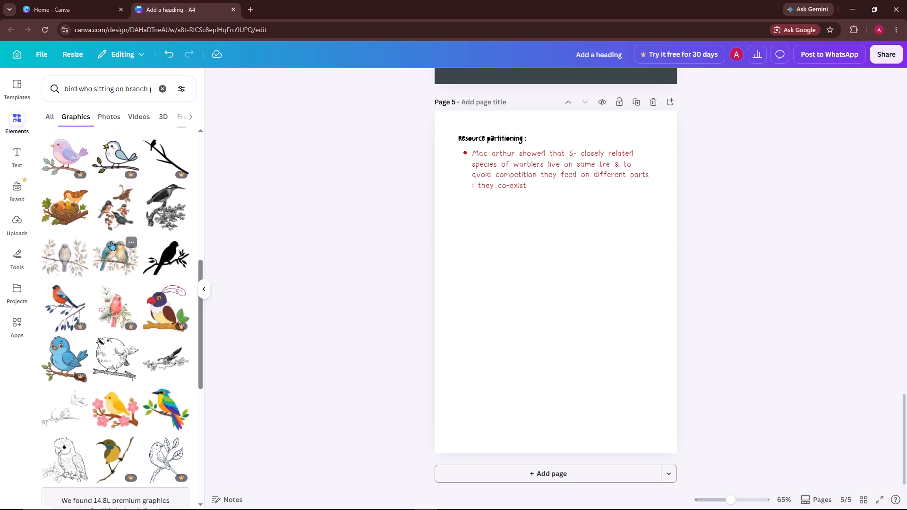
pyautogui.scroll(5, 111, 241)
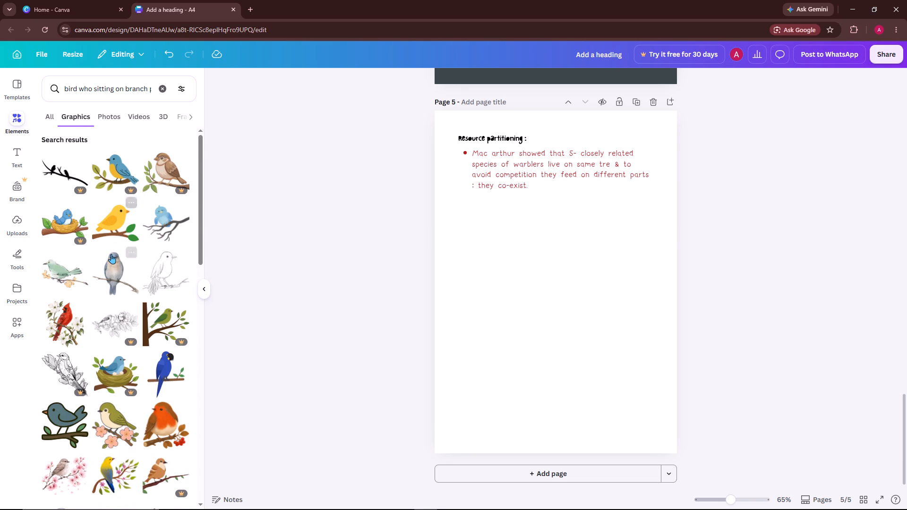
pyautogui.click(111, 254)
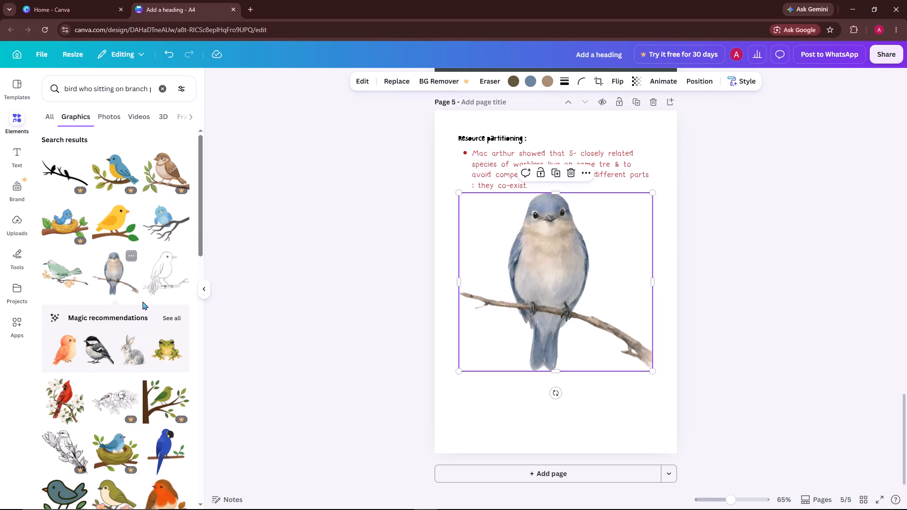
pyautogui.click(205, 286)
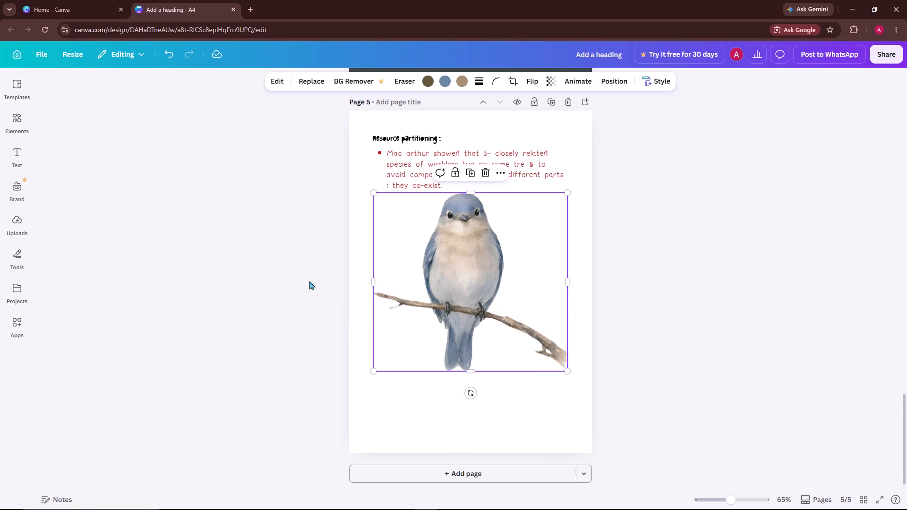
# Shrink the bird graphic to about 3.6 wide by 3.3 high and place it near page 5's left margin, around mid-height.
pyautogui.click(375, 371)
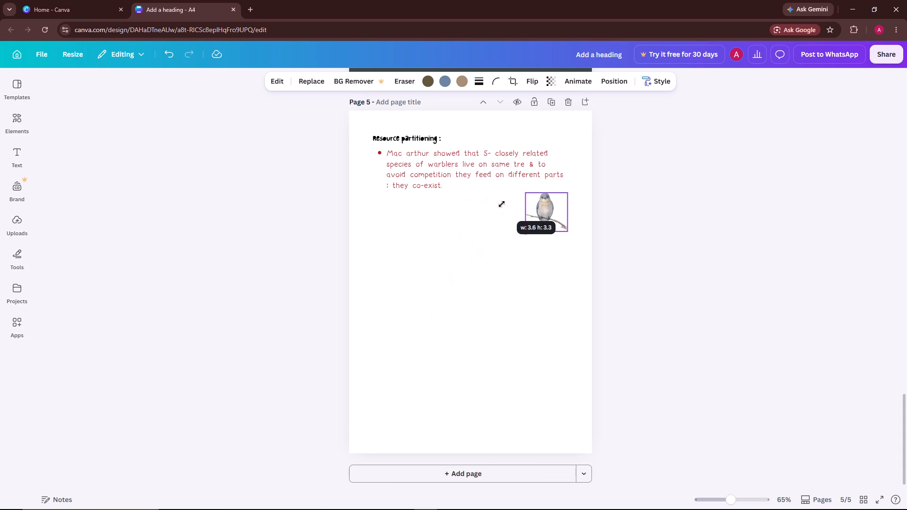
pyautogui.click(518, 274)
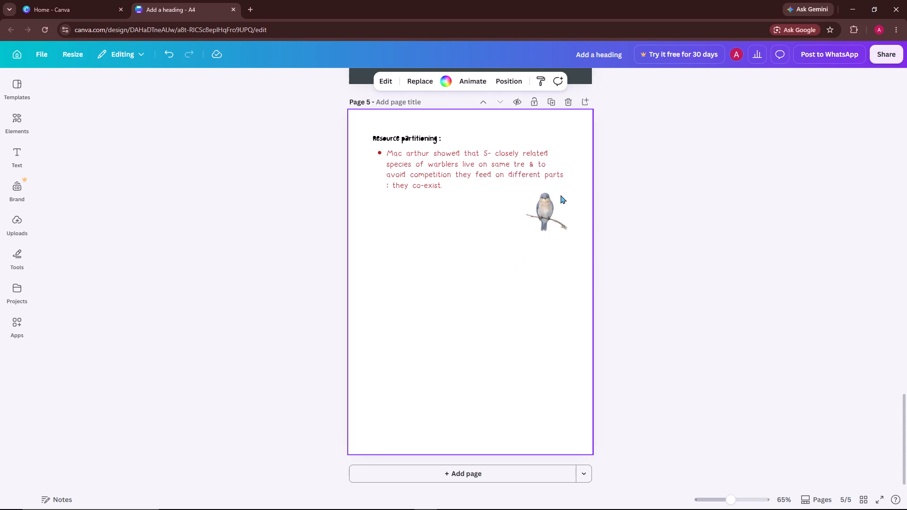
pyautogui.moveTo(550, 211); pyautogui.dragTo(440, 265)
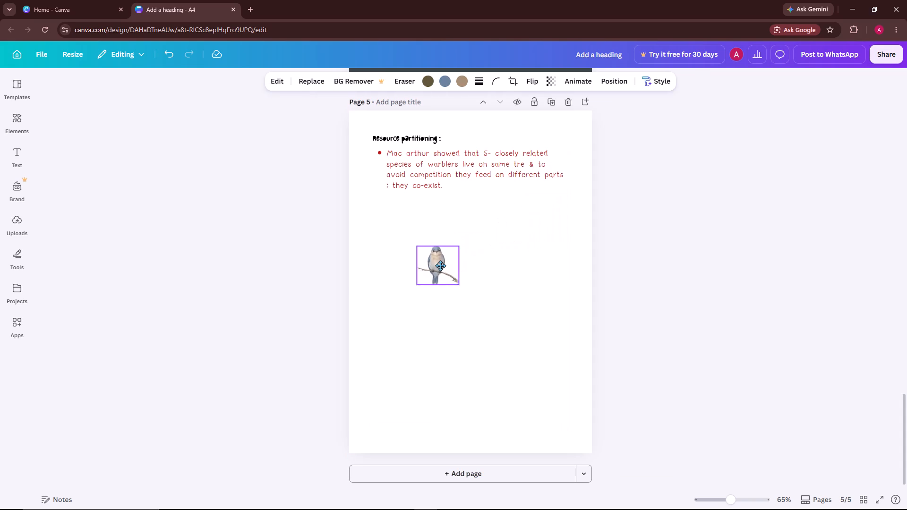
pyautogui.moveTo(440, 265); pyautogui.dragTo(391, 315)
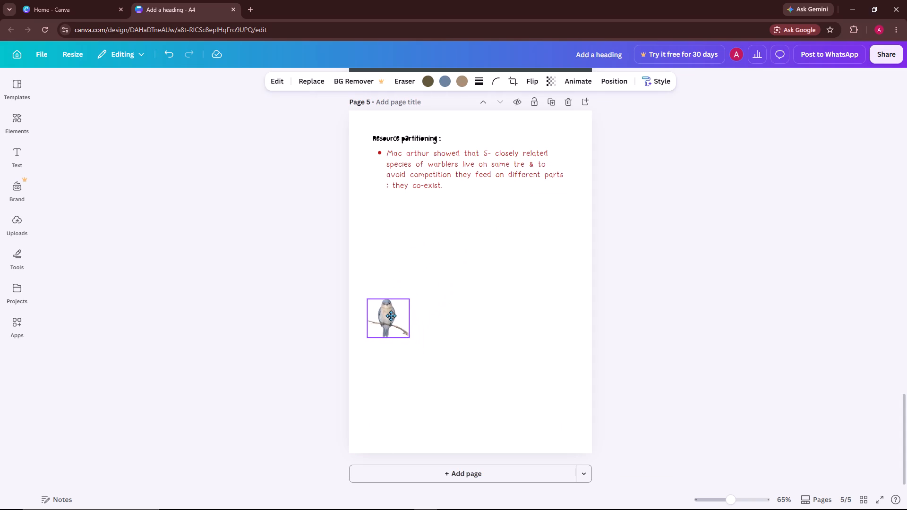
pyautogui.moveTo(391, 315); pyautogui.dragTo(391, 301)
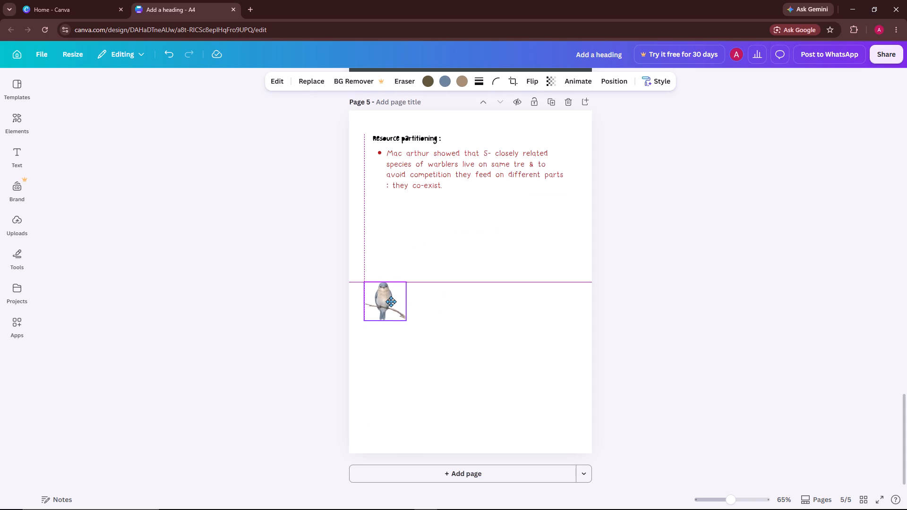
pyautogui.moveTo(391, 301); pyautogui.dragTo(391, 294)
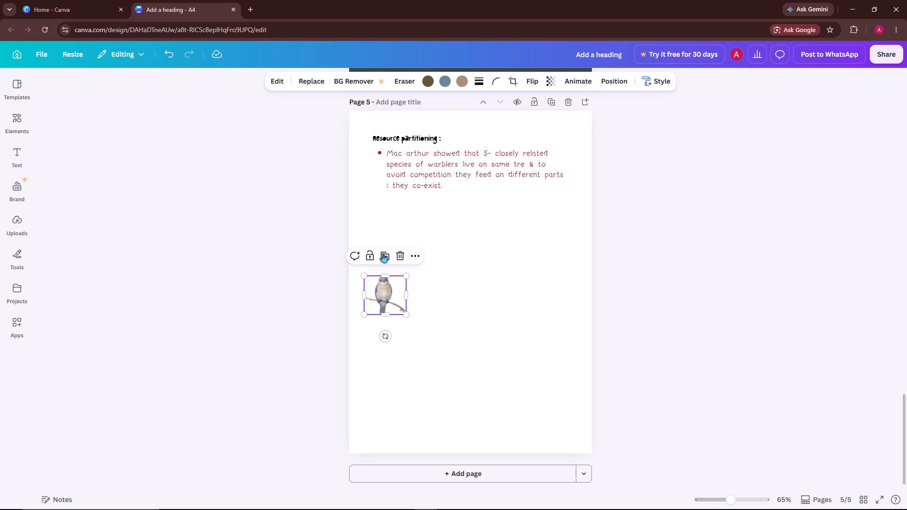
# Duplicate the bird and place the copy to the right of the original, aligned at the same height.
pyautogui.click(383, 253)
pyautogui.moveTo(397, 300); pyautogui.dragTo(444, 303)
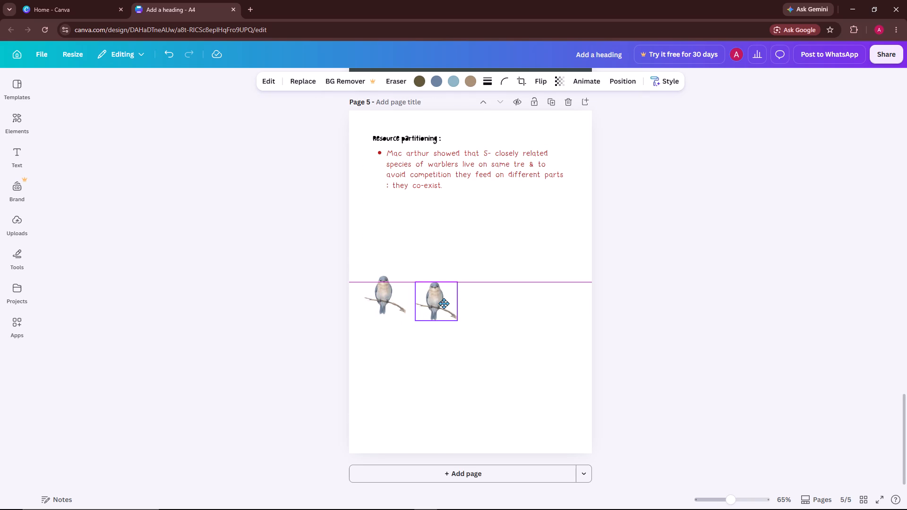
pyautogui.moveTo(444, 303); pyautogui.dragTo(451, 298)
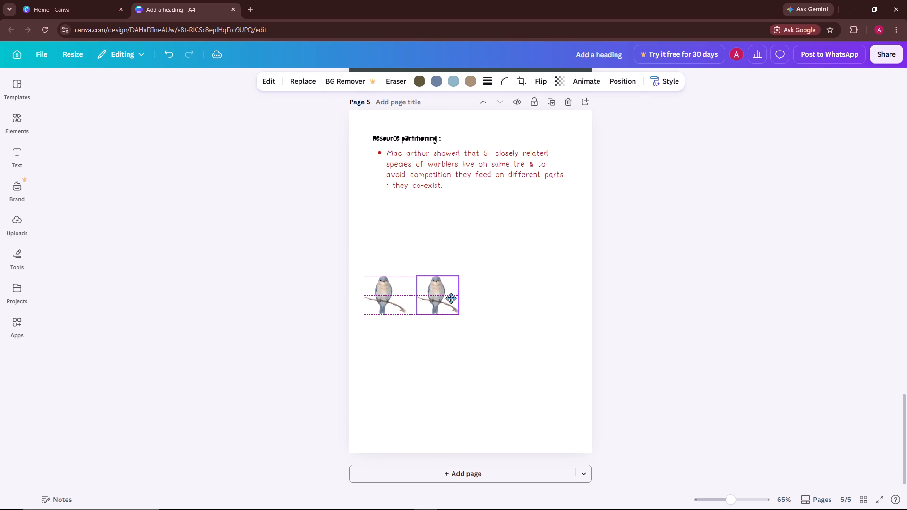
pyautogui.moveTo(451, 298); pyautogui.dragTo(453, 298)
pyautogui.moveTo(453, 298); pyautogui.dragTo(454, 298)
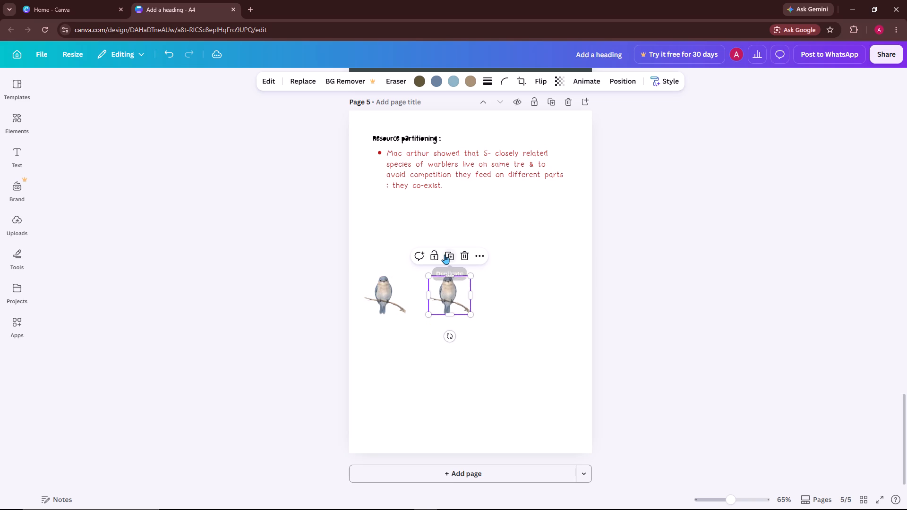
# Duplicate the second bird and place the third one near page 5's right margin, in line with the others.
pyautogui.click(445, 255)
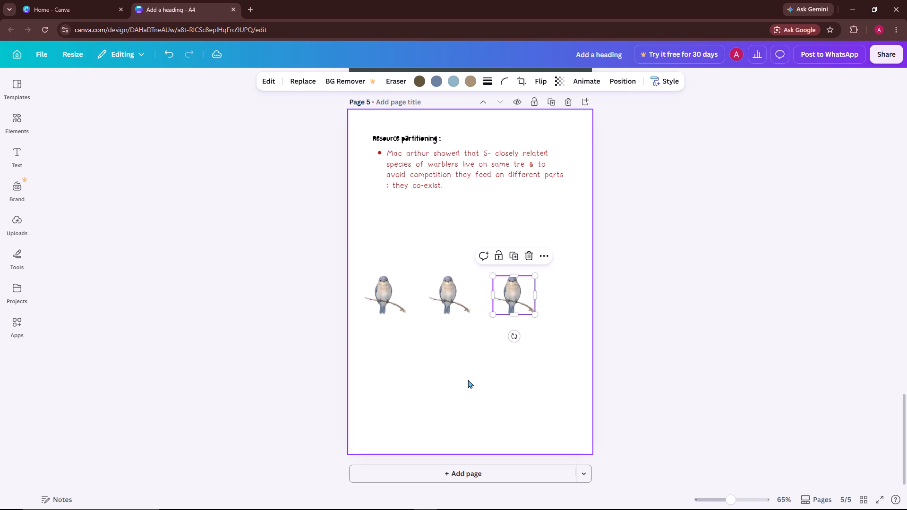
pyautogui.click(468, 380)
pyautogui.moveTo(507, 299); pyautogui.dragTo(531, 298)
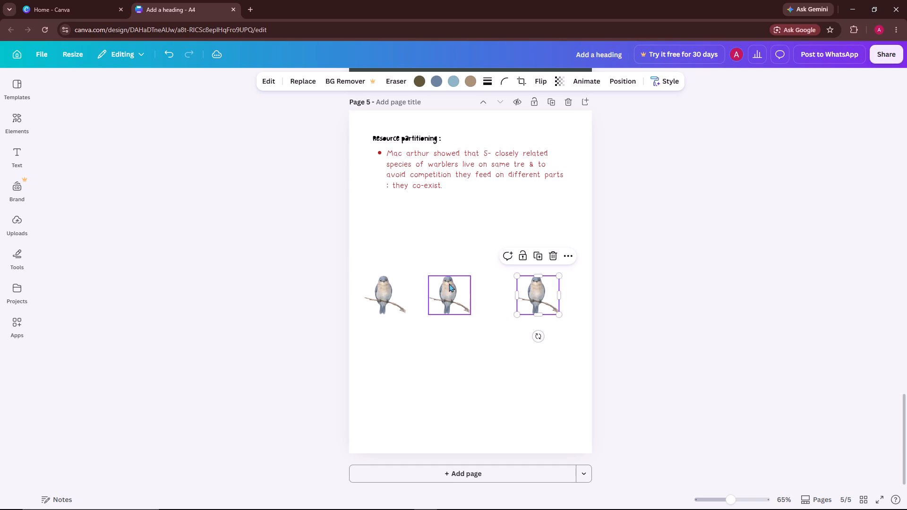
# Move the middle bird so the three birds are evenly spaced in a row, and leave it unlocked.
pyautogui.moveTo(450, 296); pyautogui.dragTo(467, 298)
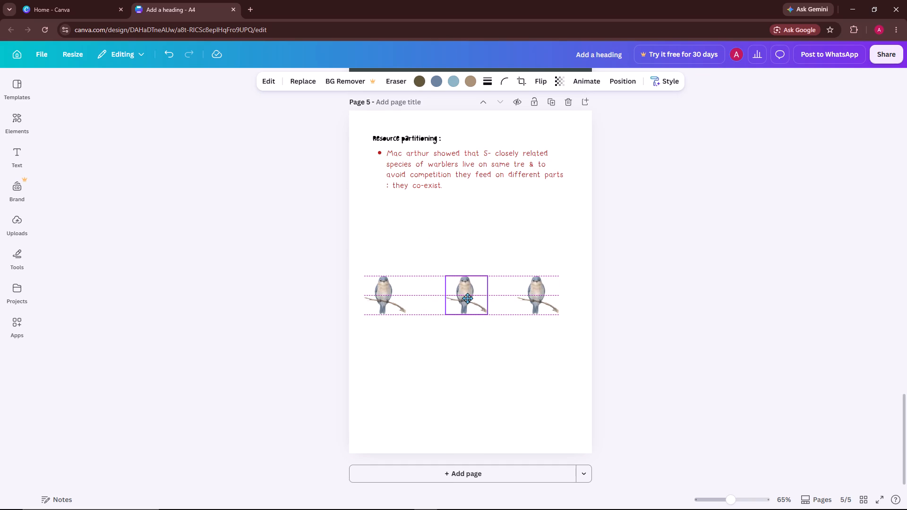
pyautogui.moveTo(467, 298); pyautogui.dragTo(460, 298)
pyautogui.click(450, 250)
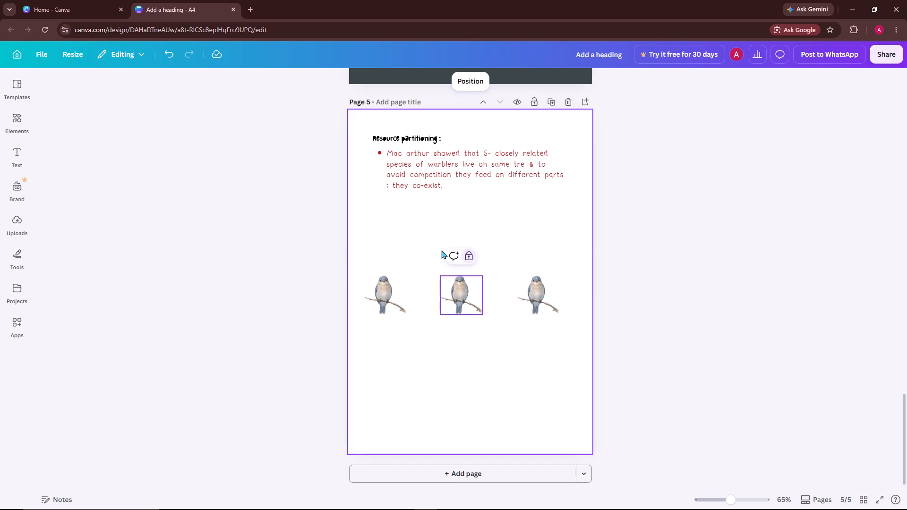
pyautogui.click(472, 251)
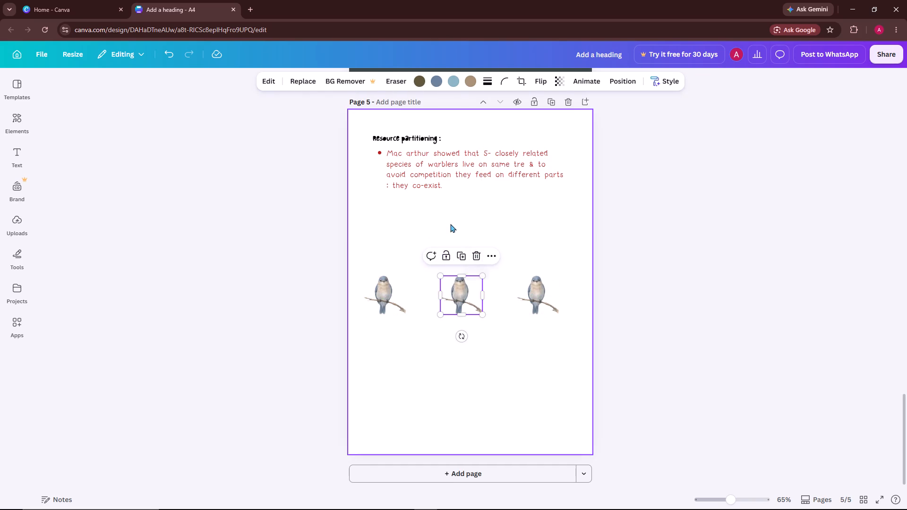
# Lock the "Resource partitioning" heading on page 5 and leave the warblers bullet text unlocked.
pyautogui.click(450, 224)
pyautogui.click(425, 163)
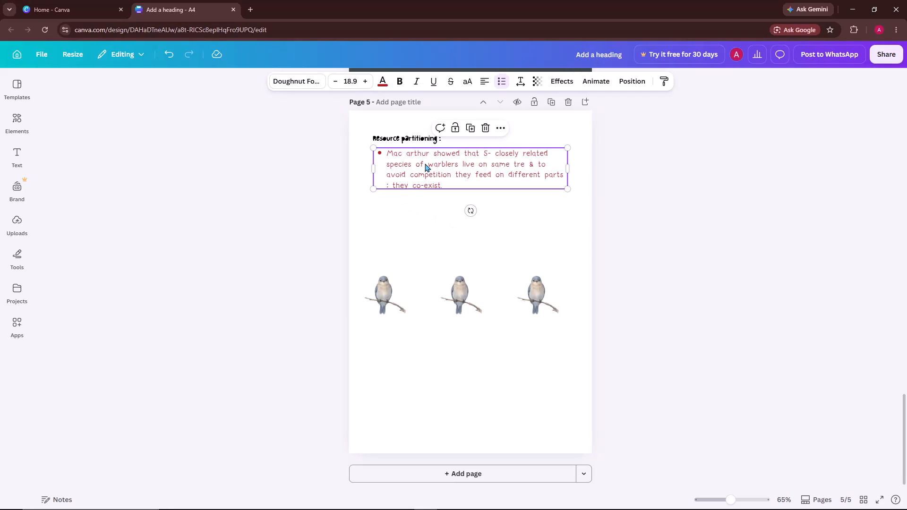
pyautogui.click(456, 124)
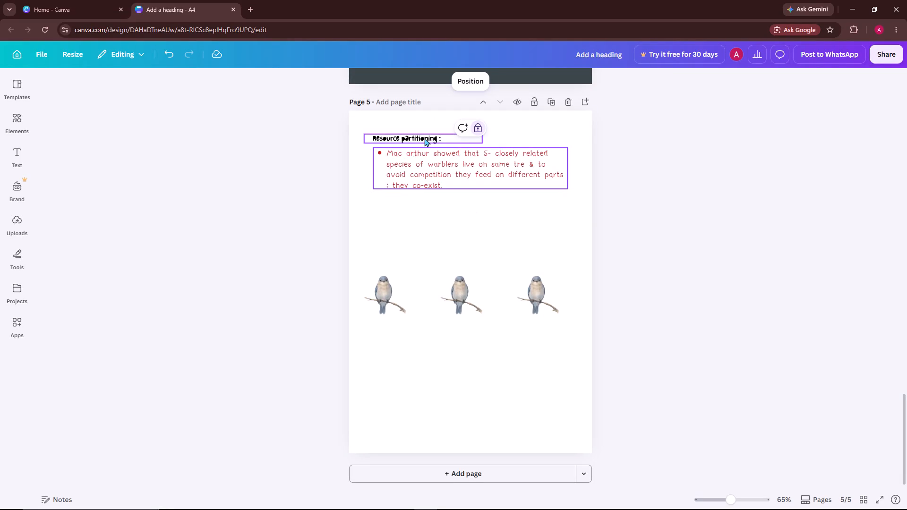
pyautogui.click(424, 138)
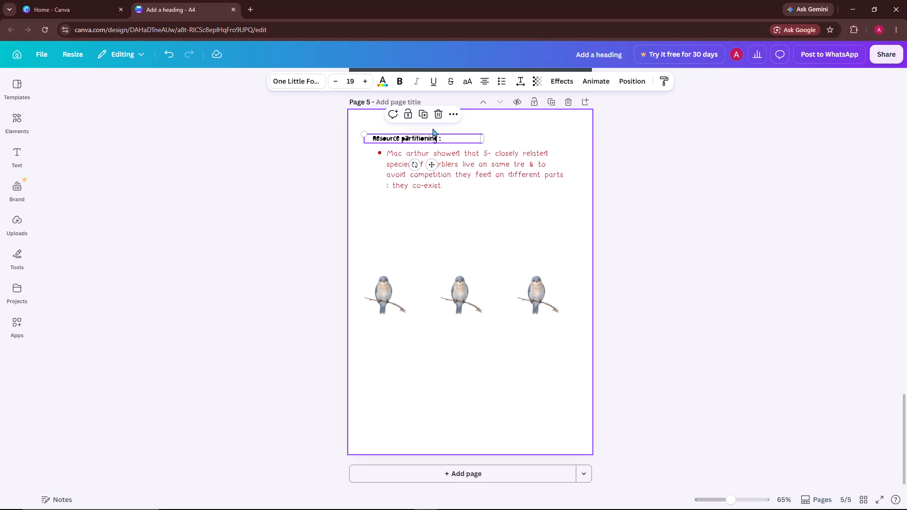
pyautogui.click(409, 112)
pyautogui.click(470, 158)
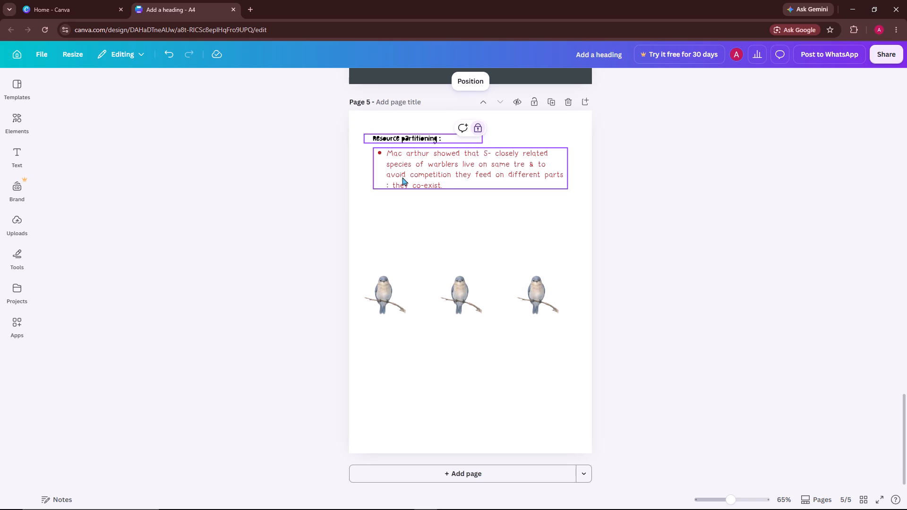
pyautogui.click(477, 128)
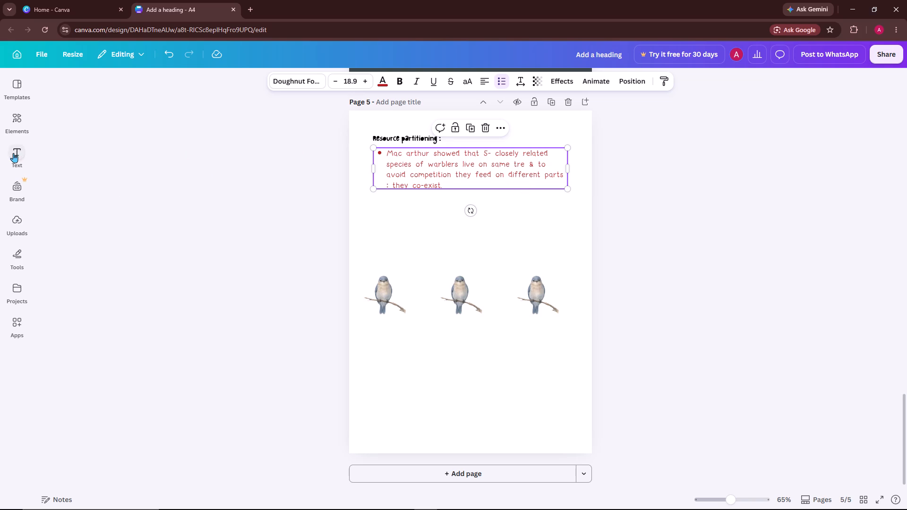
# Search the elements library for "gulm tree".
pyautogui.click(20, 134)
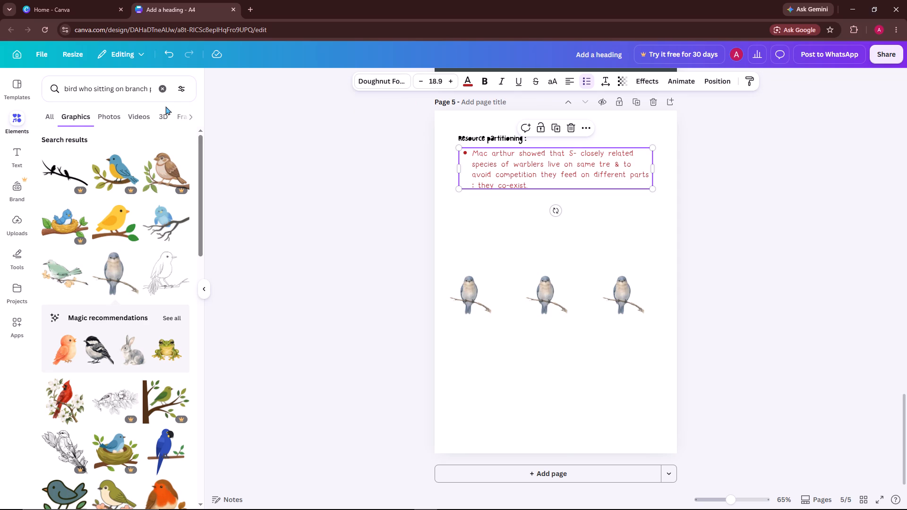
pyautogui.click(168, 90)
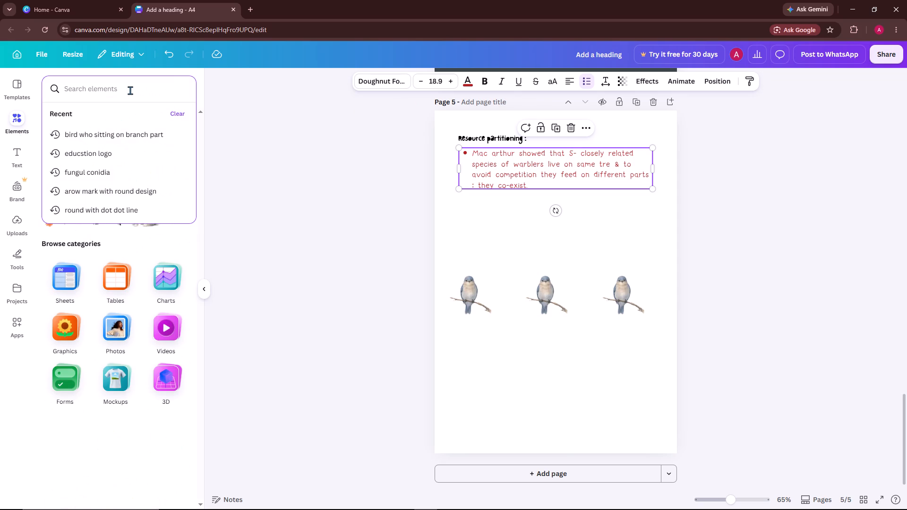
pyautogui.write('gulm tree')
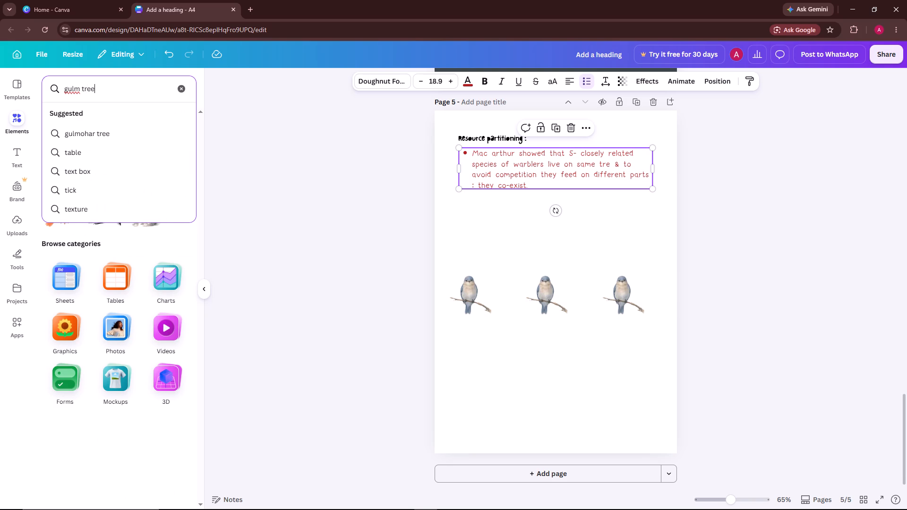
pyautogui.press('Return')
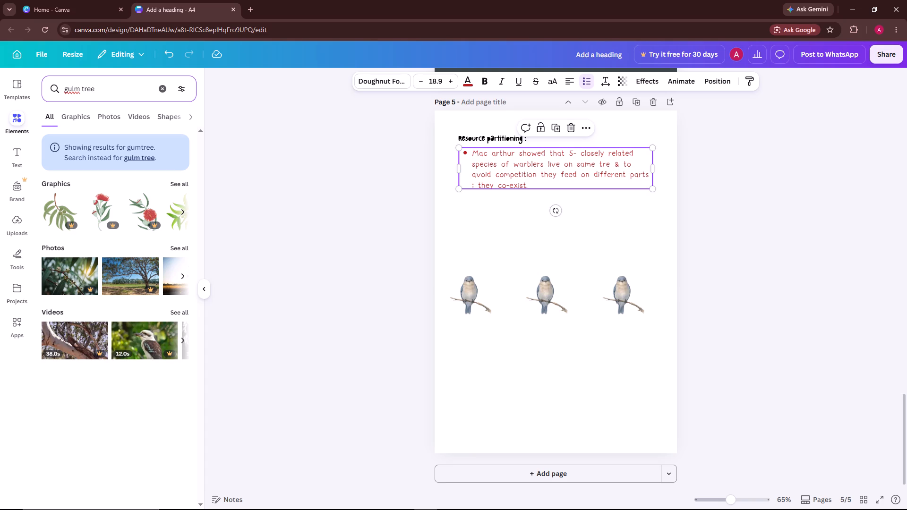
# Search the elements library for "mid size dence tree" and show all the graphics results.
pyautogui.press('BackSpace')
pyautogui.press('BackSpace')
pyautogui.press('BackSpace')
pyautogui.press('BackSpace')
pyautogui.press('BackSpace')
pyautogui.press('BackSpace')
pyautogui.press('BackSpace')
pyautogui.press('BackSpace')
pyautogui.press('BackSpace')
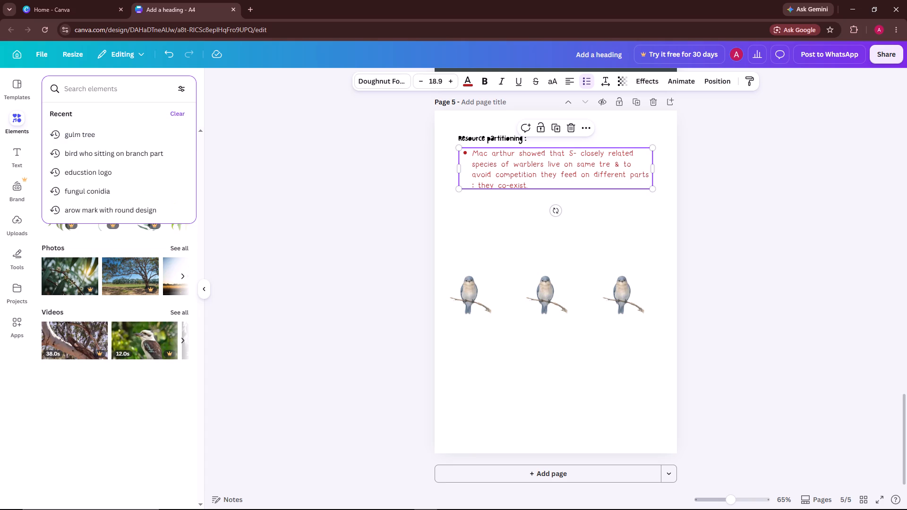
pyautogui.write('mis')
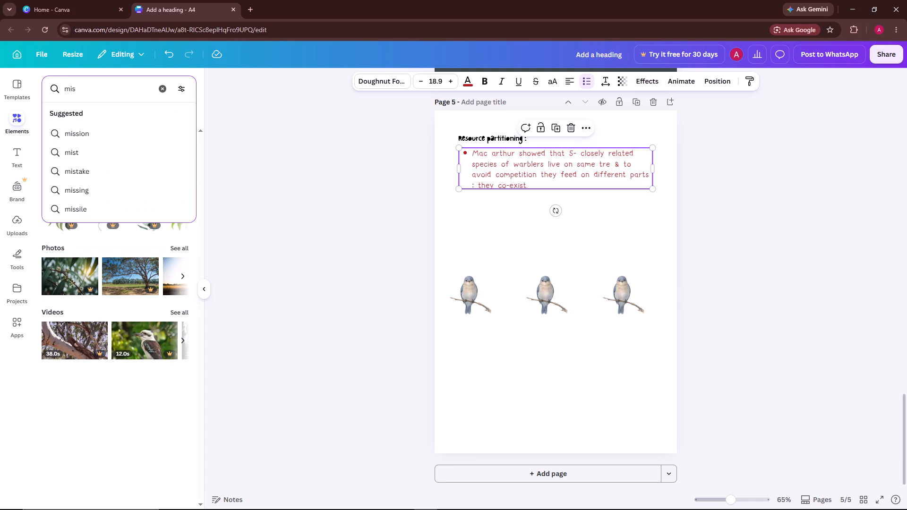
pyautogui.press('BackSpace')
pyautogui.write('d size')
pyautogui.press('space')
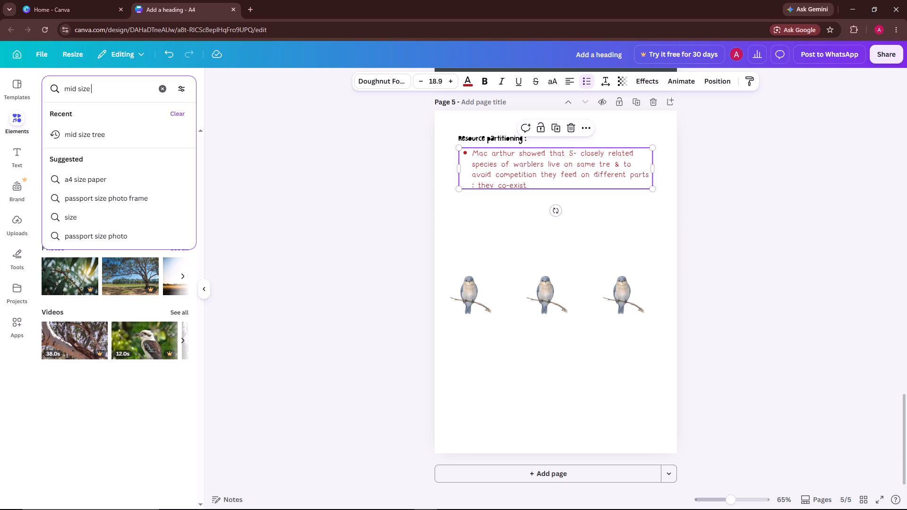
pyautogui.write('dence tree')
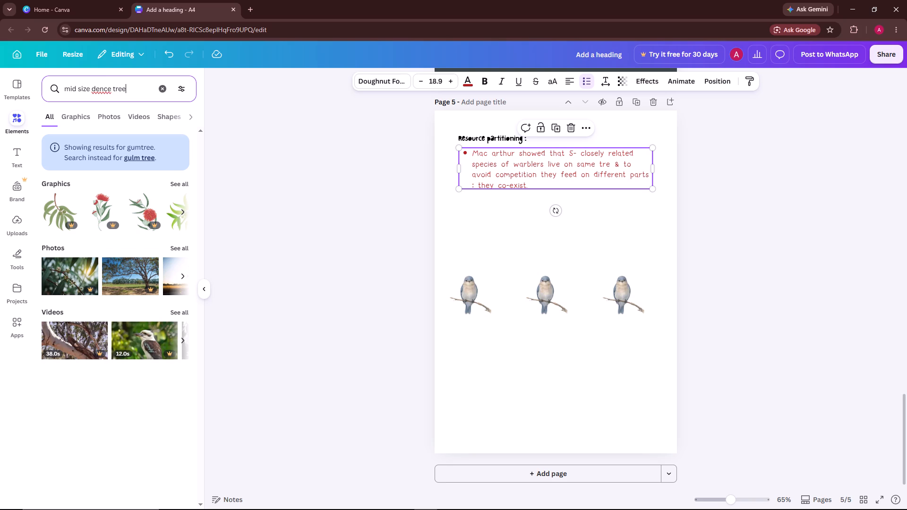
pyautogui.press('Return')
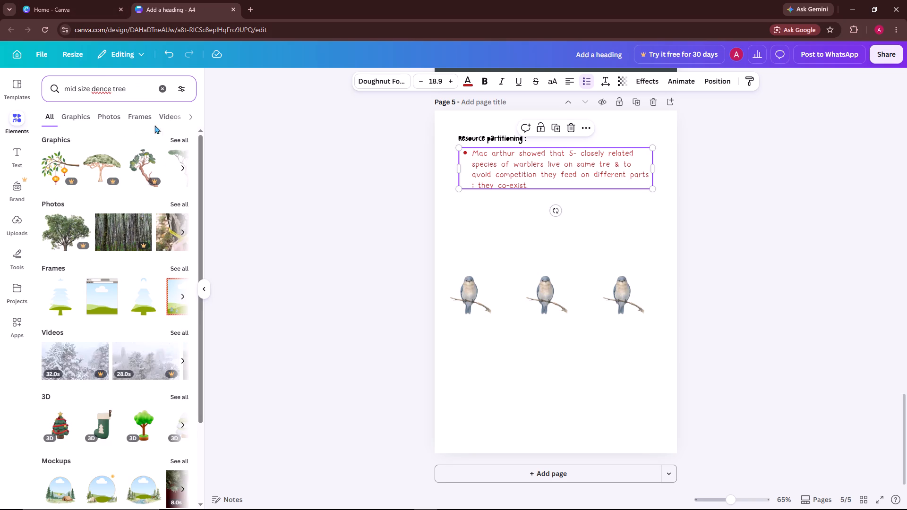
pyautogui.click(191, 118)
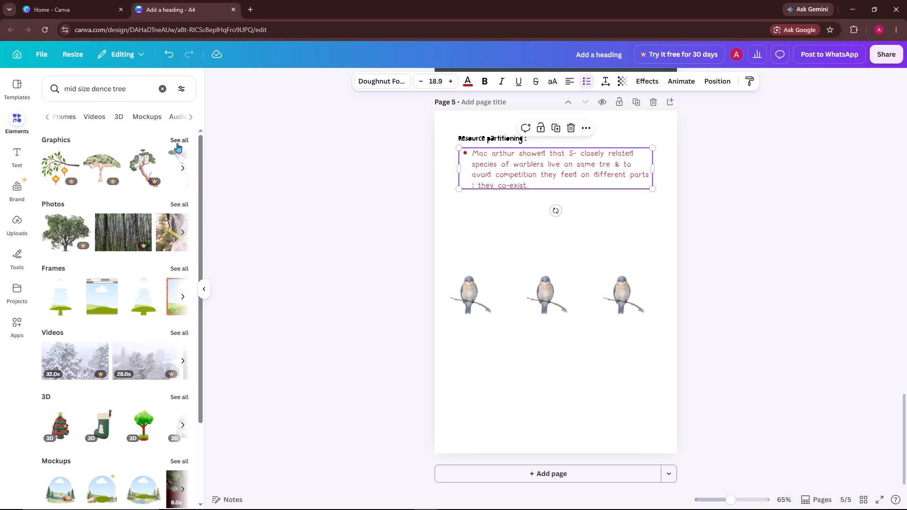
pyautogui.click(175, 140)
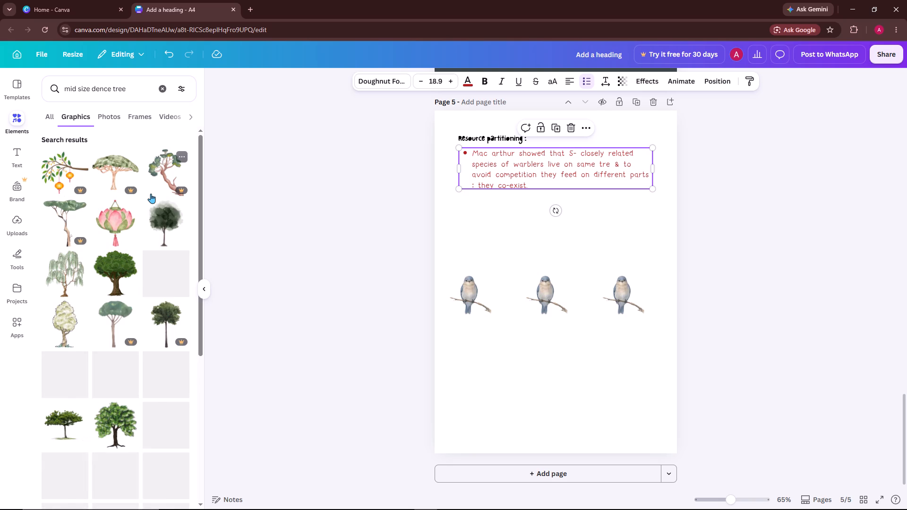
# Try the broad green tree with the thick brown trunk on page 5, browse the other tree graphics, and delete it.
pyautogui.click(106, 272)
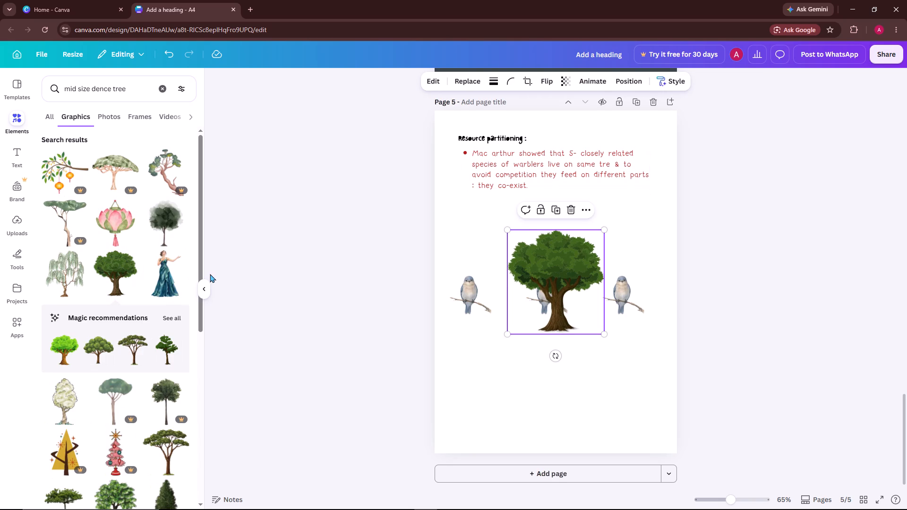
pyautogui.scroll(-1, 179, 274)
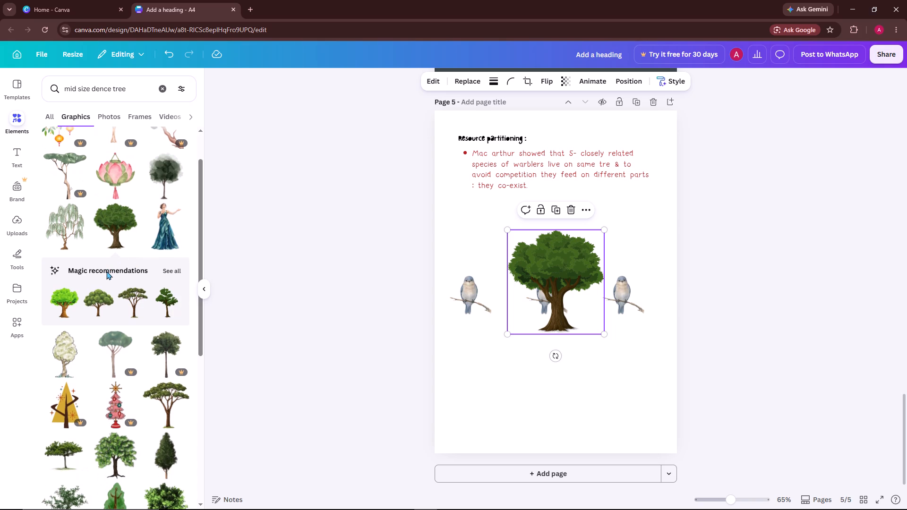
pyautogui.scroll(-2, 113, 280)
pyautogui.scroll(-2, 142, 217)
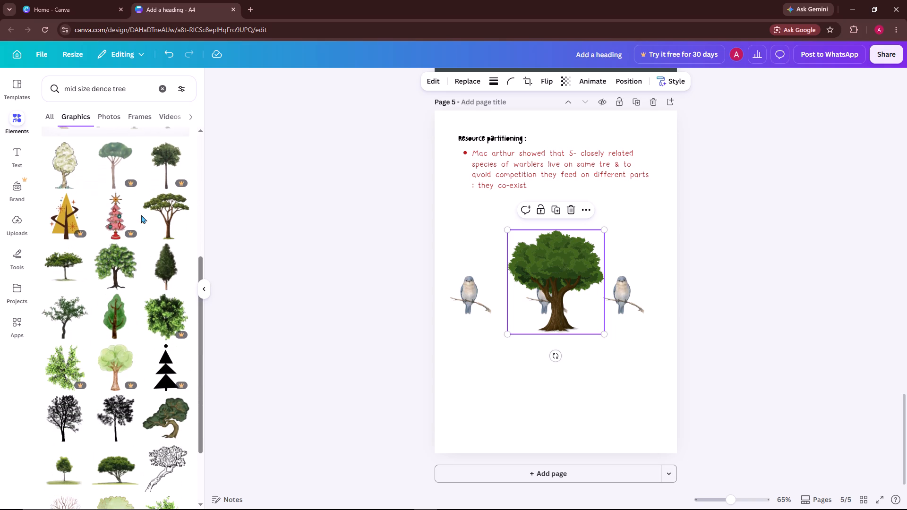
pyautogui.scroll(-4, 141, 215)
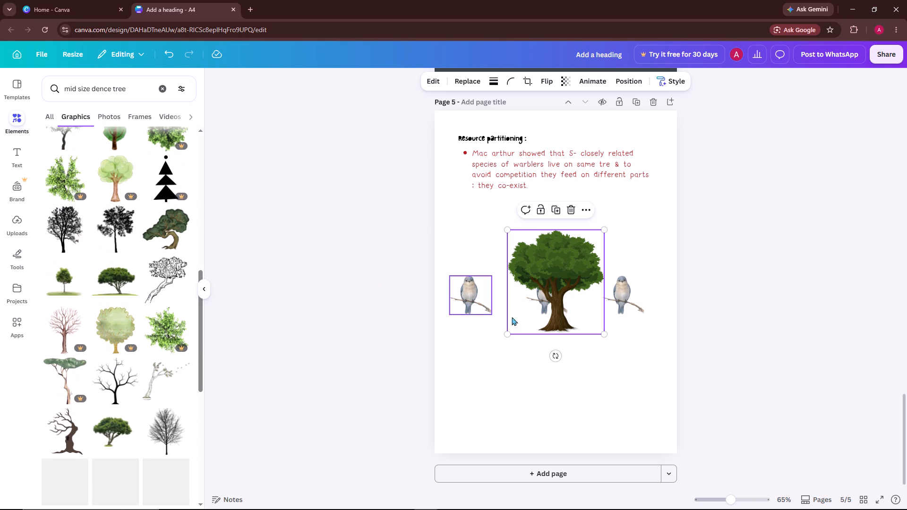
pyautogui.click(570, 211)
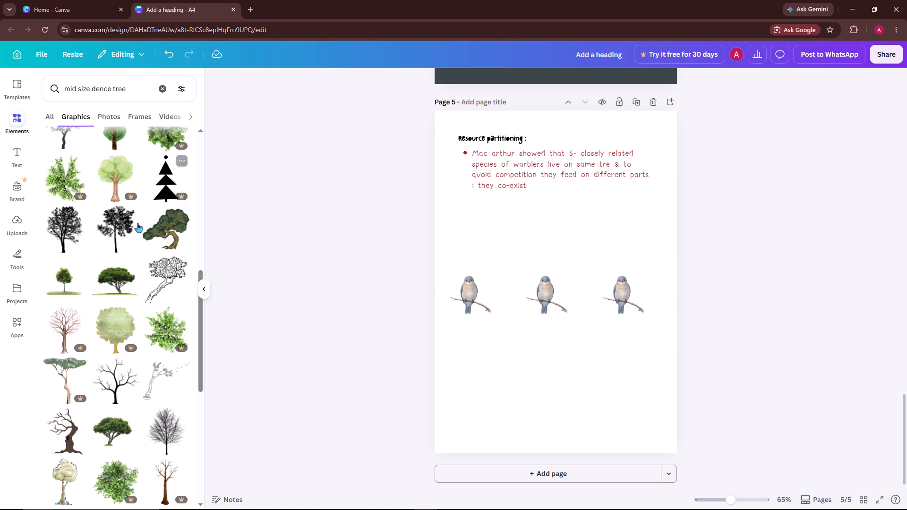
# Add the tall, cone-shaped dark green tree graphic to page 5 and hide the search results.
pyautogui.scroll(3, 137, 193)
pyautogui.click(161, 207)
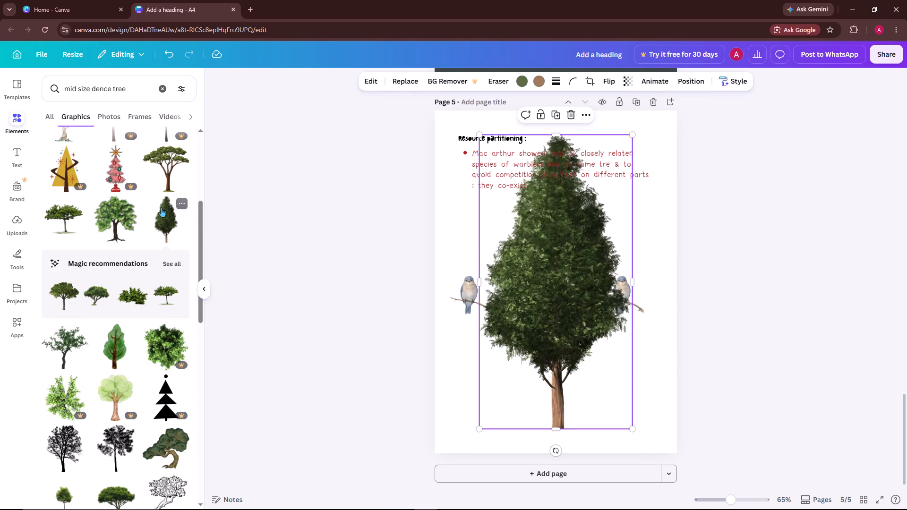
pyautogui.click(202, 286)
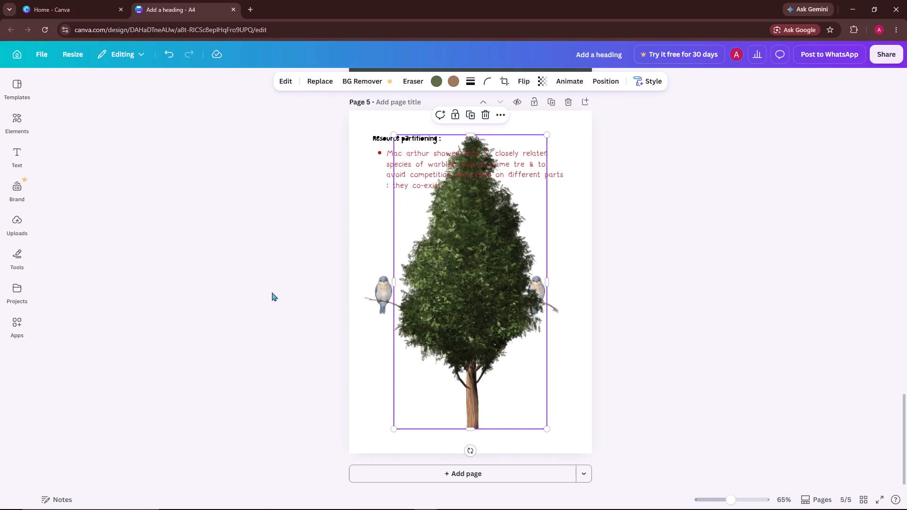
# Shrink the cone-shaped tree to slightly taller than a bird and place it directly above the left bird.
pyautogui.moveTo(394, 430); pyautogui.dragTo(396, 426)
pyautogui.moveTo(396, 426); pyautogui.dragTo(518, 169)
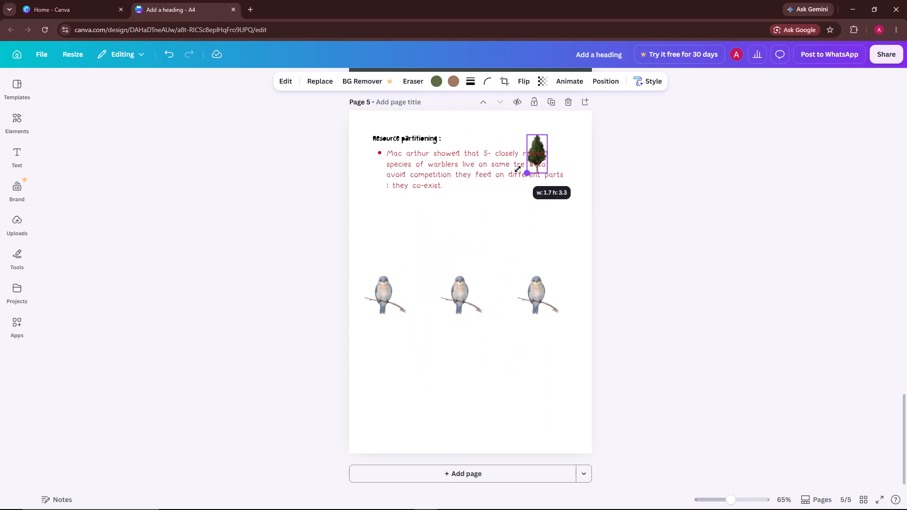
pyautogui.moveTo(518, 169); pyautogui.dragTo(511, 182)
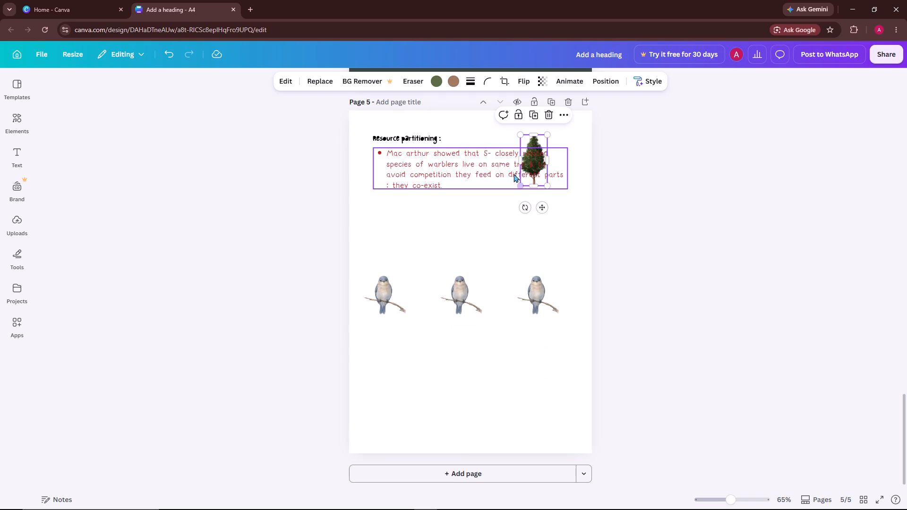
pyautogui.click(533, 216)
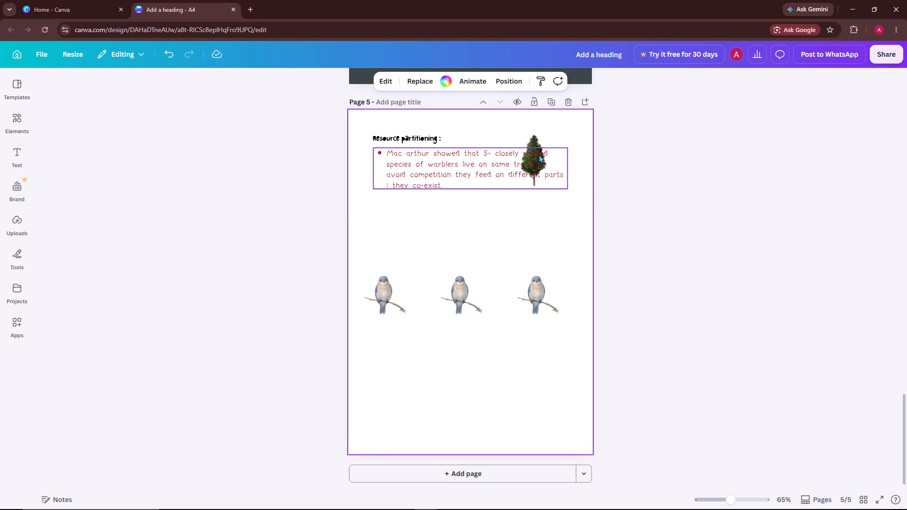
pyautogui.moveTo(539, 141); pyautogui.dragTo(394, 222)
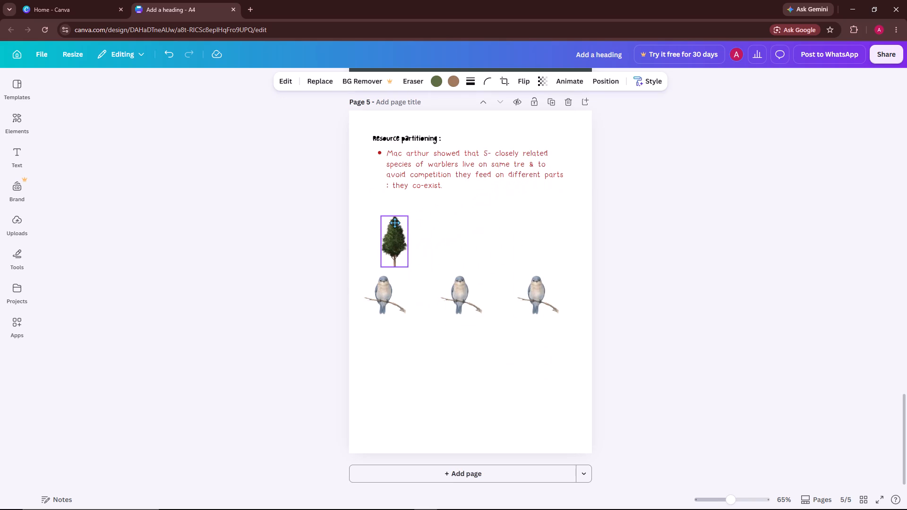
pyautogui.moveTo(394, 222); pyautogui.dragTo(390, 222)
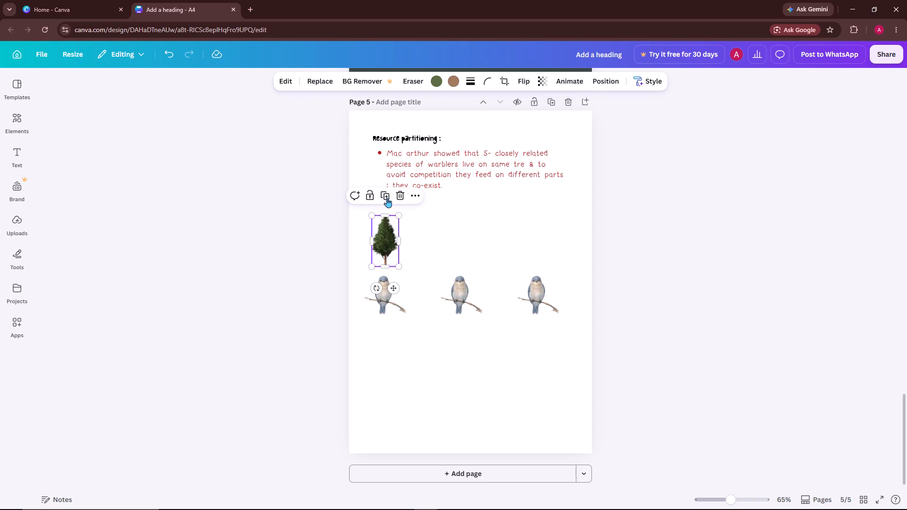
# Duplicate the tree and place the copy above the middle bird, level with the first tree.
pyautogui.click(387, 198)
pyautogui.moveTo(388, 249); pyautogui.dragTo(452, 253)
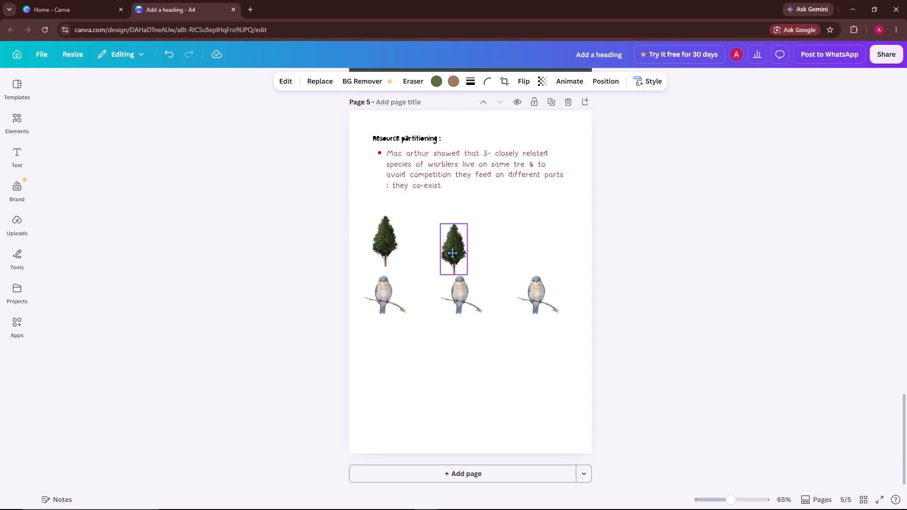
pyautogui.moveTo(452, 253); pyautogui.dragTo(456, 255)
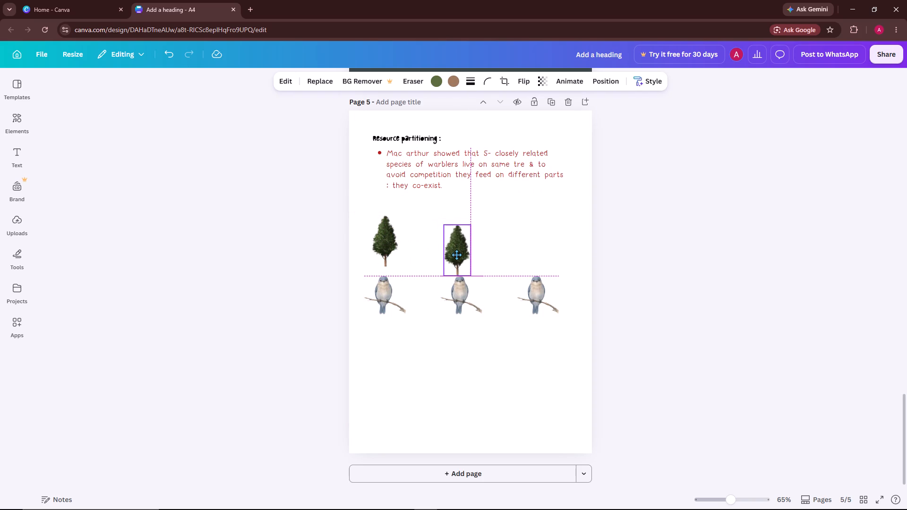
pyautogui.moveTo(456, 255); pyautogui.dragTo(457, 249)
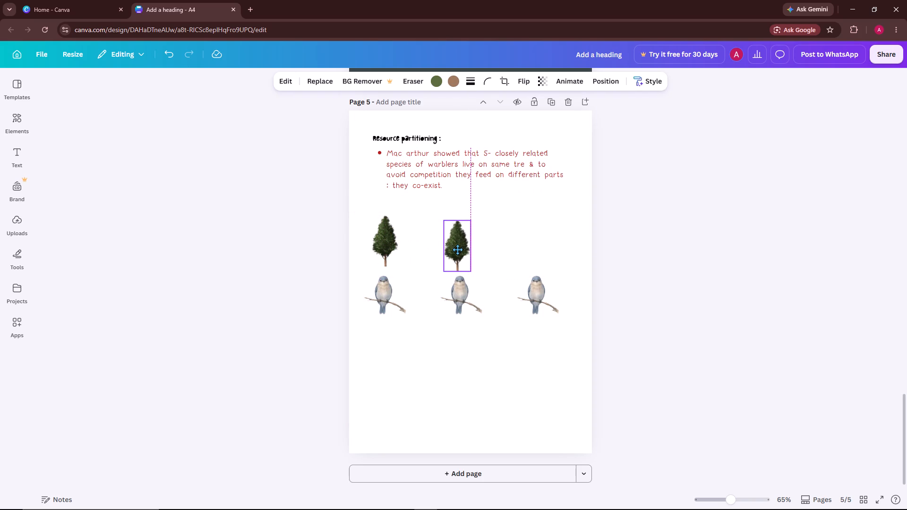
pyautogui.moveTo(457, 249); pyautogui.dragTo(458, 242)
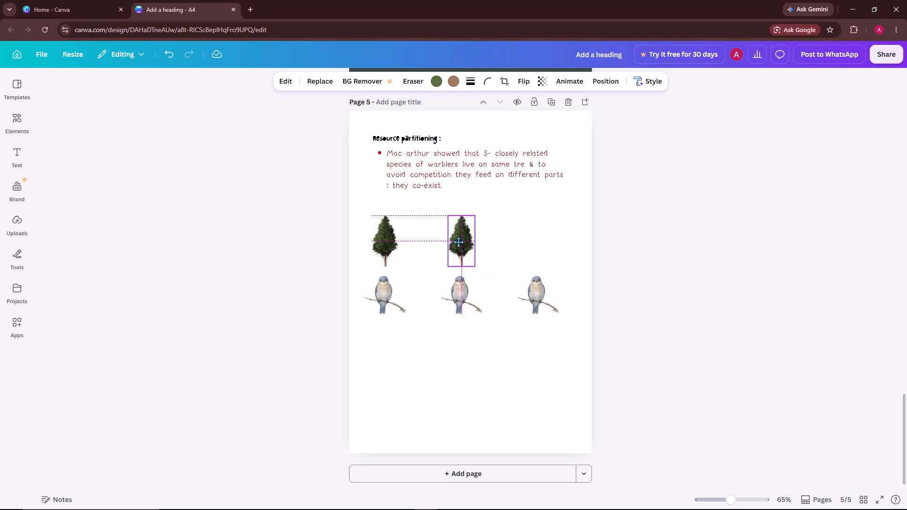
pyautogui.moveTo(458, 242); pyautogui.dragTo(460, 242)
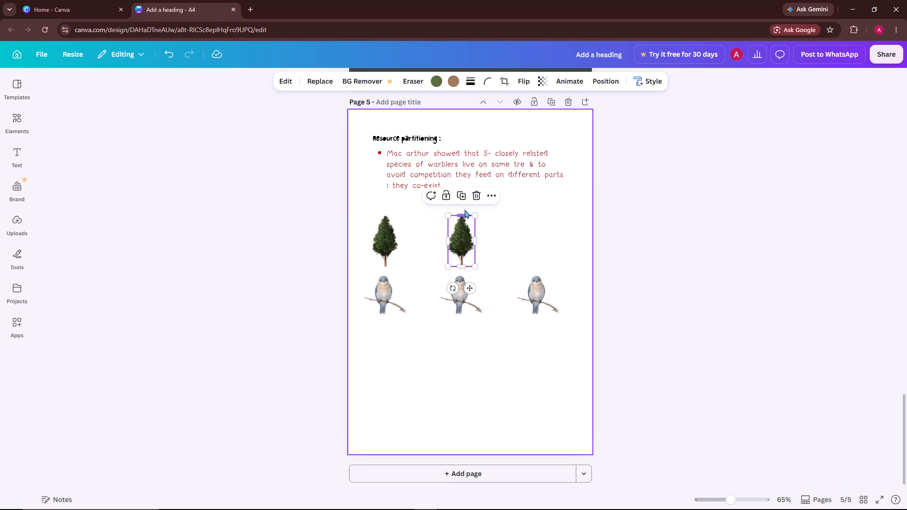
pyautogui.click(536, 234)
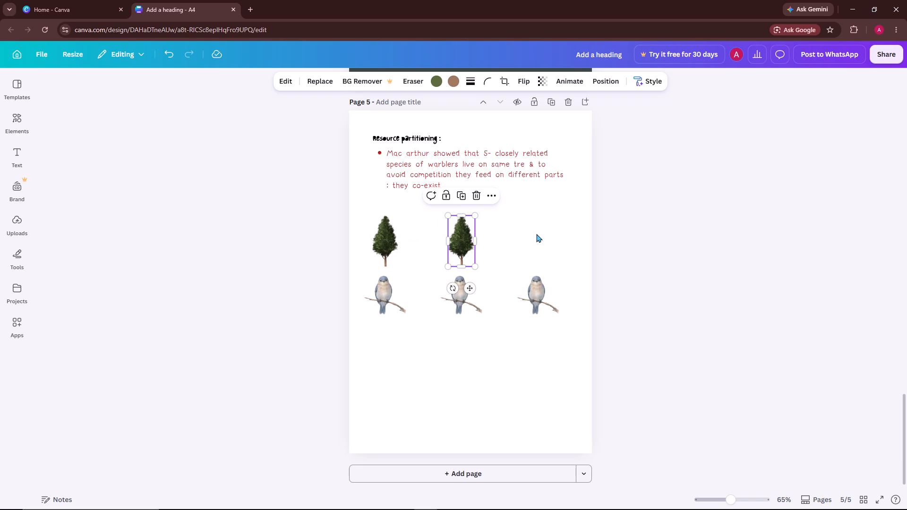
# Duplicate the middle tree so the copy stands above the right bird, level with the other two trees.
pyautogui.click(462, 229)
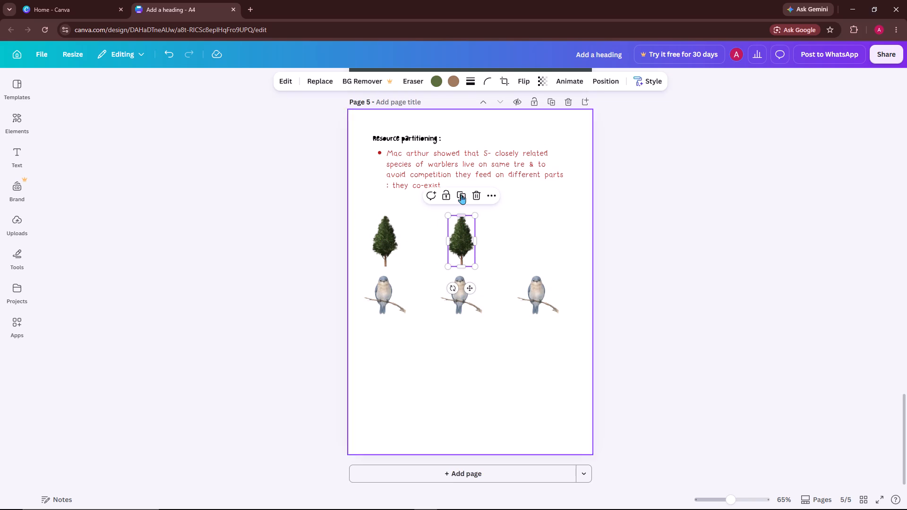
pyautogui.click(462, 188)
pyautogui.click(443, 344)
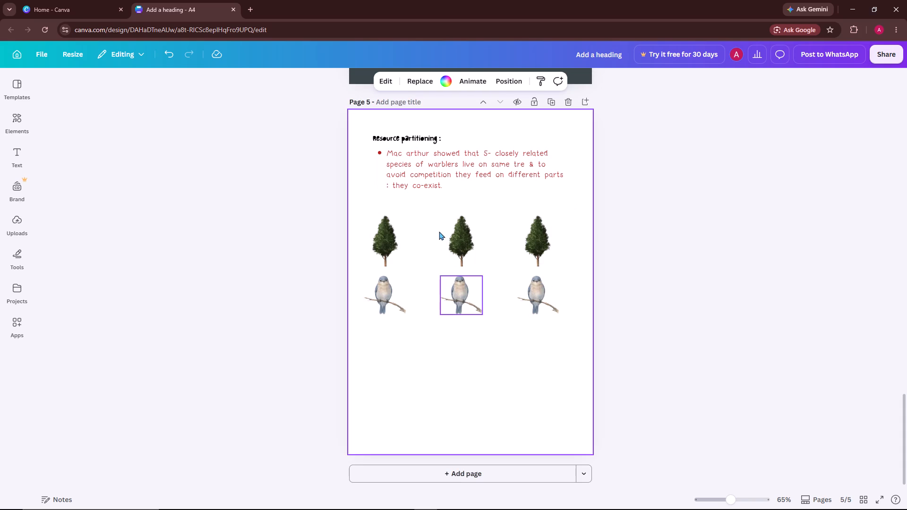
# Duplicate the red warblers bullet paragraph, place the copy below the birds, and clear its text and bullet.
pyautogui.click(448, 178)
pyautogui.click(475, 127)
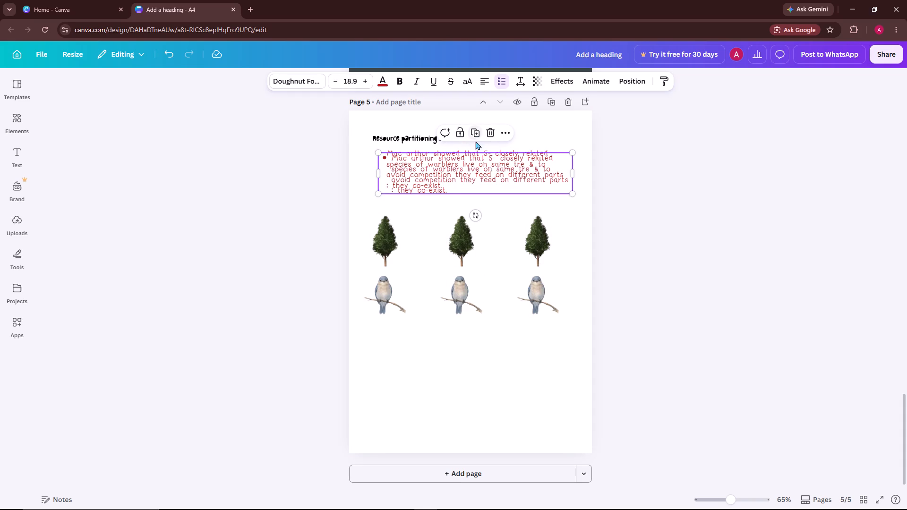
pyautogui.moveTo(467, 174); pyautogui.dragTo(456, 388)
pyautogui.click(455, 387)
pyautogui.click(453, 375)
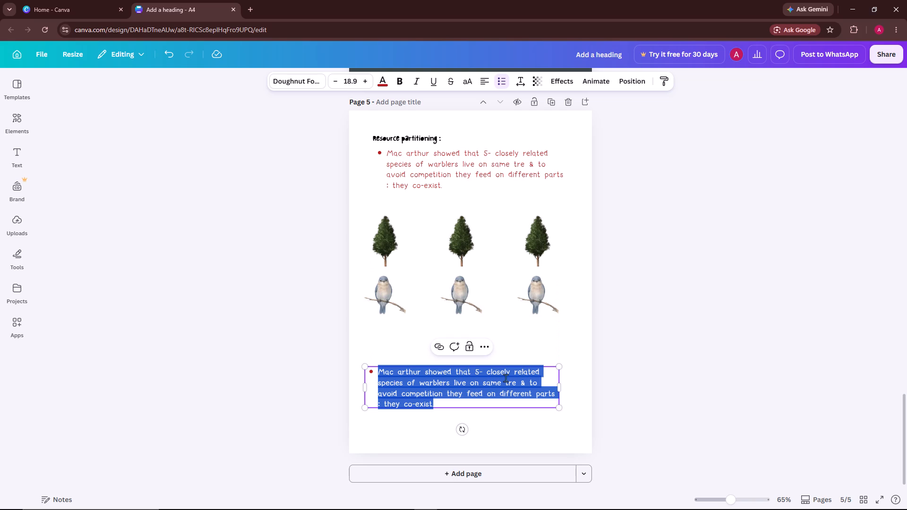
pyautogui.press('BackSpace')
pyautogui.press('BackSpace')
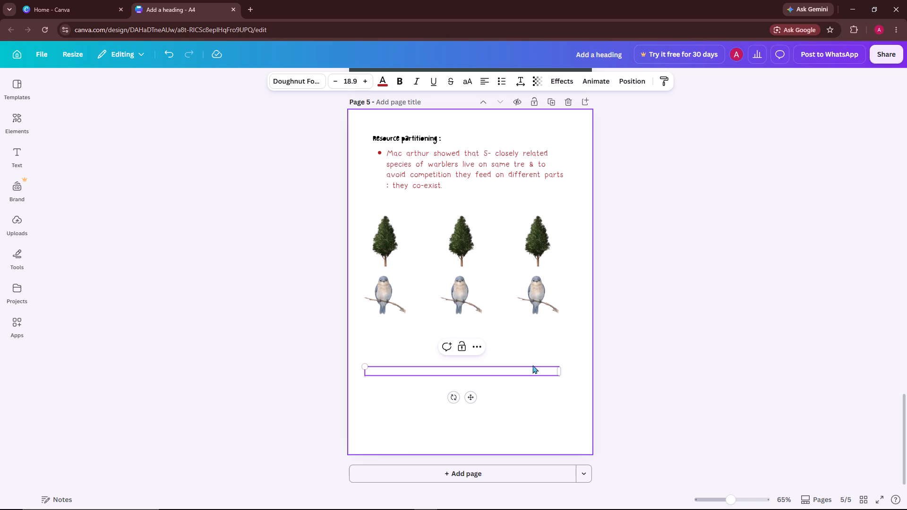
# Enter the label "Warbler species- 1" in the emptied text box below the birds.
pyautogui.click(476, 375)
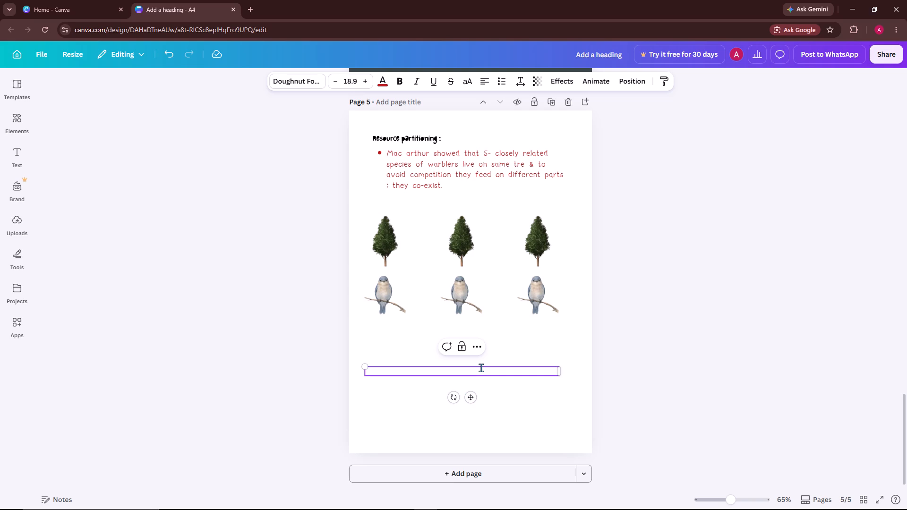
pyautogui.press('r')
pyautogui.press('BackSpace')
pyautogui.write('ar')
pyautogui.write('bel')
pyautogui.press('BackSpace')
pyautogui.press('BackSpace')
pyautogui.press('l')
pyautogui.write('er')
pyautogui.press('space')
pyautogui.write('spe')
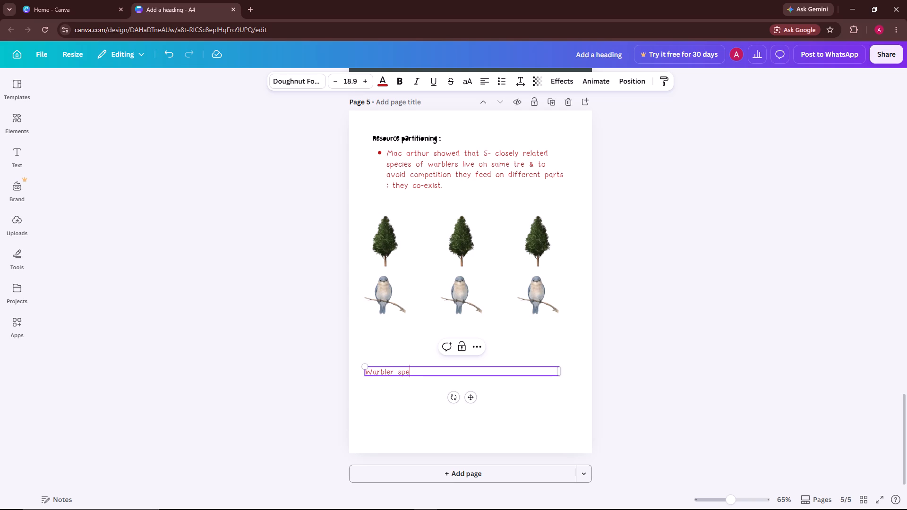
pyautogui.press('c')
pyautogui.write('ies')
pyautogui.write('-')
pyautogui.press('space')
pyautogui.press('1')
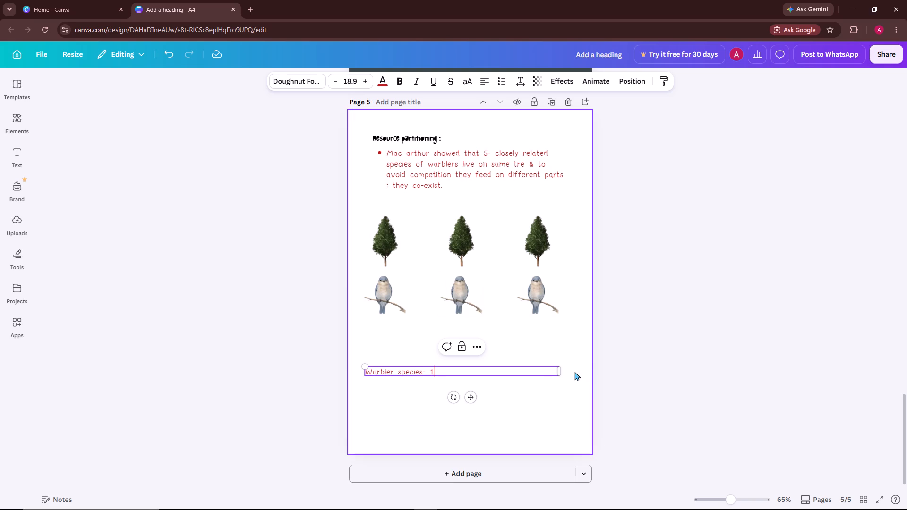
# Narrow the "Warbler species- 1" label until it wraps onto two lines and place it directly under the left bird.
pyautogui.moveTo(563, 374); pyautogui.dragTo(421, 390)
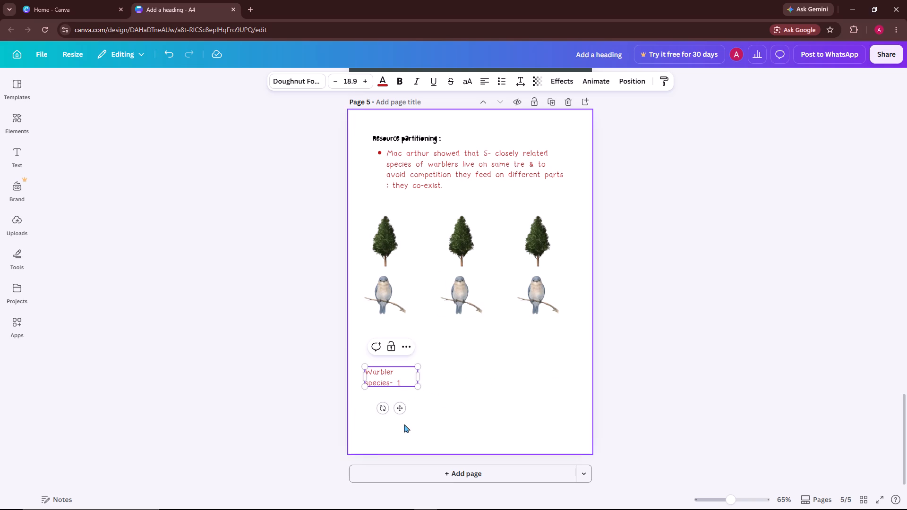
pyautogui.click(404, 424)
pyautogui.moveTo(389, 381); pyautogui.dragTo(397, 335)
# Recolour the whole "Warbler species- 1" label with the dark charcoal grey already used in this design.
pyautogui.click(408, 335)
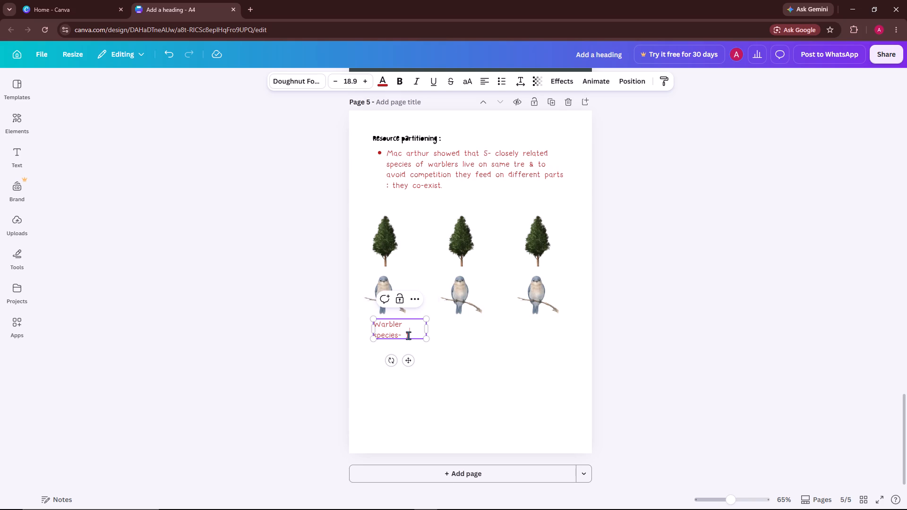
pyautogui.moveTo(408, 335); pyautogui.dragTo(377, 324)
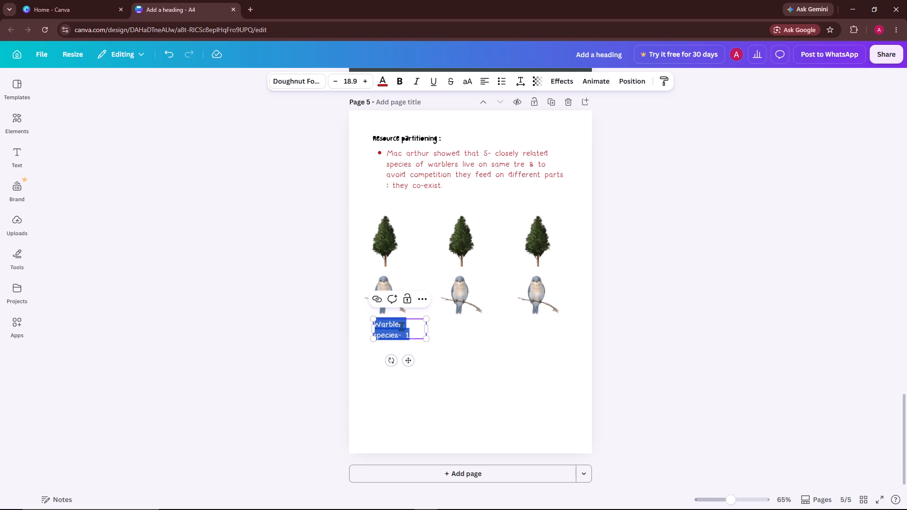
pyautogui.click(384, 85)
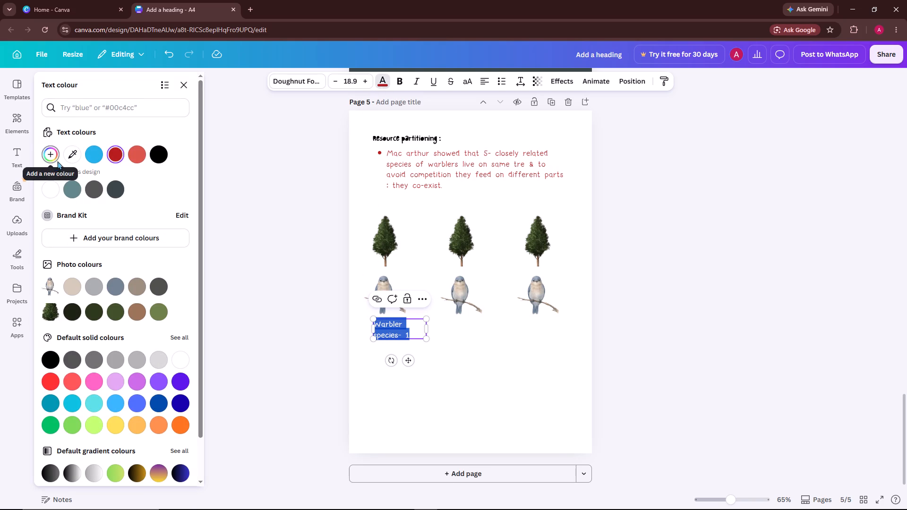
pyautogui.click(120, 193)
pyautogui.doubleClick(228, 193)
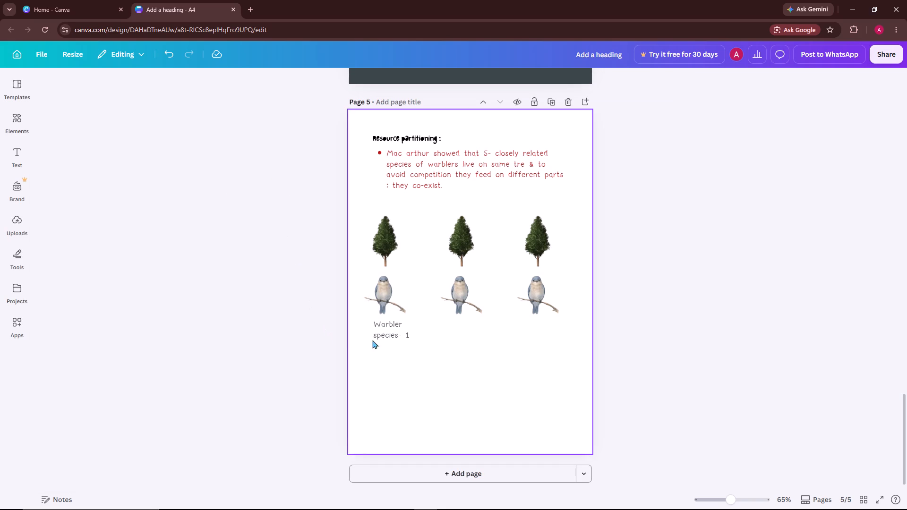
# Duplicate the "Warbler species- 1" label and place the copy under the middle bird, level with the original.
pyautogui.click(385, 331)
pyautogui.click(402, 302)
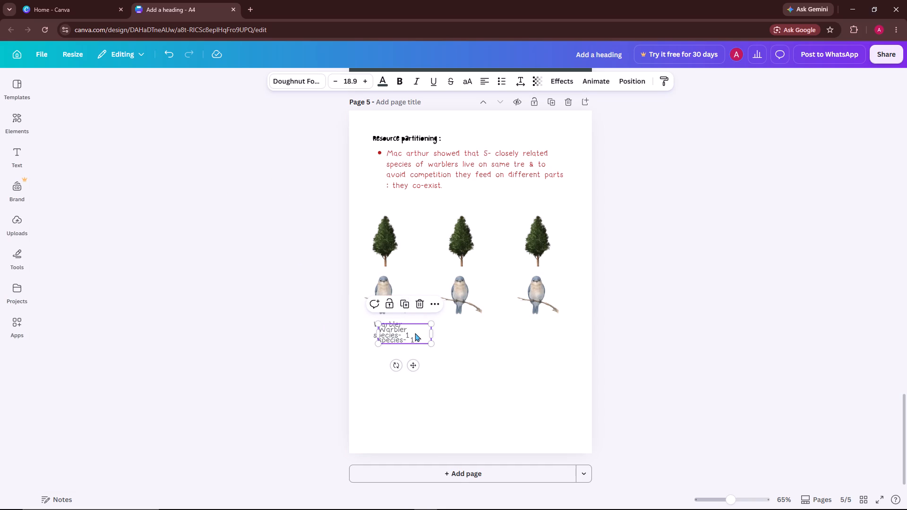
pyautogui.moveTo(415, 333); pyautogui.dragTo(472, 334)
pyautogui.moveTo(473, 334); pyautogui.dragTo(479, 324)
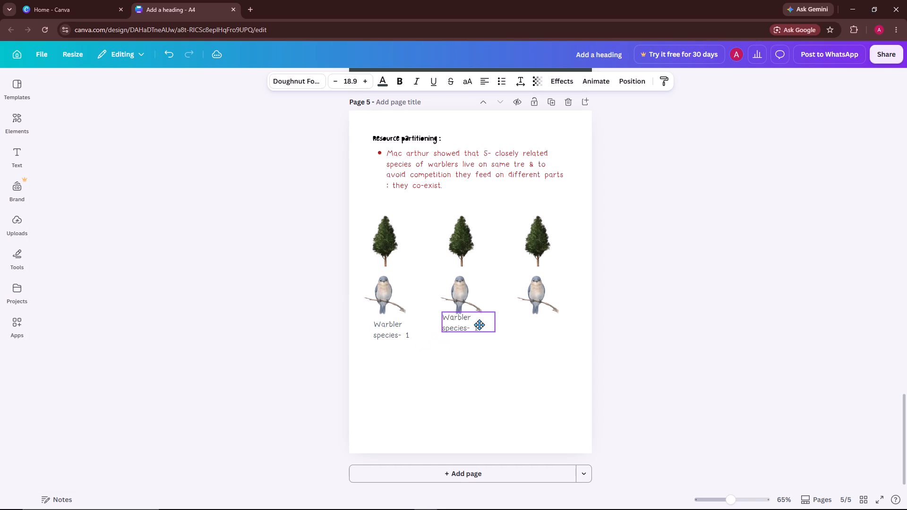
pyautogui.moveTo(479, 324); pyautogui.dragTo(487, 327)
# Change the label under the middle bird to read "Warbler species- 2".
pyautogui.click(486, 327)
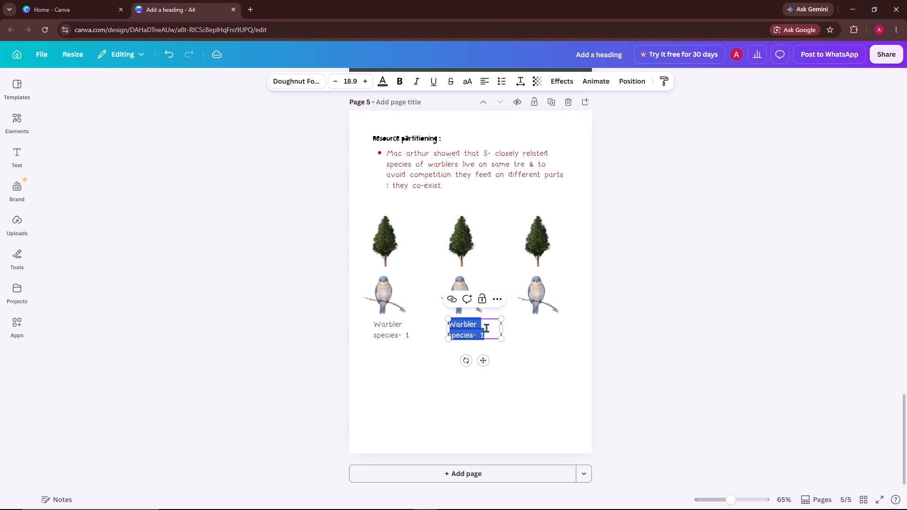
pyautogui.click(487, 329)
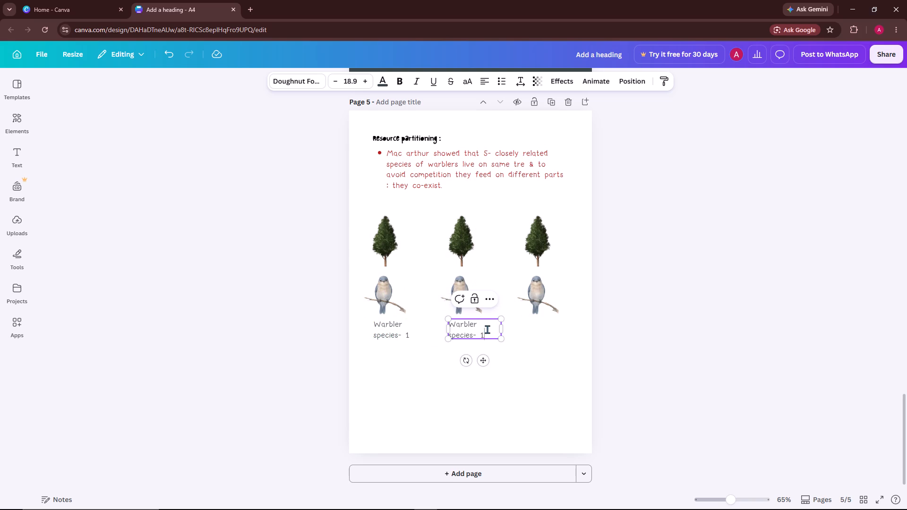
pyautogui.press('Return')
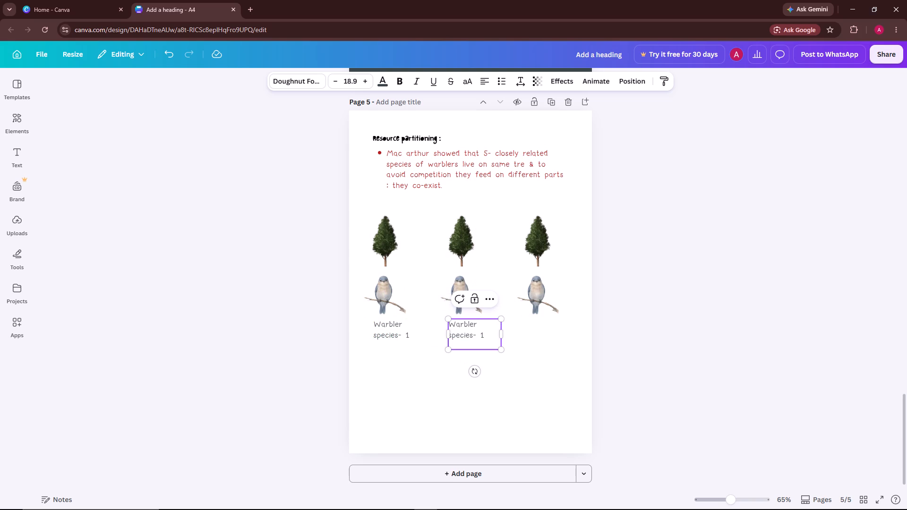
pyautogui.press('BackSpace')
pyautogui.press('BackSpace')
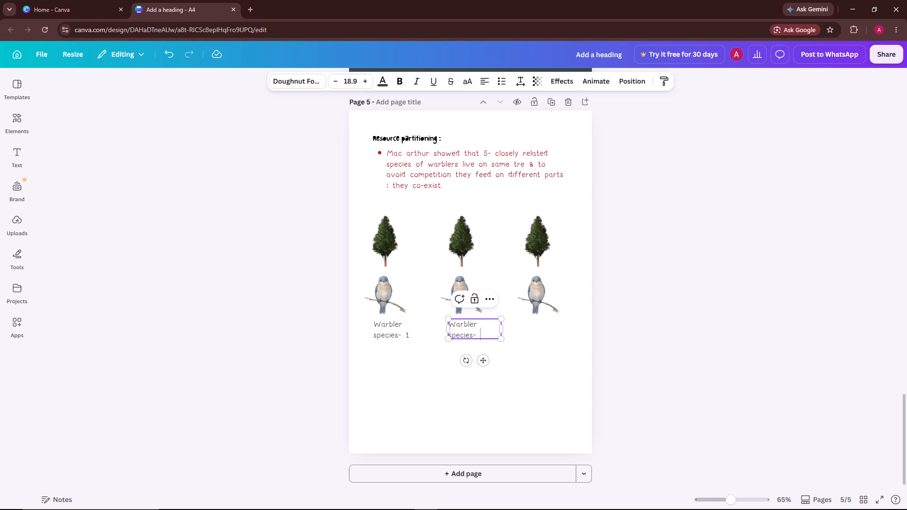
pyautogui.press('2')
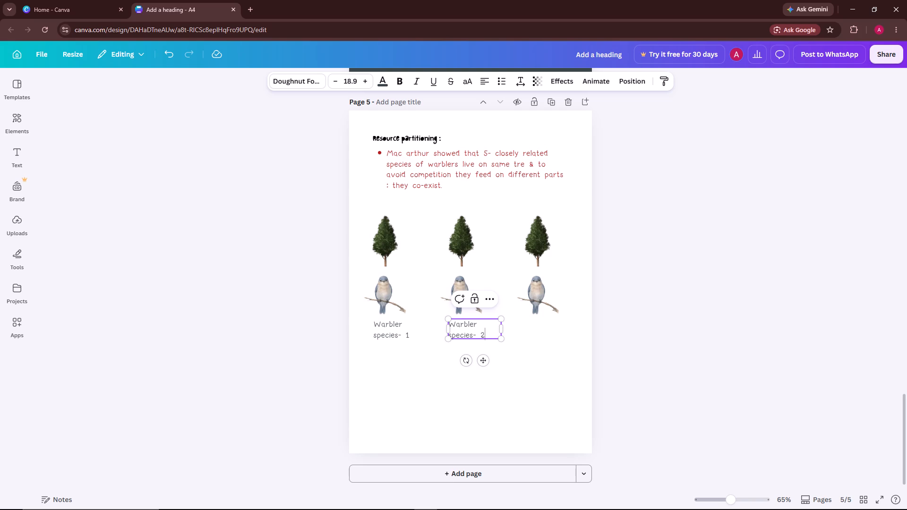
pyautogui.click(532, 366)
# Duplicate the middle label so the copy sits under the right bird, and make it read "Warbler species- 3".
pyautogui.click(478, 332)
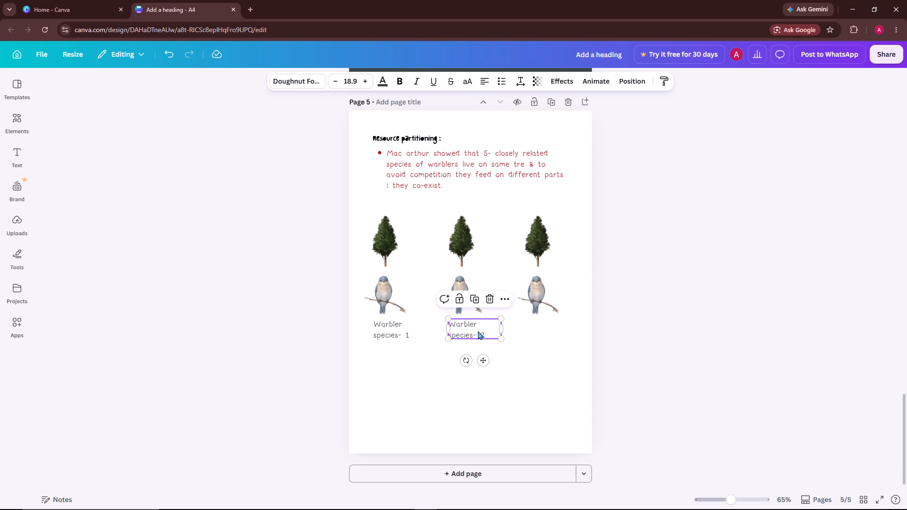
pyautogui.click(475, 300)
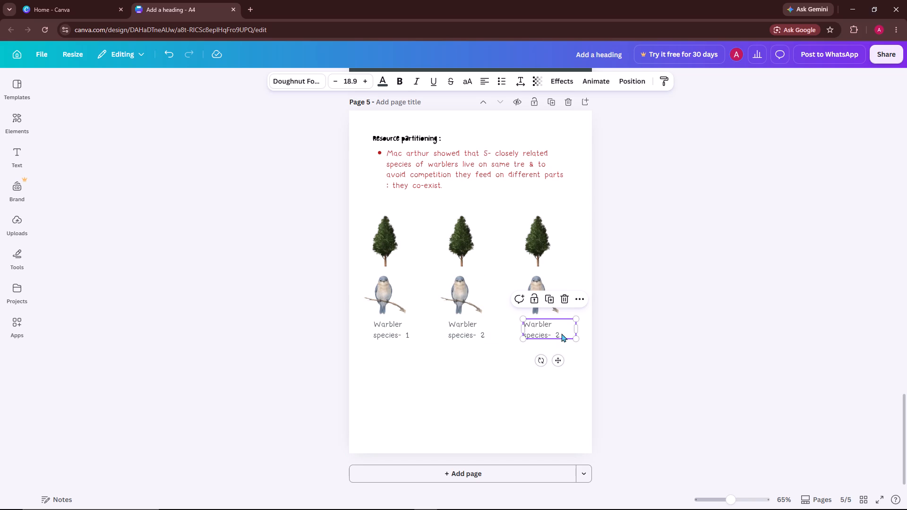
pyautogui.click(561, 333)
pyautogui.click(561, 333)
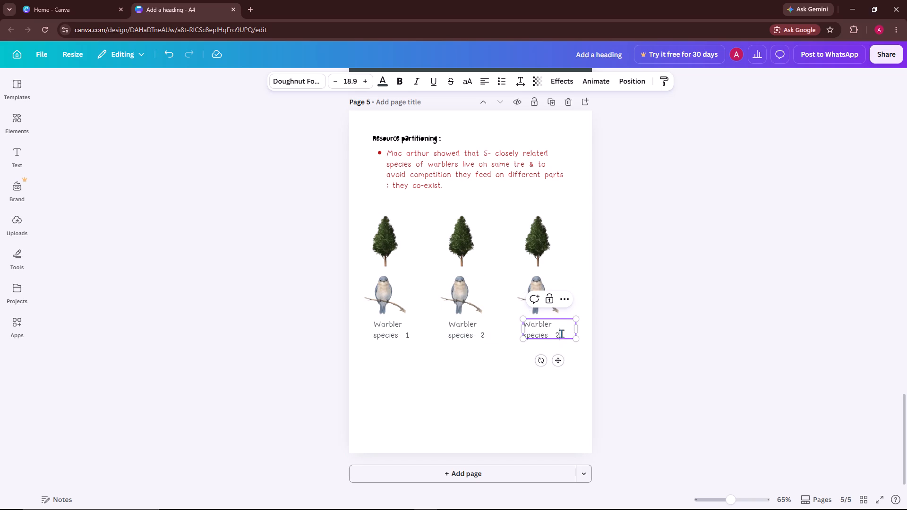
pyautogui.press('BackSpace')
pyautogui.press('3')
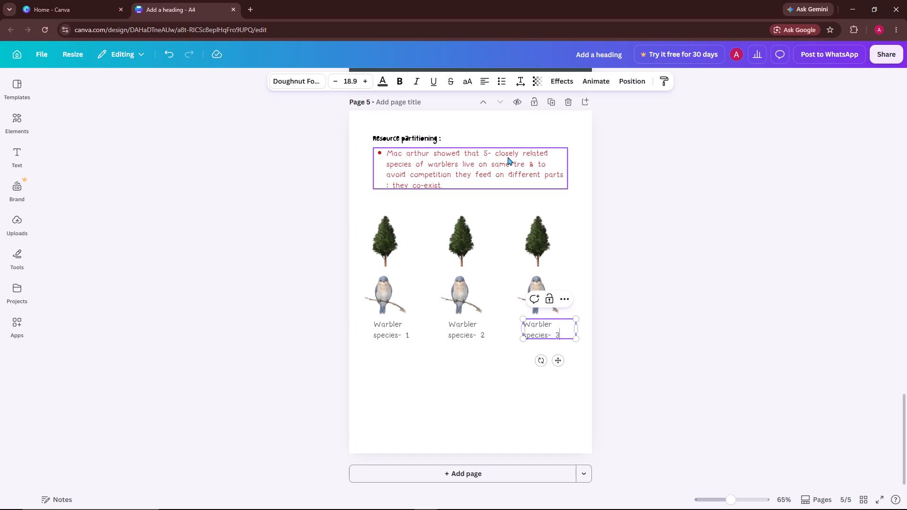
pyautogui.click(482, 365)
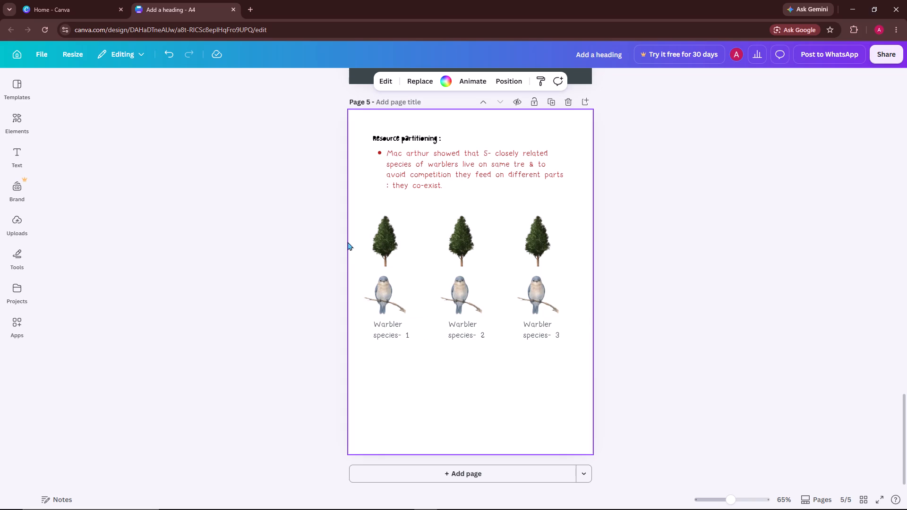
# Duplicate the first and second trees and place the copies level with each other in a second row below the warbler labels.
pyautogui.click(377, 237)
pyautogui.click(388, 191)
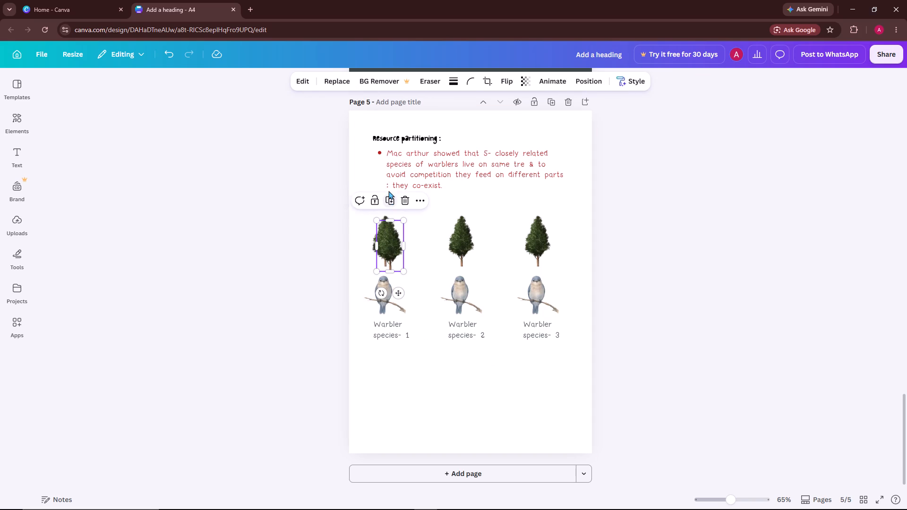
pyautogui.click(394, 235)
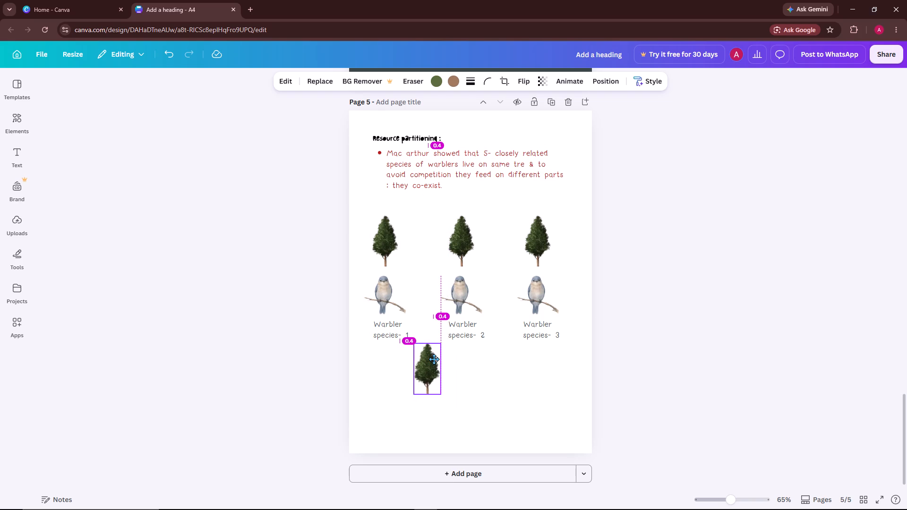
pyautogui.click(481, 367)
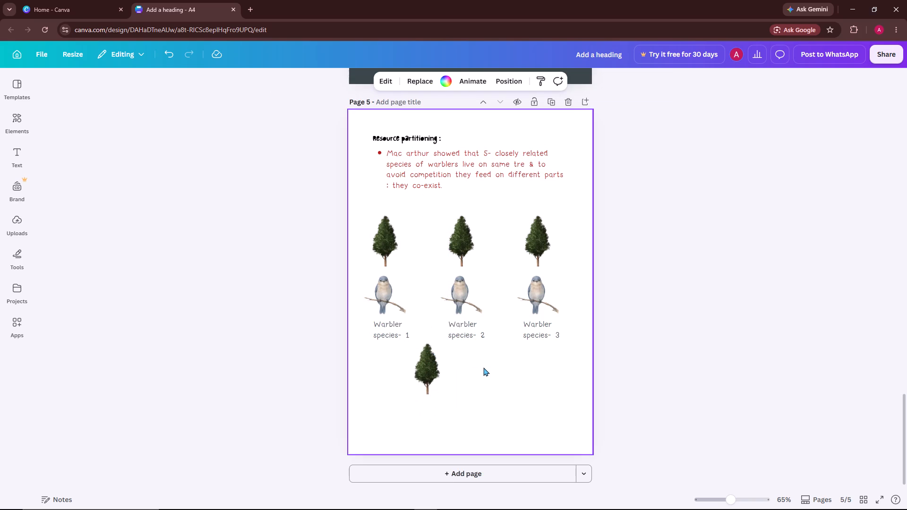
pyautogui.click(472, 223)
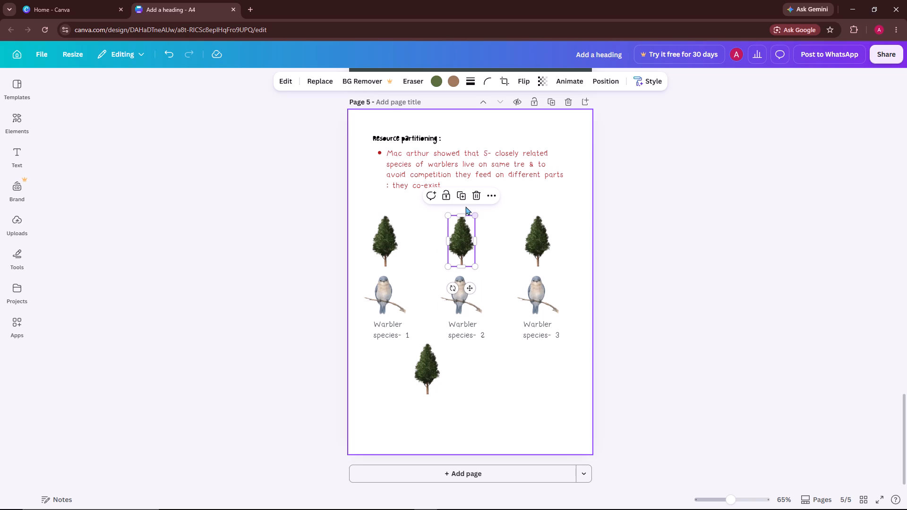
pyautogui.click(462, 199)
pyautogui.moveTo(461, 239); pyautogui.dragTo(511, 338)
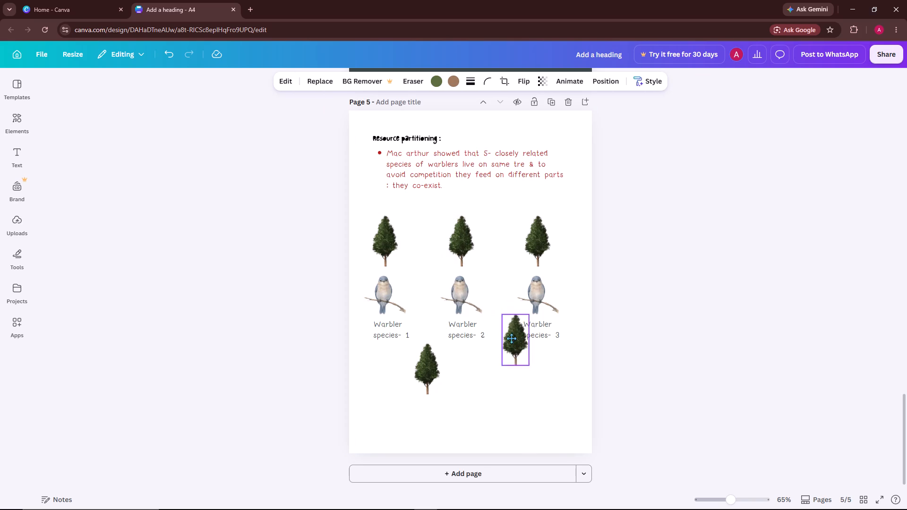
pyautogui.moveTo(511, 338); pyautogui.dragTo(501, 357)
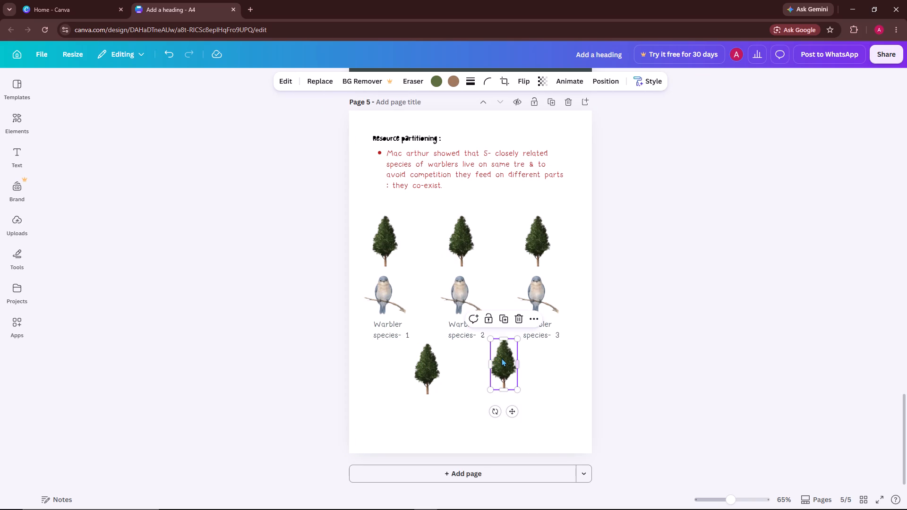
pyautogui.click(501, 358)
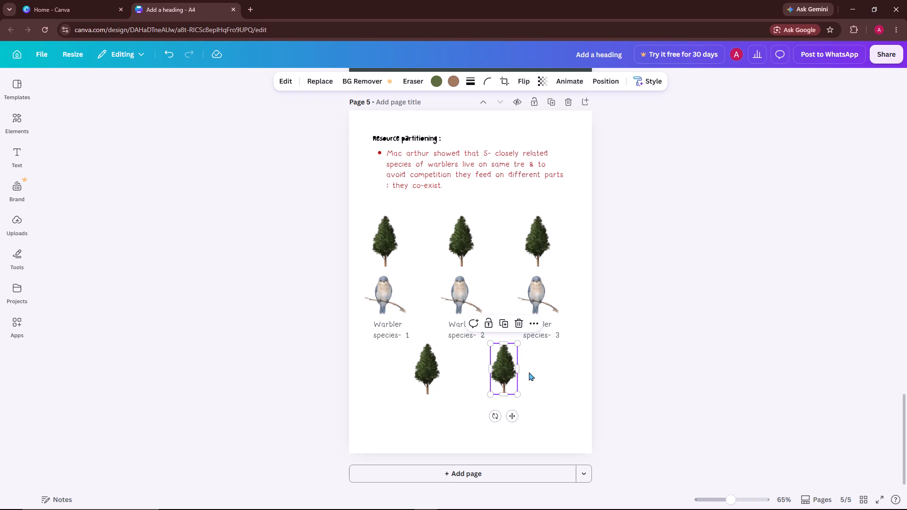
pyautogui.click(559, 367)
# Duplicate the first bird twice and place one copy directly under each of the two second-row trees.
pyautogui.click(385, 304)
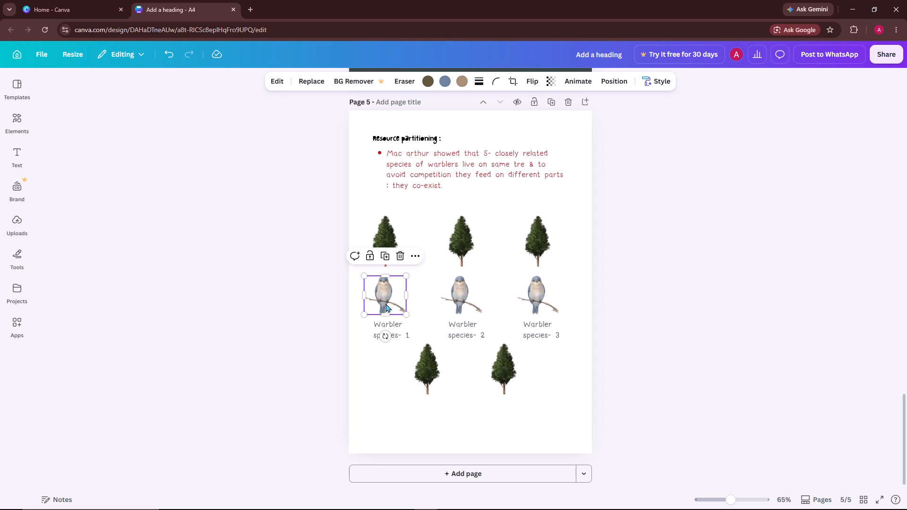
pyautogui.click(385, 257)
pyautogui.moveTo(400, 305); pyautogui.dragTo(428, 411)
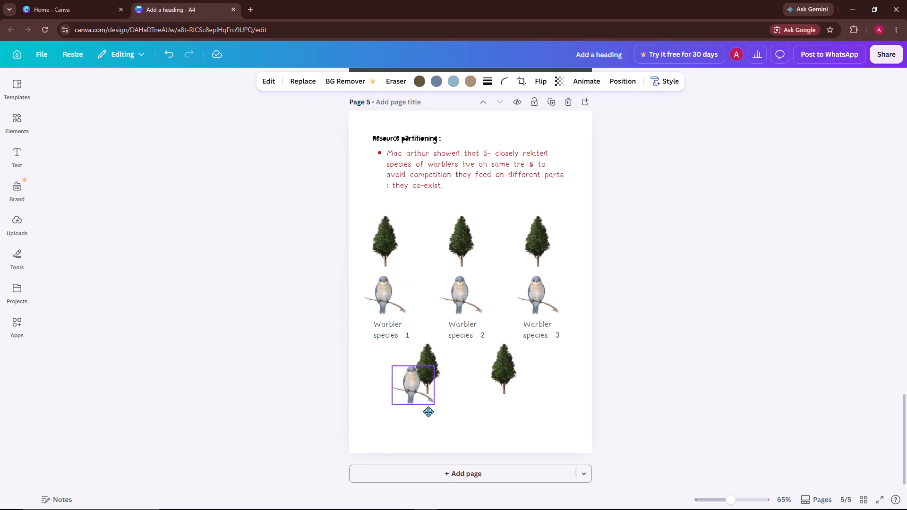
pyautogui.moveTo(428, 411); pyautogui.dragTo(440, 425)
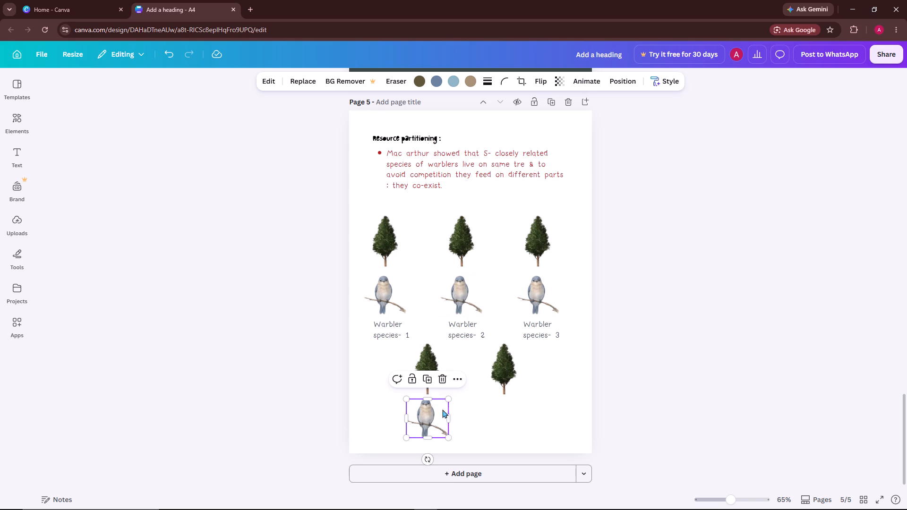
pyautogui.click(428, 380)
pyautogui.moveTo(436, 427); pyautogui.dragTo(444, 421)
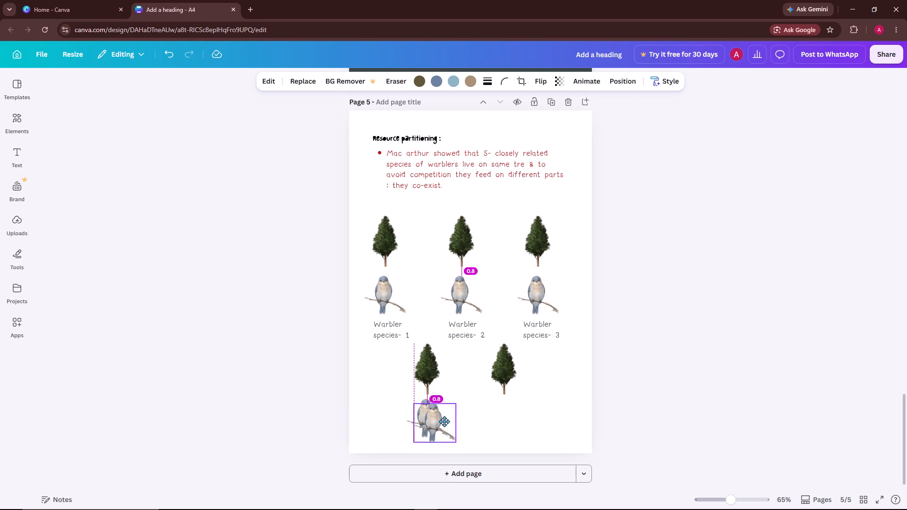
pyautogui.moveTo(444, 421); pyautogui.dragTo(512, 423)
pyautogui.click(562, 408)
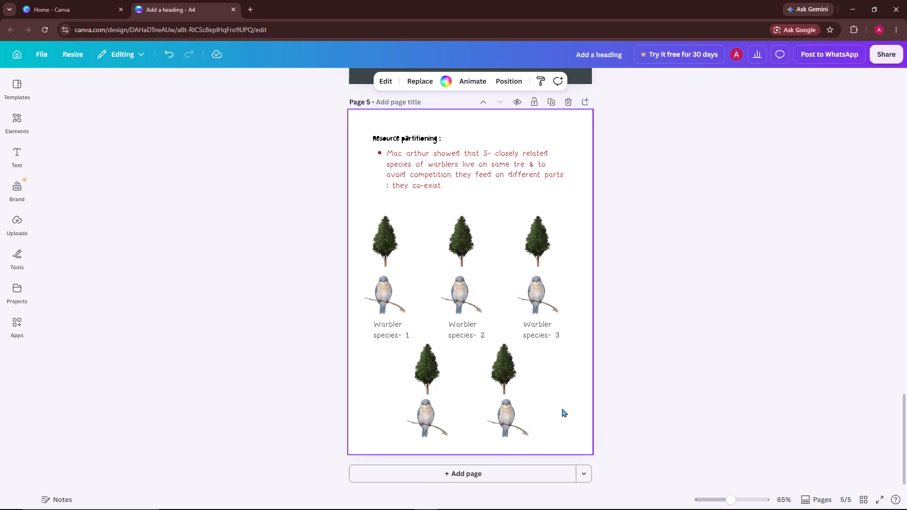
# Duplicate the "Warbler species- 2" label, place the copy left of the first second-row bird, and make it read "Warbler species- 4".
pyautogui.click(452, 329)
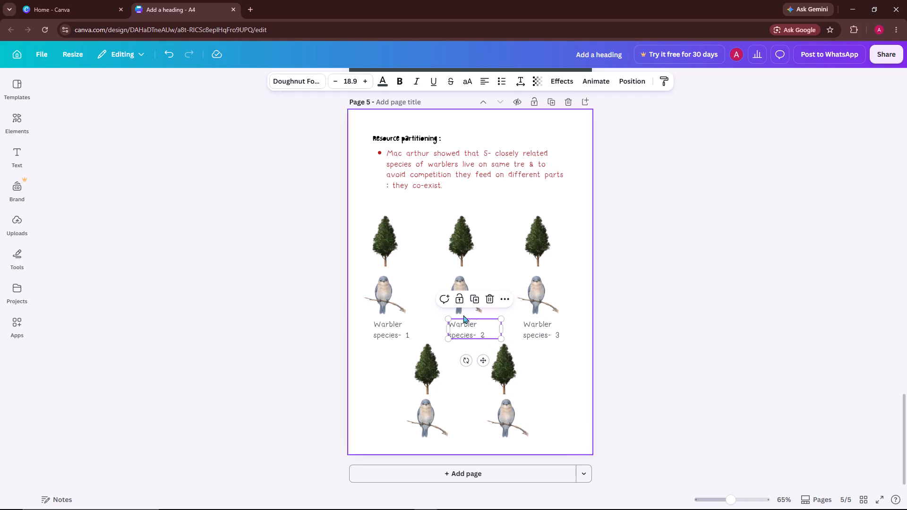
pyautogui.click(475, 298)
pyautogui.moveTo(472, 338); pyautogui.dragTo(411, 415)
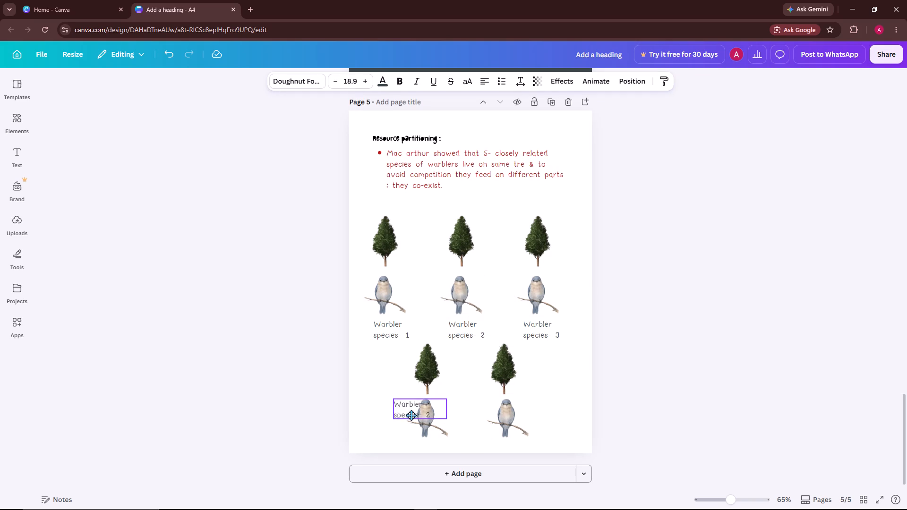
pyautogui.moveTo(411, 415); pyautogui.dragTo(376, 408)
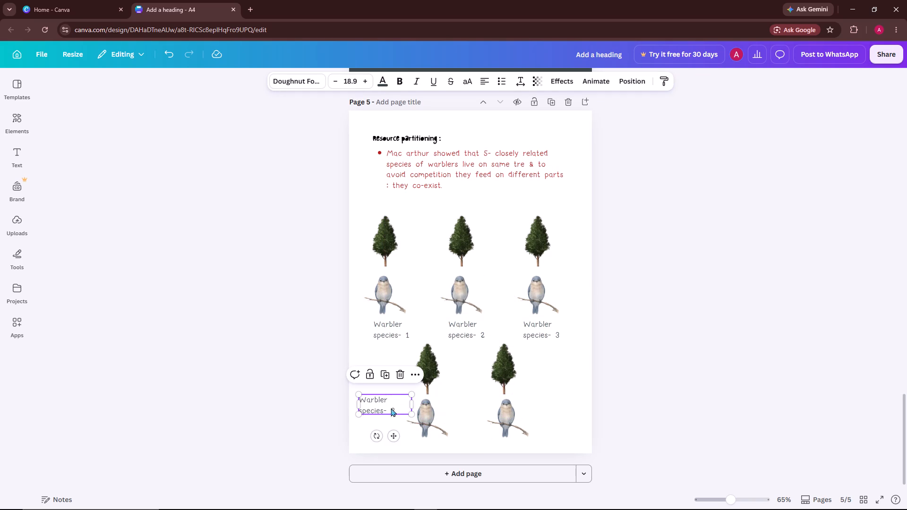
pyautogui.click(399, 409)
pyautogui.click(399, 409)
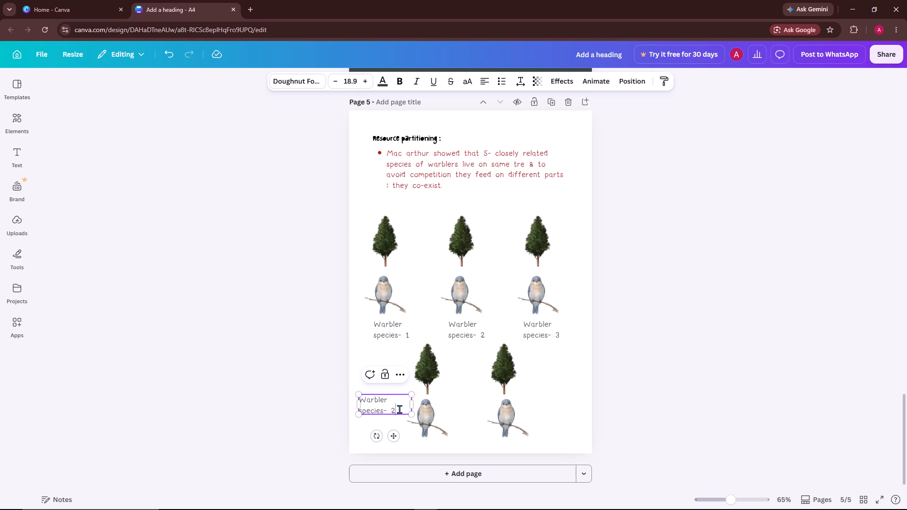
pyautogui.press('BackSpace')
pyautogui.press('4')
pyautogui.click(305, 362)
# Duplicate the "Warbler species- 4" label, place the copy between the two second-row birds, and make it read "Warbler species- 5".
pyautogui.click(386, 408)
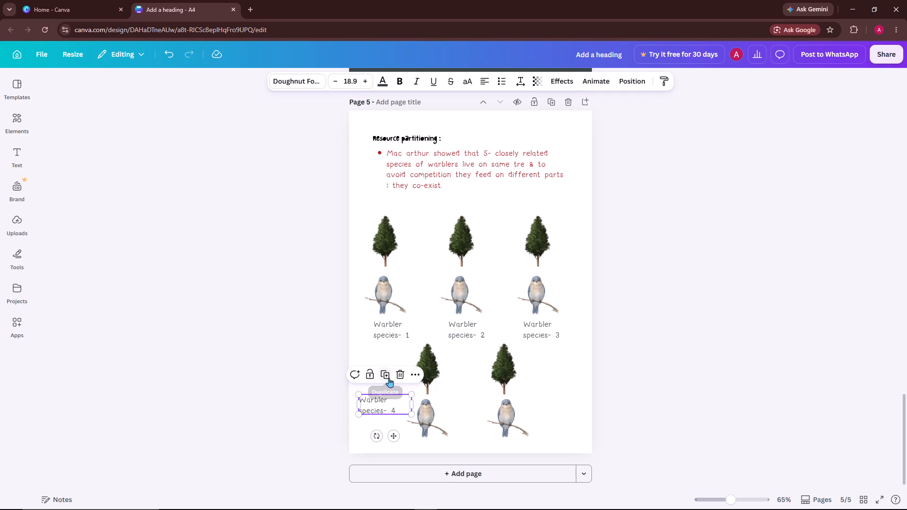
pyautogui.click(388, 377)
pyautogui.moveTo(389, 407); pyautogui.dragTo(465, 413)
pyautogui.moveTo(465, 413); pyautogui.dragTo(469, 403)
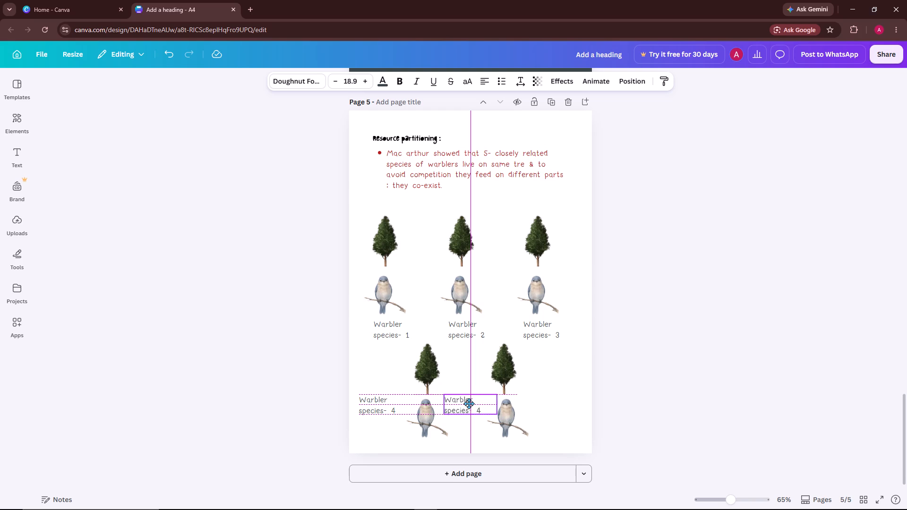
pyautogui.moveTo(469, 403); pyautogui.dragTo(494, 397)
pyautogui.moveTo(503, 396); pyautogui.dragTo(483, 397)
pyautogui.click(488, 407)
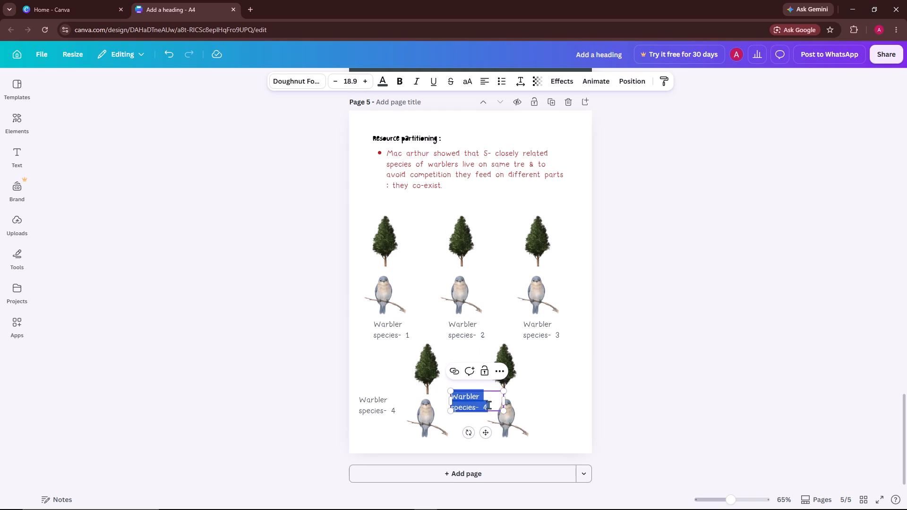
pyautogui.click(488, 405)
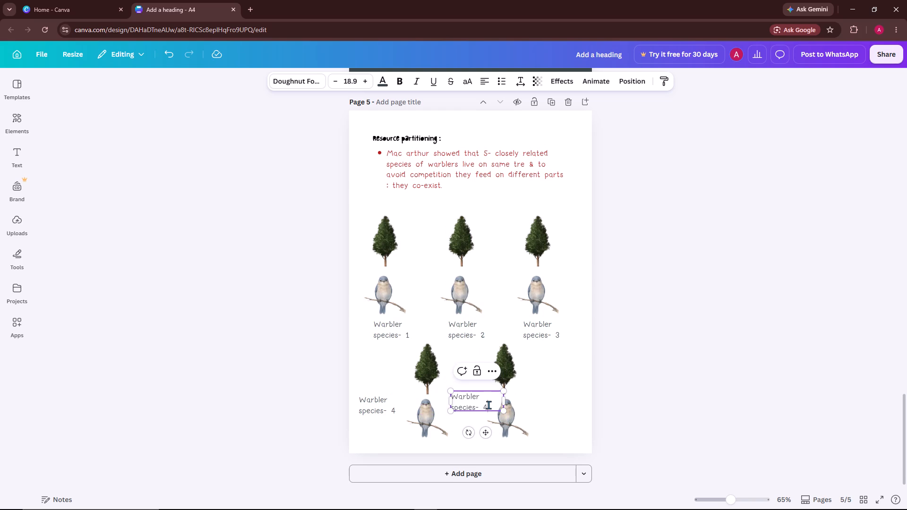
pyautogui.press('BackSpace')
pyautogui.press('5')
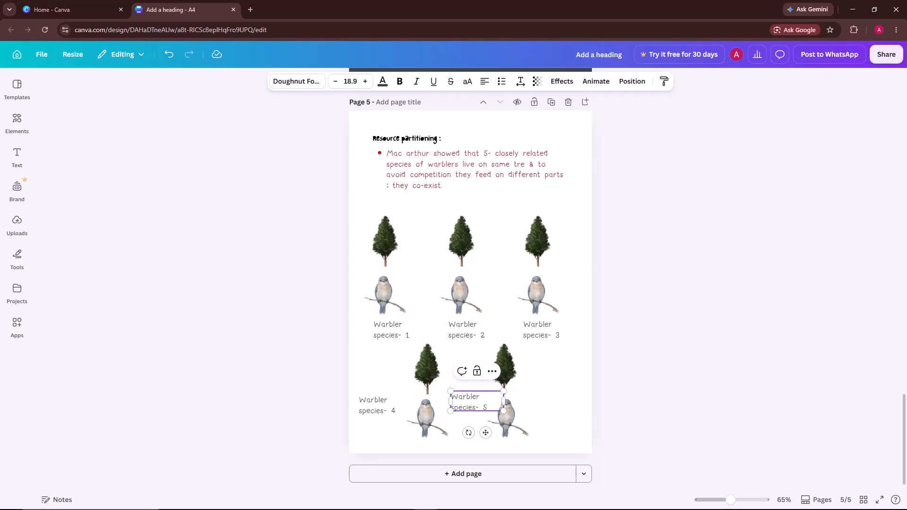
pyautogui.click(566, 377)
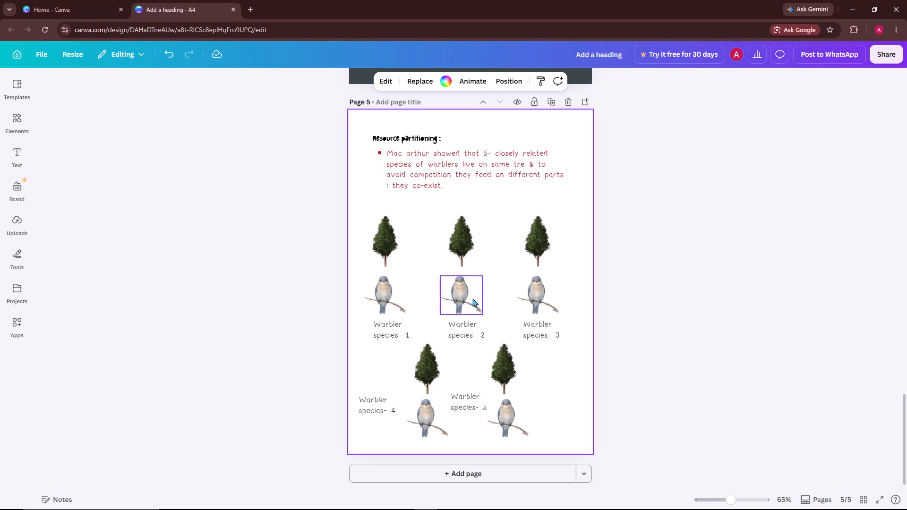
# Look through the image editing options for the first tree, including tools, style matches, filters, apps and shadows.
pyautogui.click(379, 248)
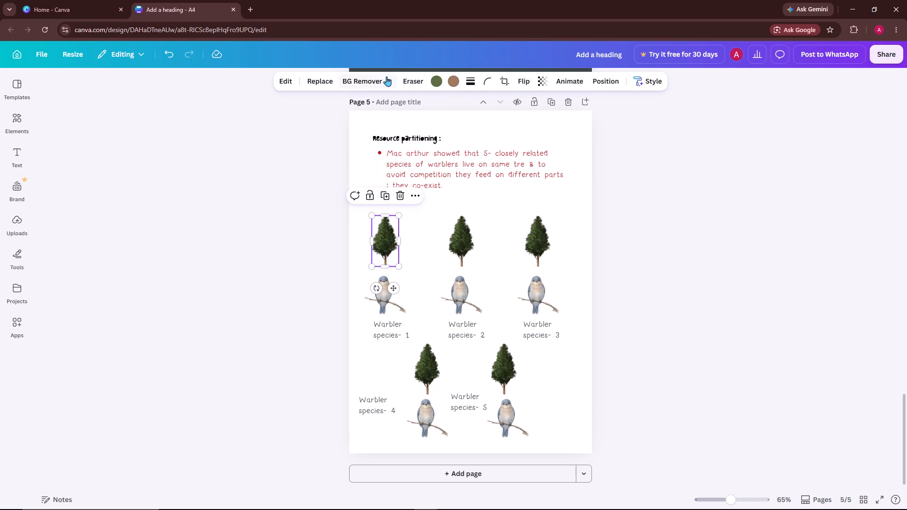
pyautogui.click(285, 80)
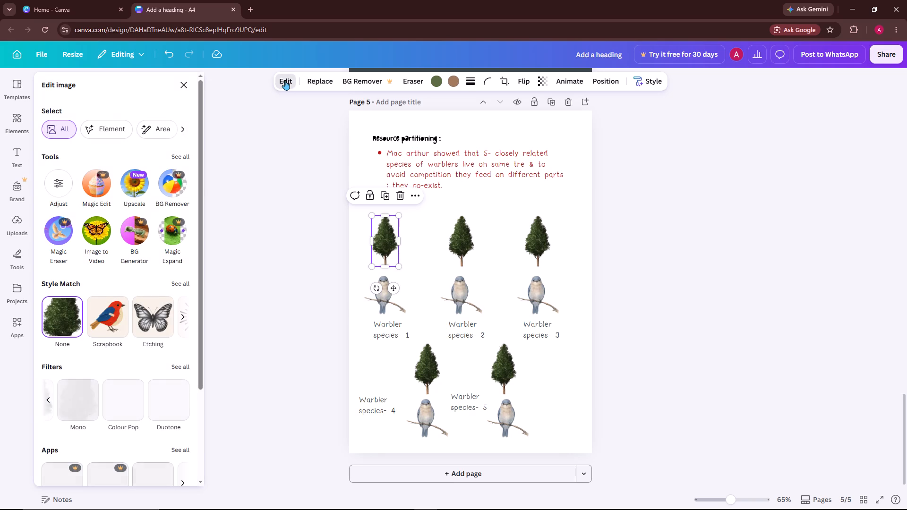
pyautogui.scroll(-3, 111, 240)
pyautogui.scroll(-2, 106, 196)
pyautogui.scroll(-1, 128, 265)
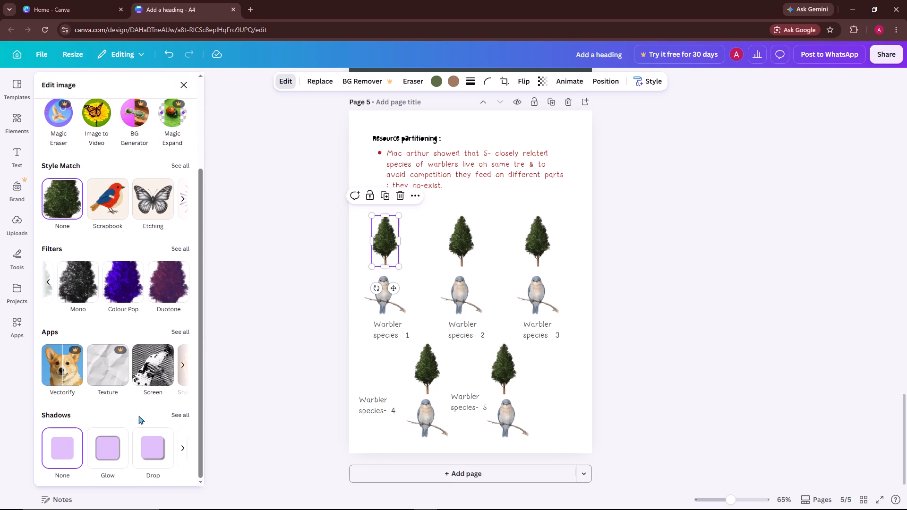
pyautogui.scroll(5, 135, 206)
pyautogui.click(189, 88)
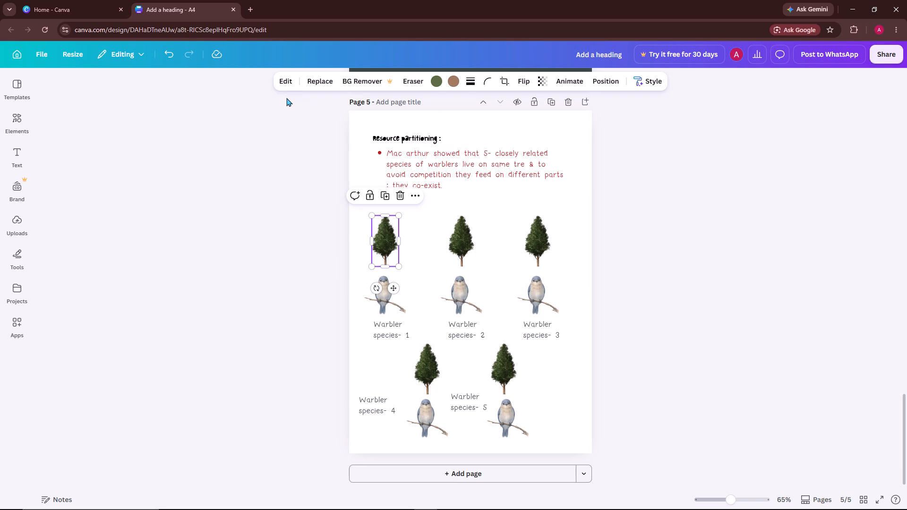
pyautogui.click(648, 116)
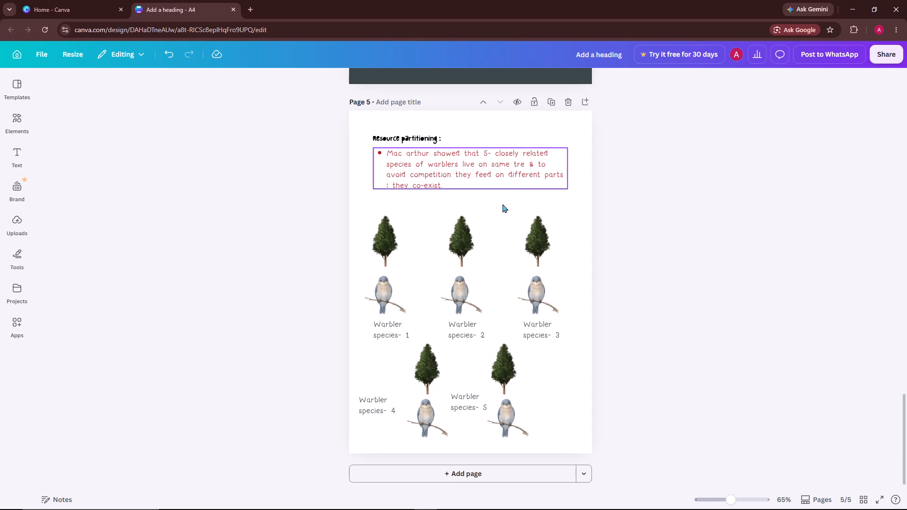
# Apply the first tree's colours to the whole resource partitioning page.
pyautogui.click(391, 231)
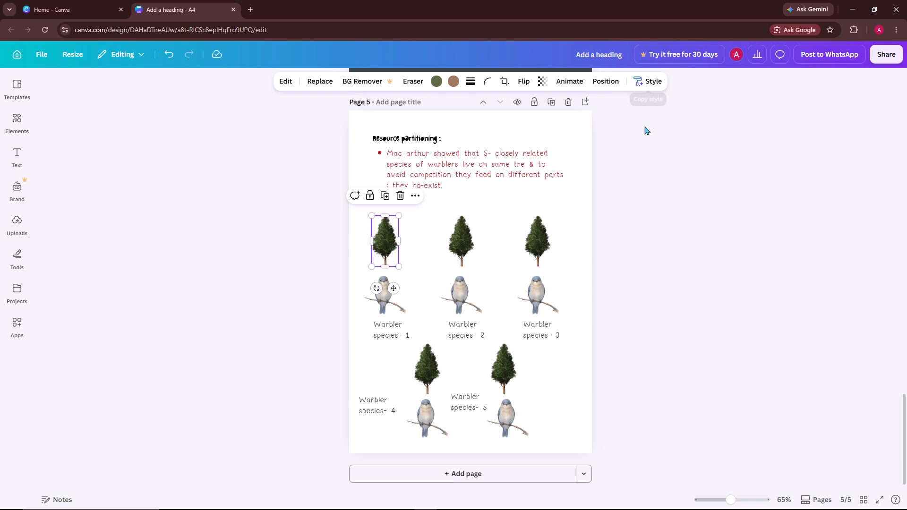
pyautogui.click(142, 54)
pyautogui.click(143, 53)
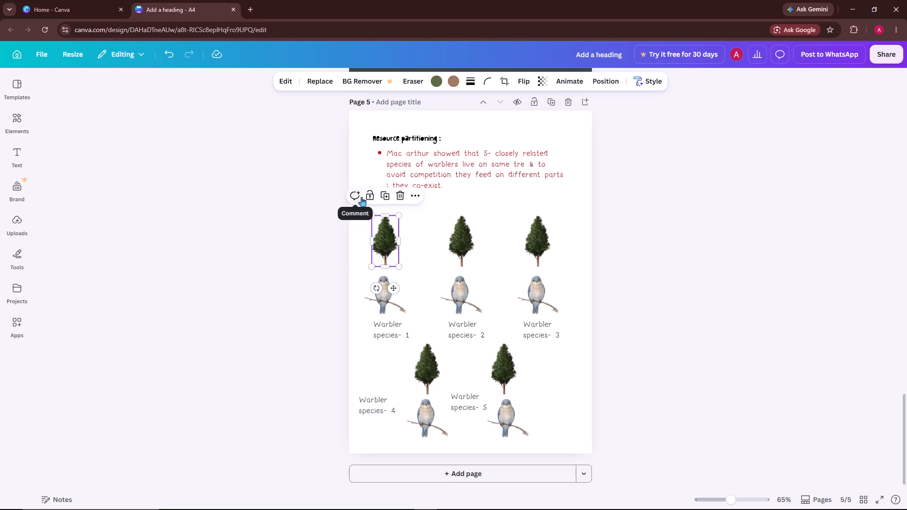
pyautogui.click(414, 196)
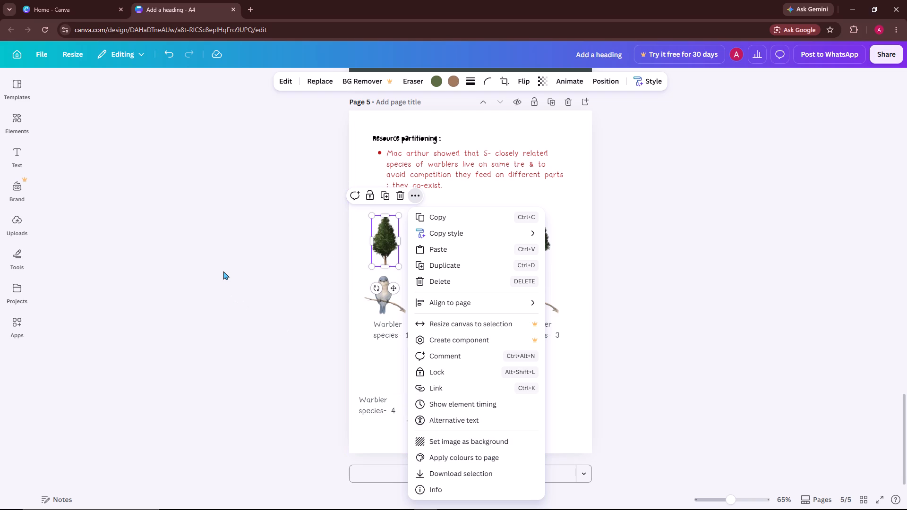
pyautogui.click(473, 453)
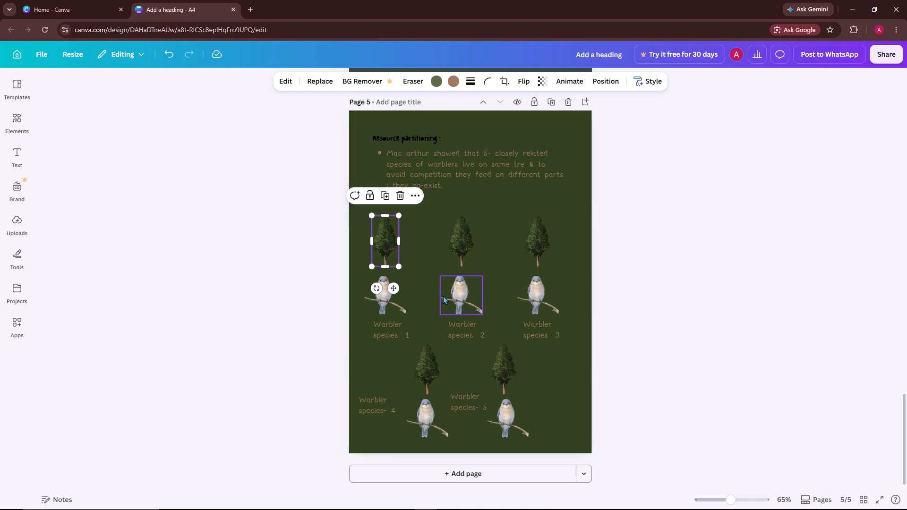
pyautogui.click(242, 204)
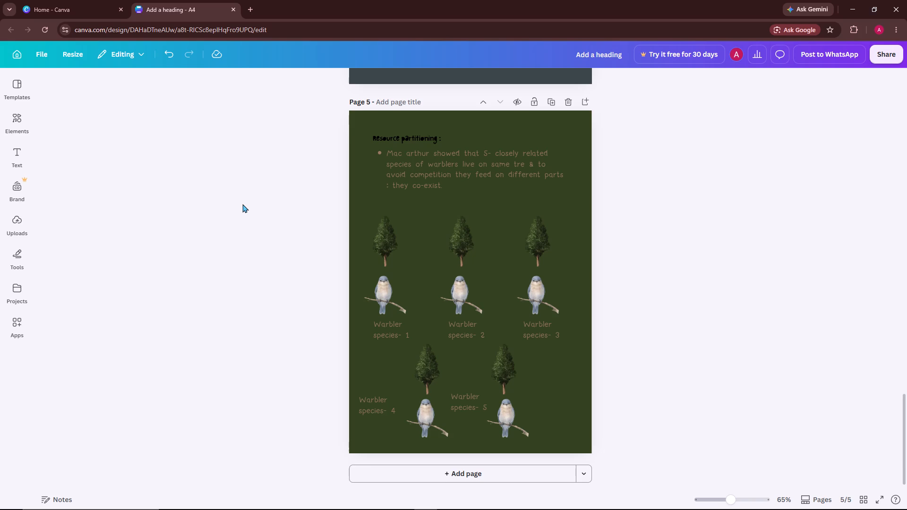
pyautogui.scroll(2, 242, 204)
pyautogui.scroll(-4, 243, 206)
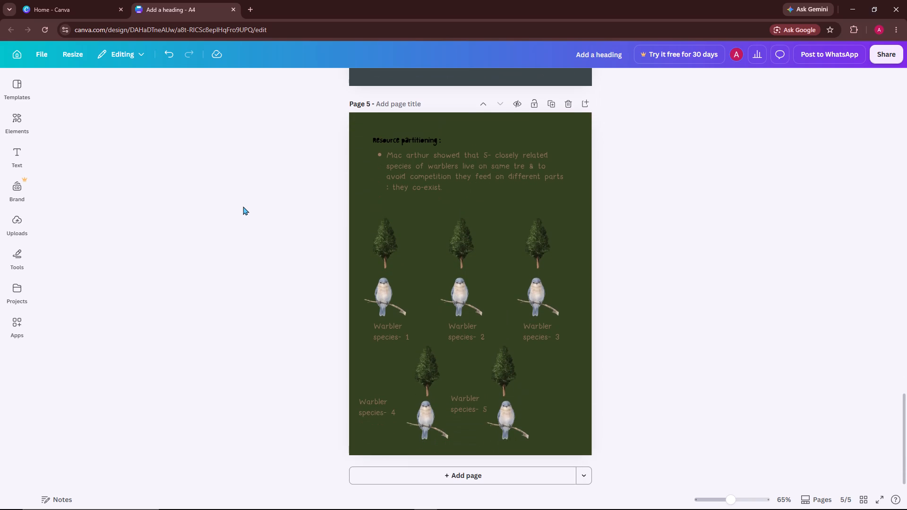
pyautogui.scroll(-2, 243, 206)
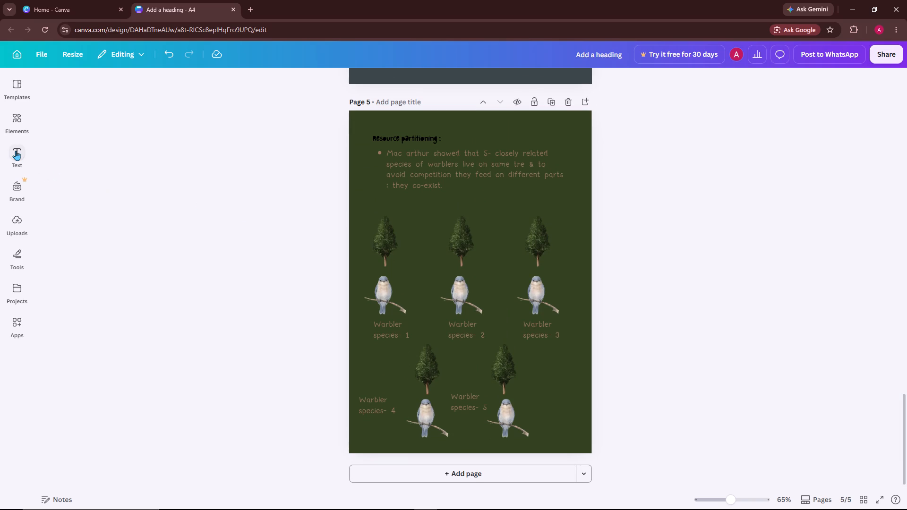
# Search the elements for "straight line" and list all the matching shapes.
pyautogui.click(14, 117)
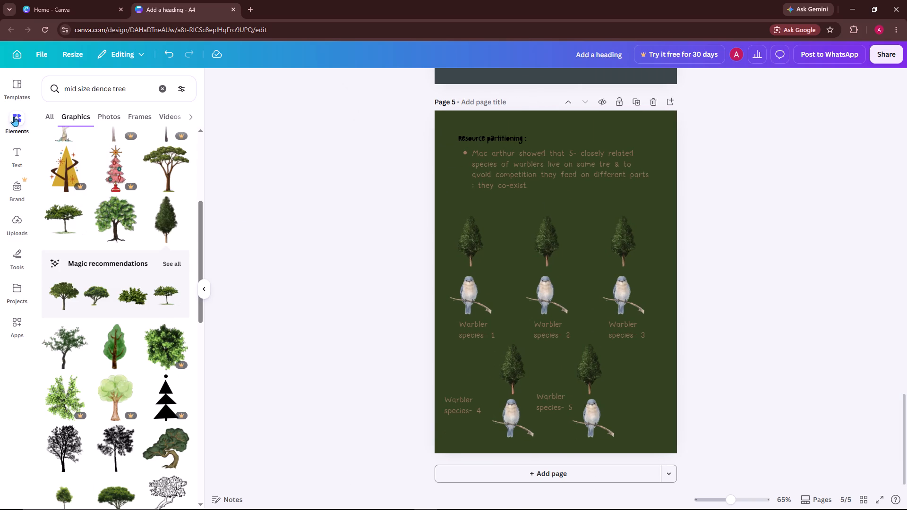
pyautogui.click(159, 84)
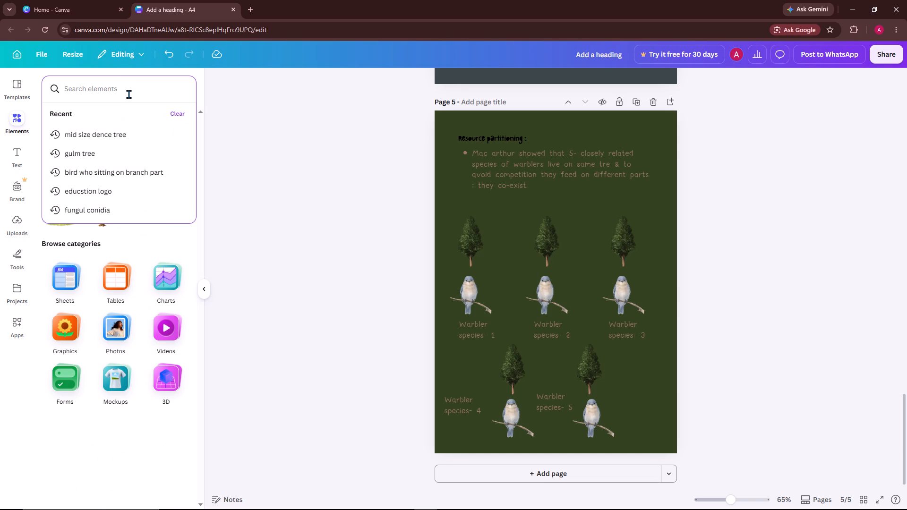
pyautogui.write('st')
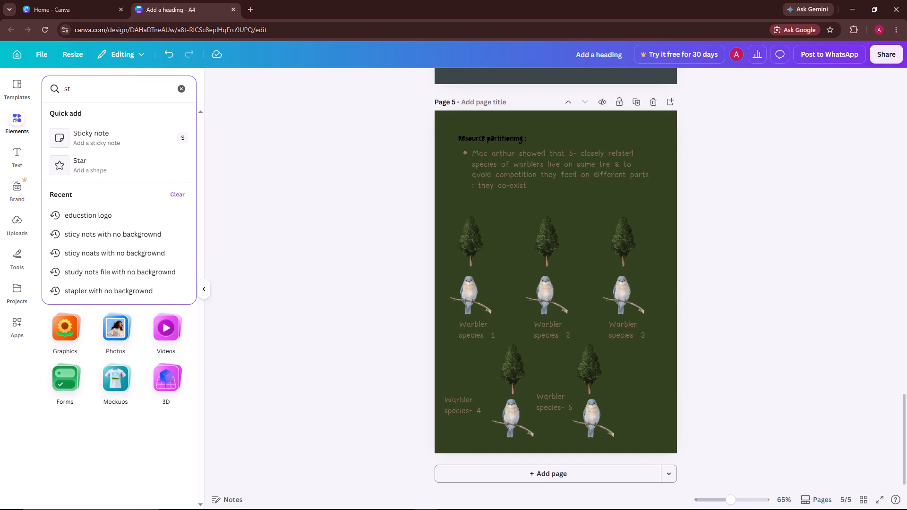
pyautogui.press('r')
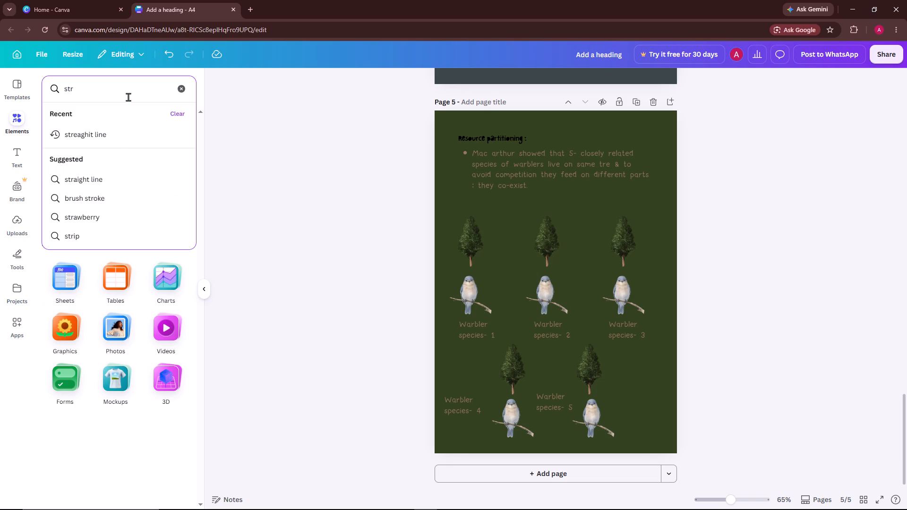
pyautogui.click(109, 179)
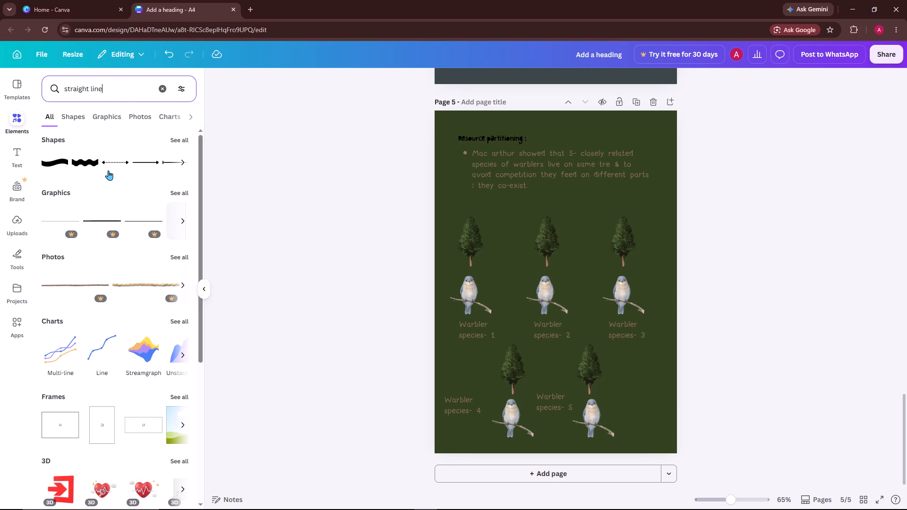
pyautogui.click(176, 144)
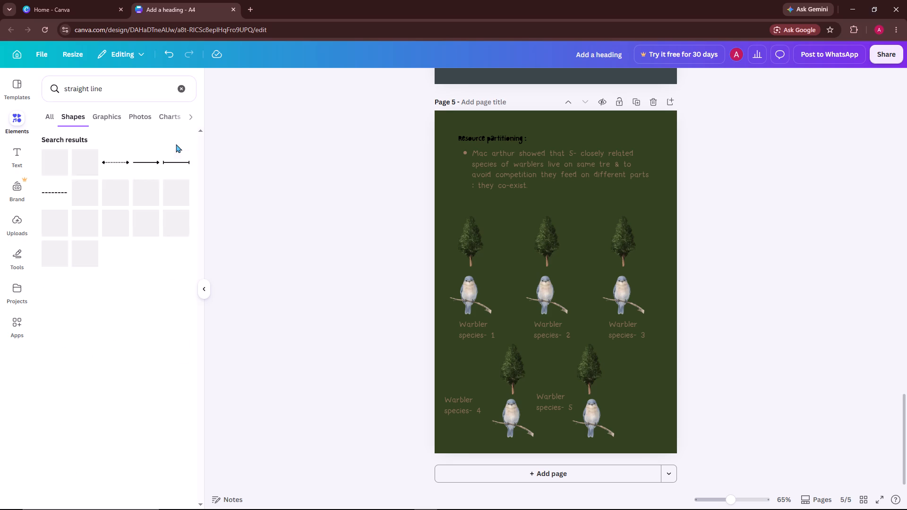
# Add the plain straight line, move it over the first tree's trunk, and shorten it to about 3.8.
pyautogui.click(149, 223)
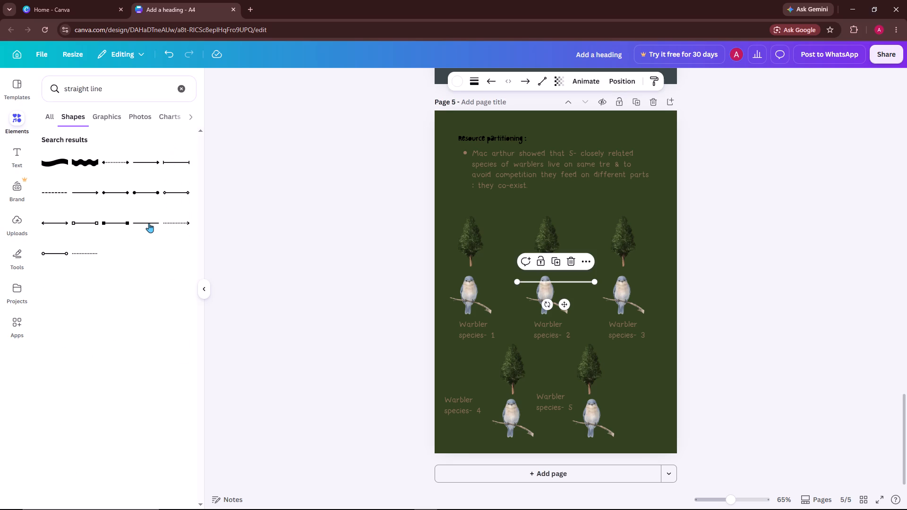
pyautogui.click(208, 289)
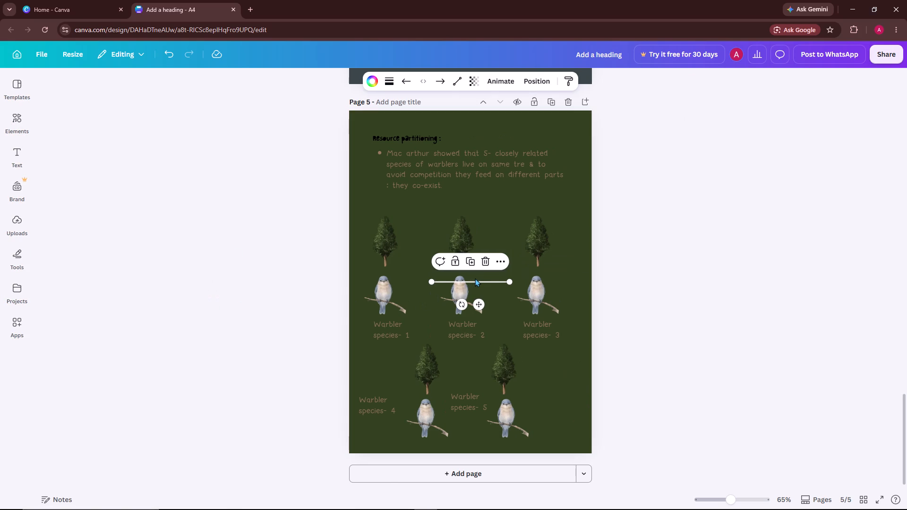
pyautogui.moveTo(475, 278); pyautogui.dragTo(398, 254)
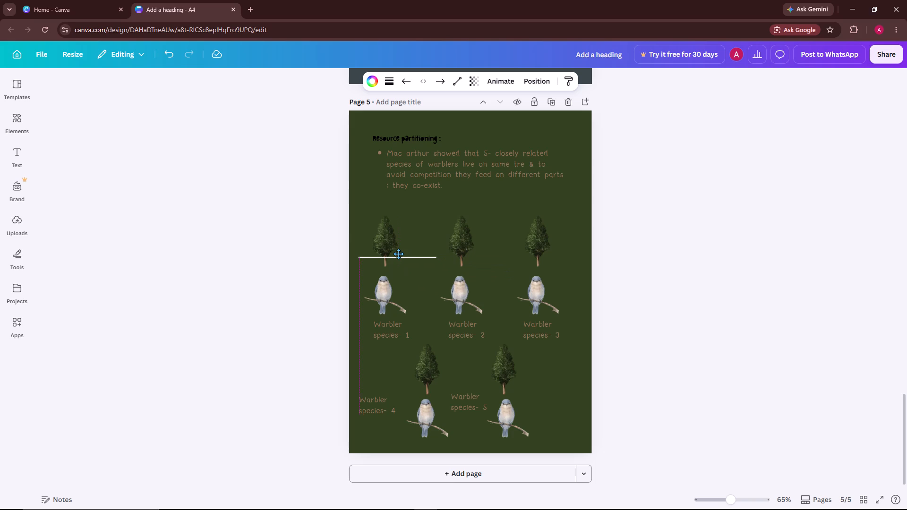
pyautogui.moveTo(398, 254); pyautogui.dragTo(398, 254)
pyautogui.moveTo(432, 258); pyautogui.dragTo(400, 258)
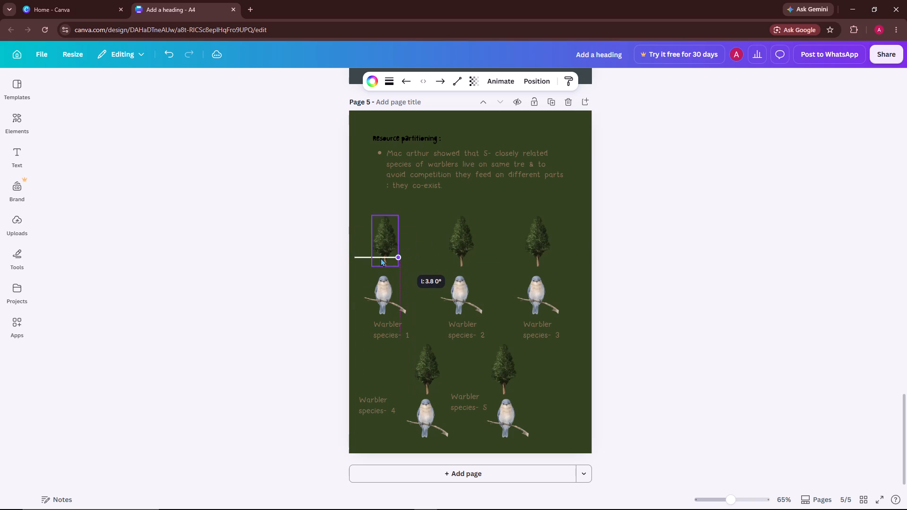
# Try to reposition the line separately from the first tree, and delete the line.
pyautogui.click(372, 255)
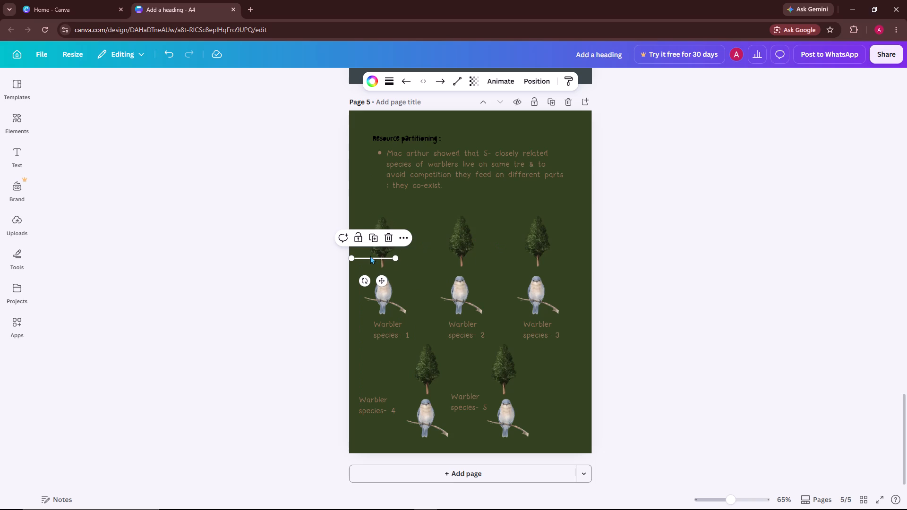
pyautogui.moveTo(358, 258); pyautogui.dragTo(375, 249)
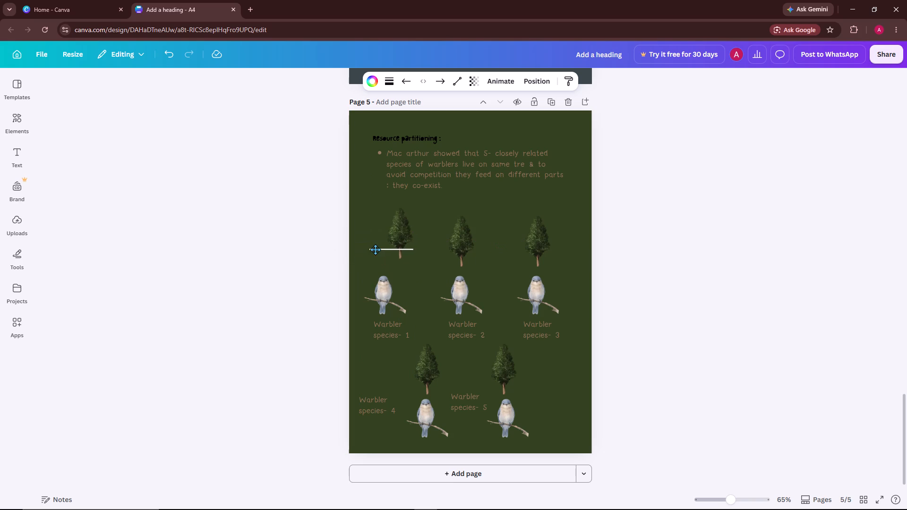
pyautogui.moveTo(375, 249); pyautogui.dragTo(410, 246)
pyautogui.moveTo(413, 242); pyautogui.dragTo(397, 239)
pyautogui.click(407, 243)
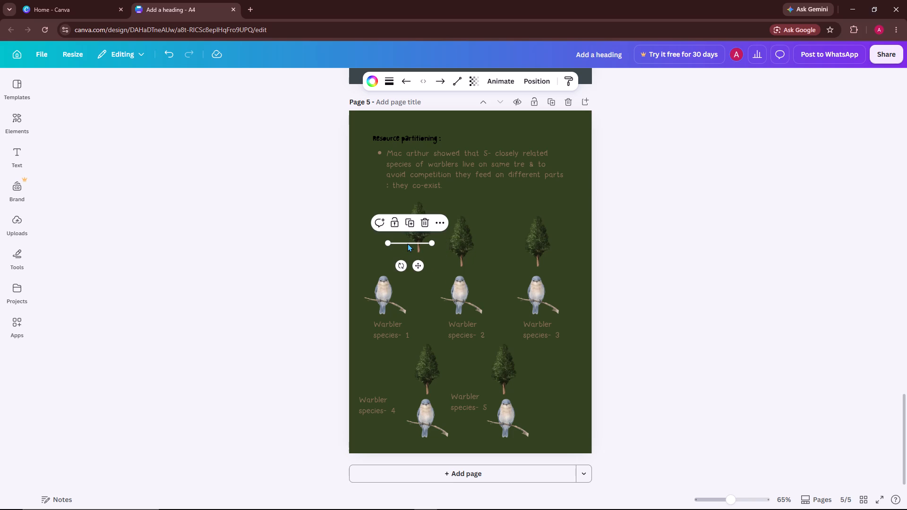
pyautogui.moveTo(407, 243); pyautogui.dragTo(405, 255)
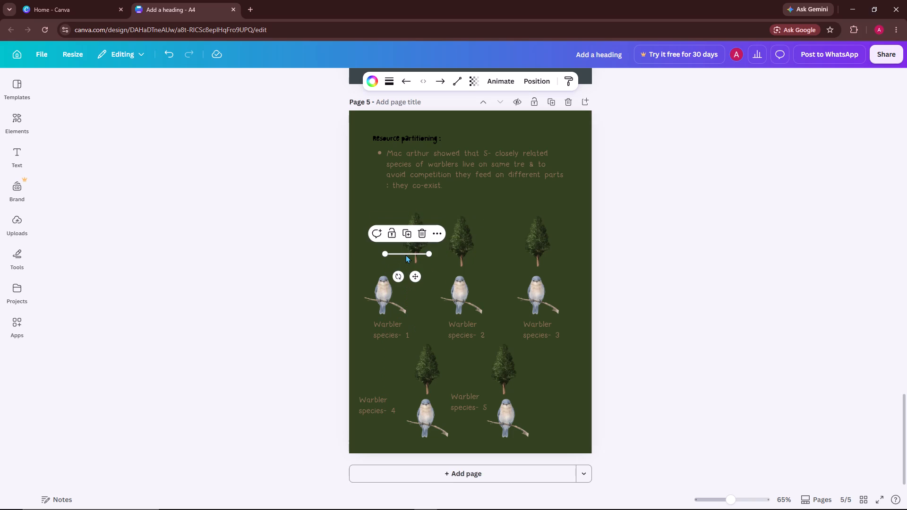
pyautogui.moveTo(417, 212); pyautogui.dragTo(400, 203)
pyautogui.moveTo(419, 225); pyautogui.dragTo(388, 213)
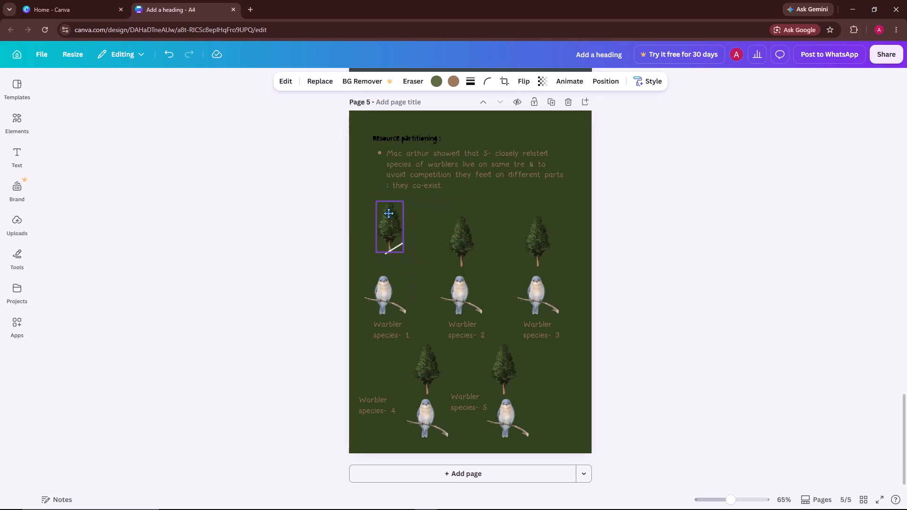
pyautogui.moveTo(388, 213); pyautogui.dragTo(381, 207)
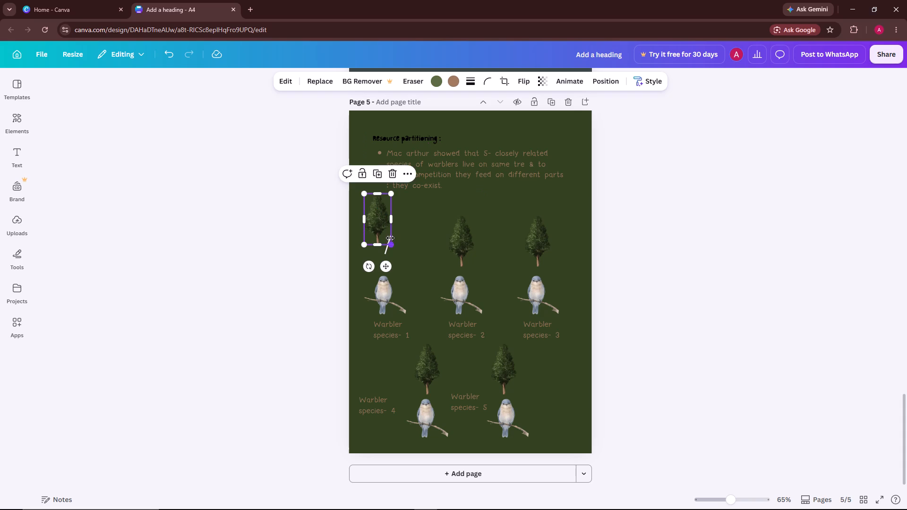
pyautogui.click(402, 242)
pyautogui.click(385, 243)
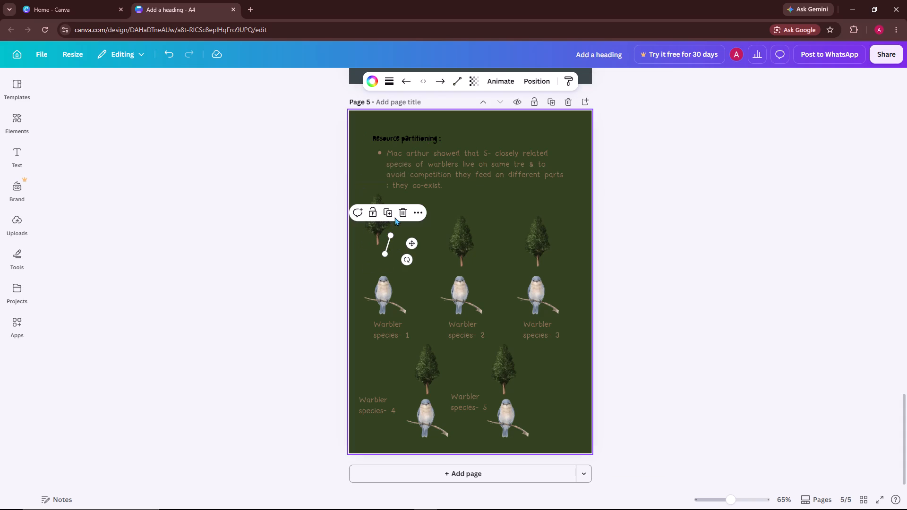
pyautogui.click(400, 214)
# Move the first tree back above the first warbler, level with the other two first-row trees.
pyautogui.moveTo(377, 228); pyautogui.dragTo(385, 248)
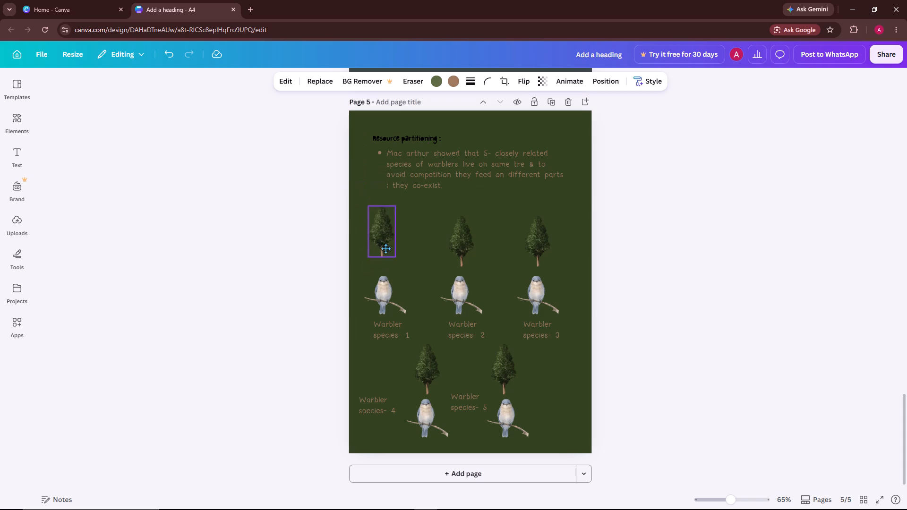
pyautogui.moveTo(385, 248); pyautogui.dragTo(381, 255)
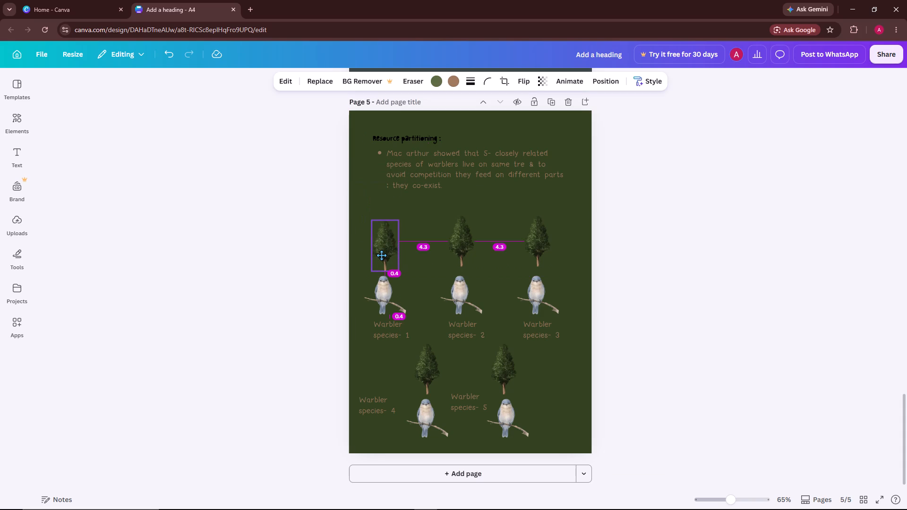
pyautogui.moveTo(381, 255); pyautogui.dragTo(380, 251)
pyautogui.click(419, 250)
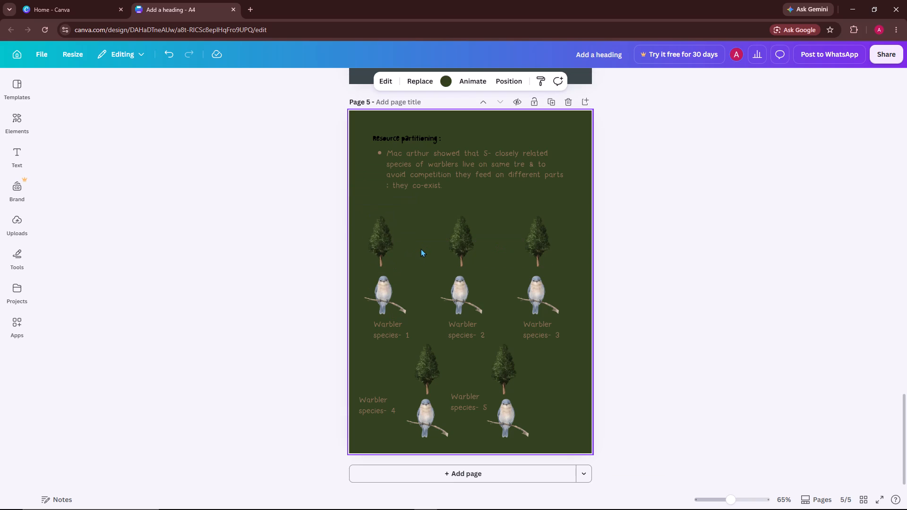
# Add the plain straight line again, shorten it to about half, and place it across the lower foliage of the first tree.
pyautogui.click(27, 130)
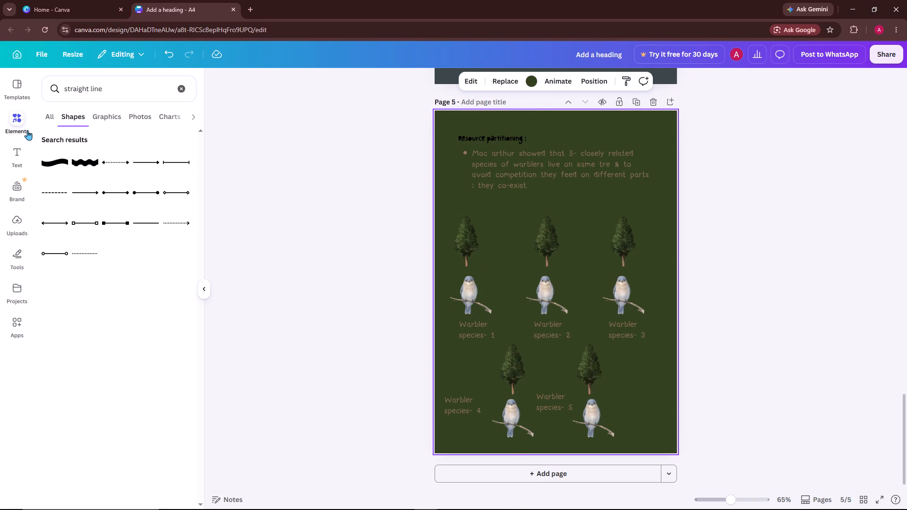
pyautogui.click(136, 225)
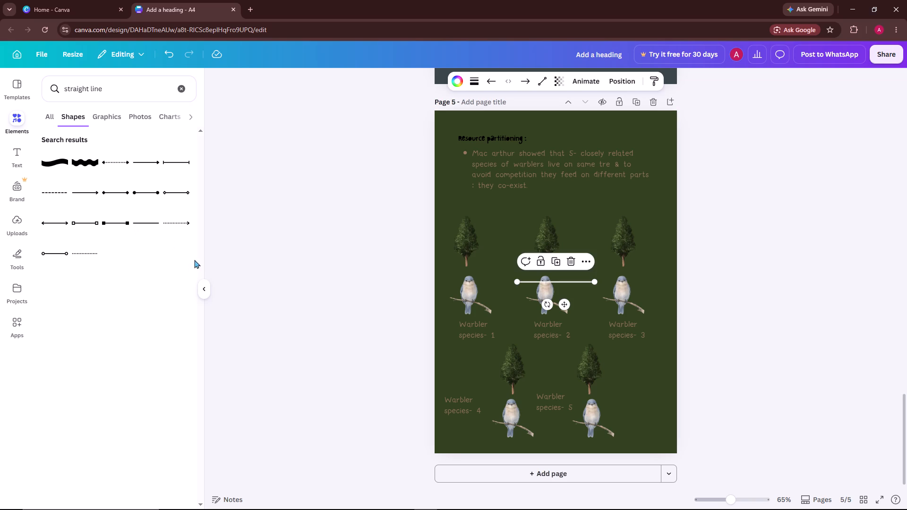
pyautogui.click(201, 288)
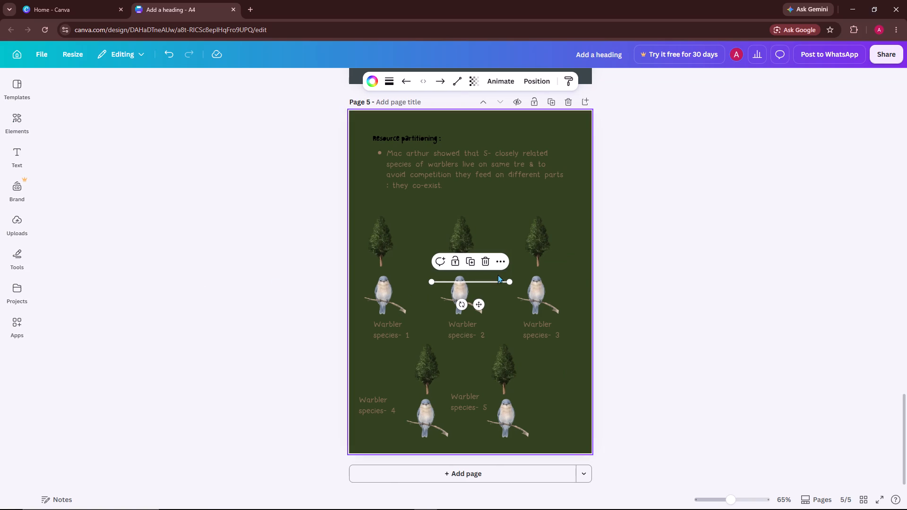
pyautogui.moveTo(492, 280); pyautogui.dragTo(491, 265)
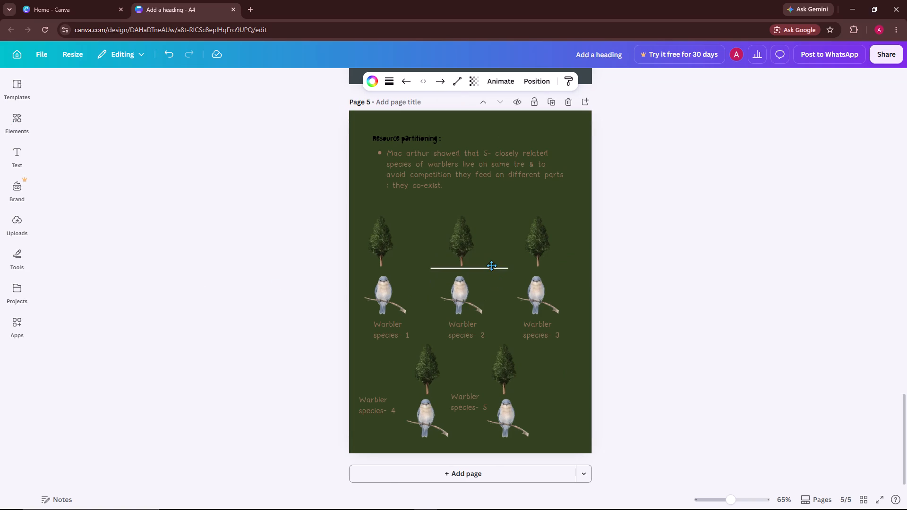
pyautogui.moveTo(491, 265); pyautogui.dragTo(516, 200)
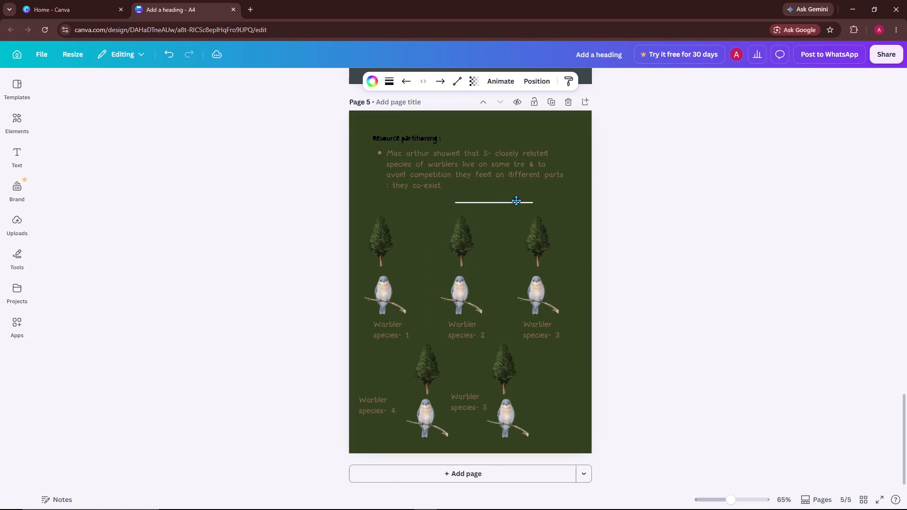
pyautogui.moveTo(516, 200); pyautogui.dragTo(516, 192)
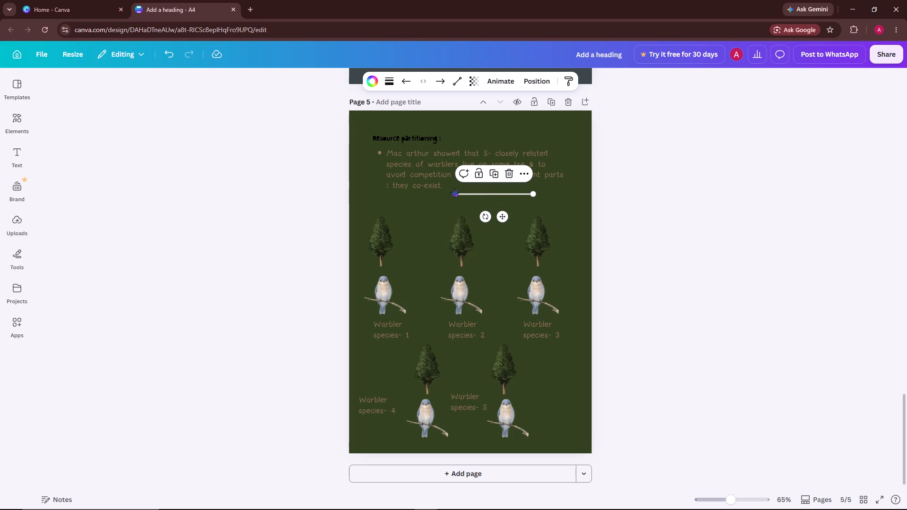
pyautogui.click(454, 193)
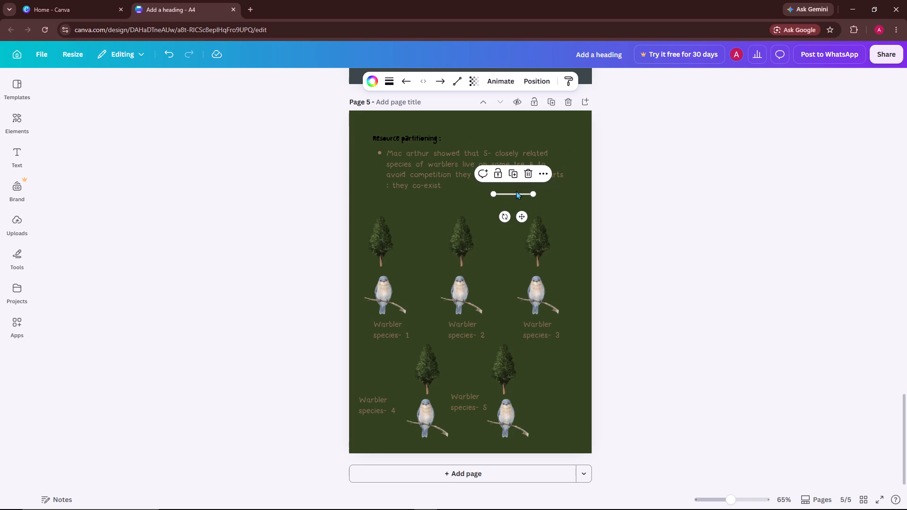
pyautogui.moveTo(516, 194); pyautogui.dragTo(392, 249)
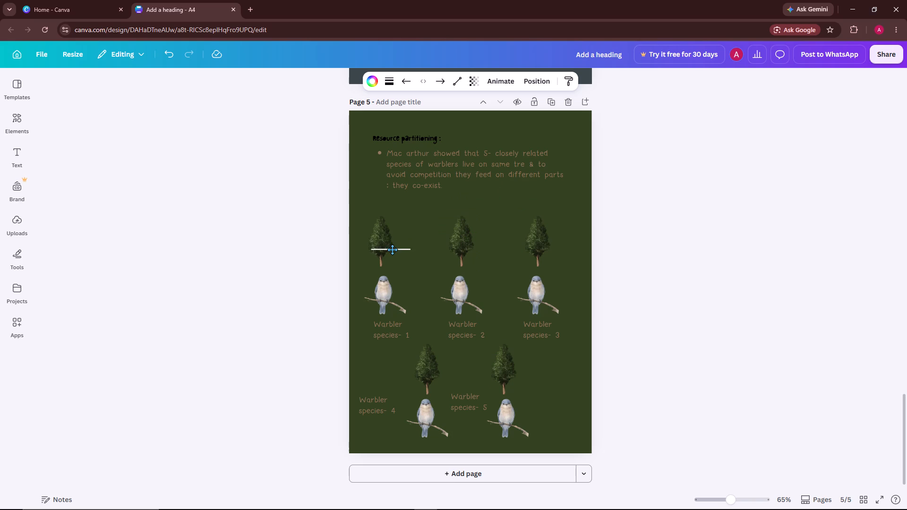
pyautogui.moveTo(392, 249); pyautogui.dragTo(385, 248)
pyautogui.moveTo(385, 248); pyautogui.dragTo(384, 246)
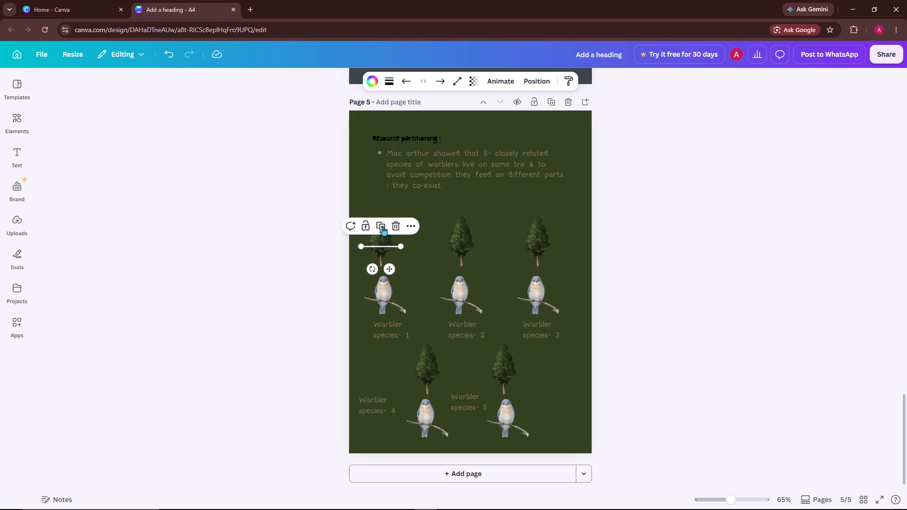
# Duplicate the first tree's line twice and place one copy across the second tree's lower foliage, level with the original line.
pyautogui.click(383, 226)
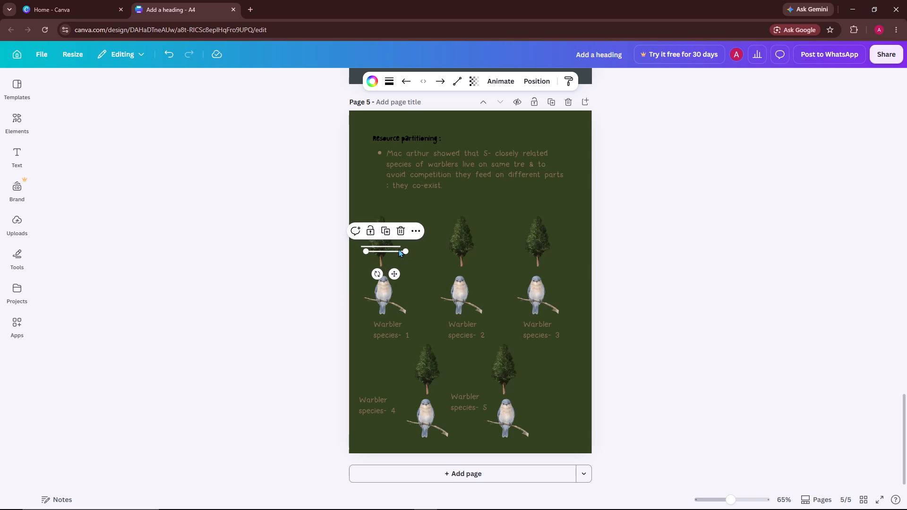
pyautogui.moveTo(398, 250); pyautogui.dragTo(492, 195)
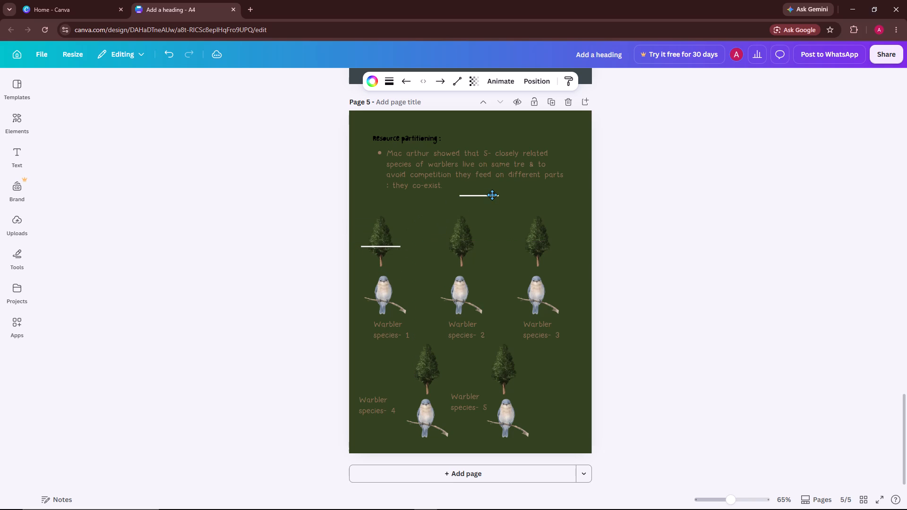
pyautogui.moveTo(492, 195); pyautogui.dragTo(478, 234)
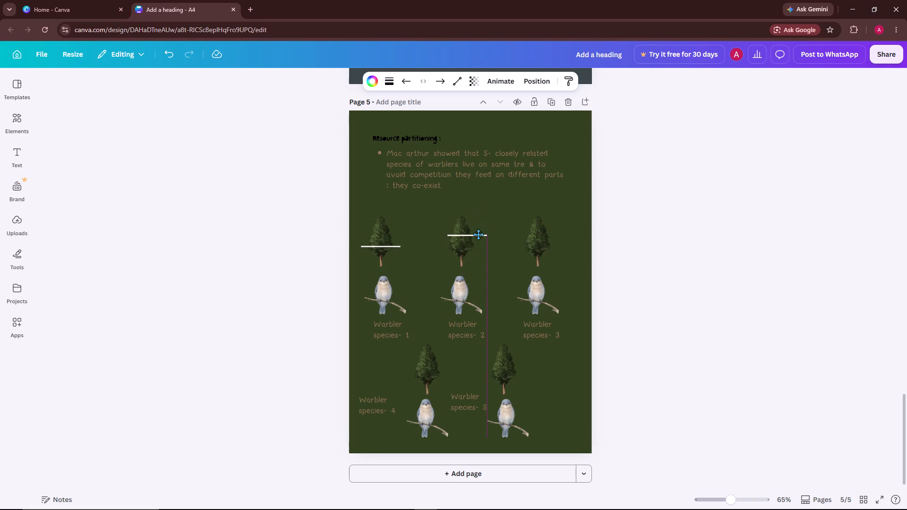
pyautogui.moveTo(478, 234); pyautogui.dragTo(496, 186)
pyautogui.click(484, 168)
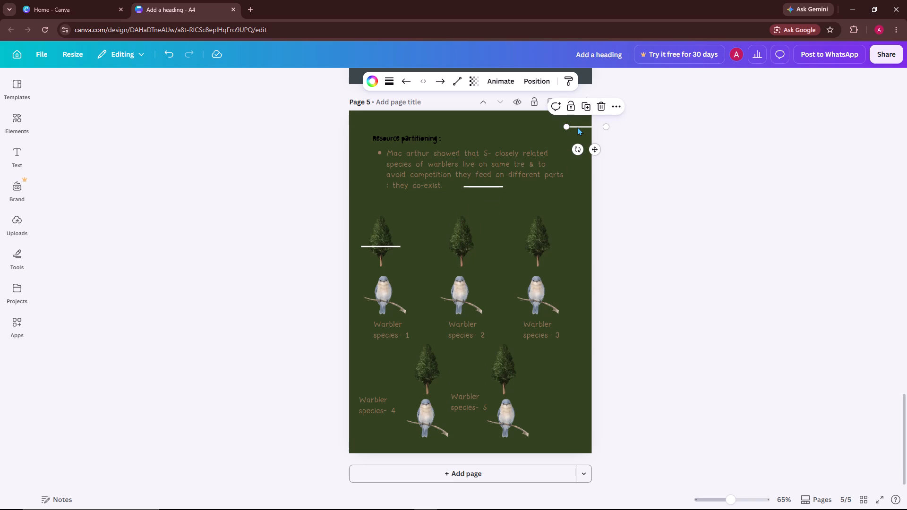
pyautogui.moveTo(577, 127); pyautogui.dragTo(447, 243)
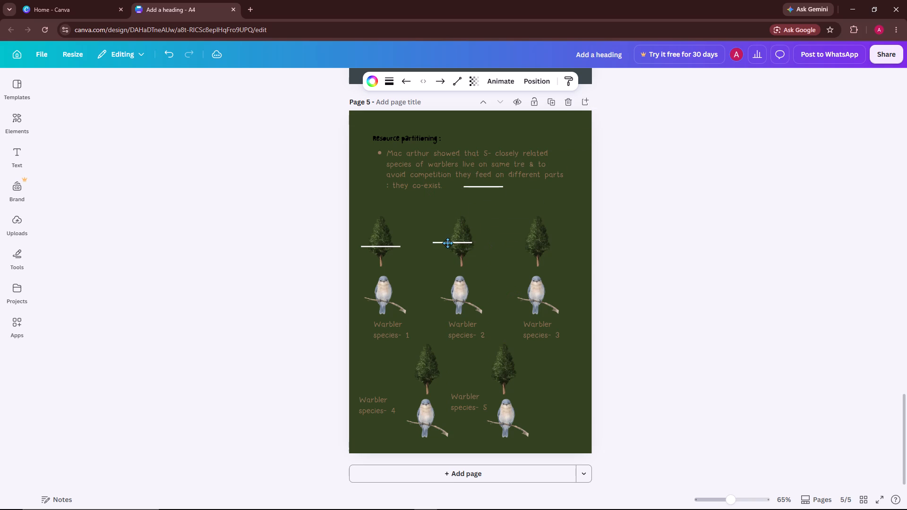
pyautogui.moveTo(447, 243); pyautogui.dragTo(459, 247)
pyautogui.moveTo(459, 247); pyautogui.dragTo(457, 246)
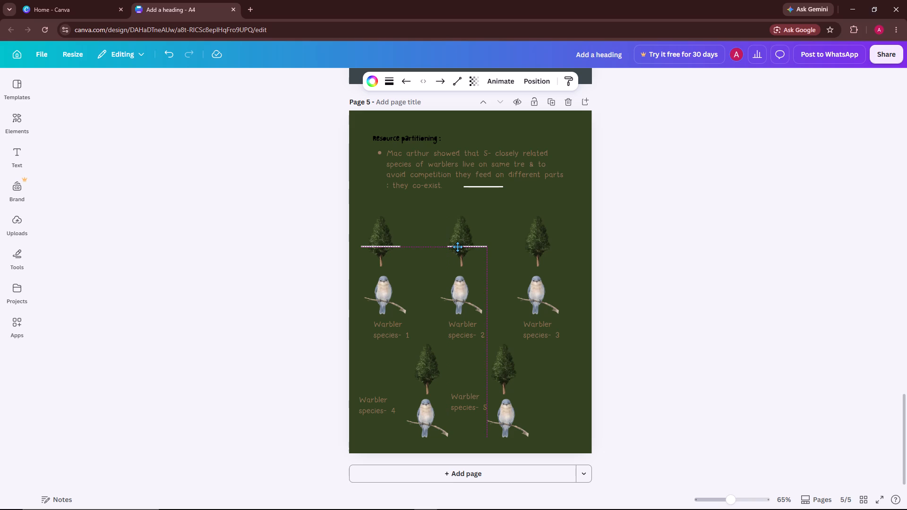
pyautogui.moveTo(457, 246); pyautogui.dragTo(456, 245)
pyautogui.moveTo(456, 245); pyautogui.dragTo(456, 247)
# Move the spare line copy across the second tree's upper foliage, parallel to and aligned with its lower line.
pyautogui.moveTo(480, 187); pyautogui.dragTo(469, 226)
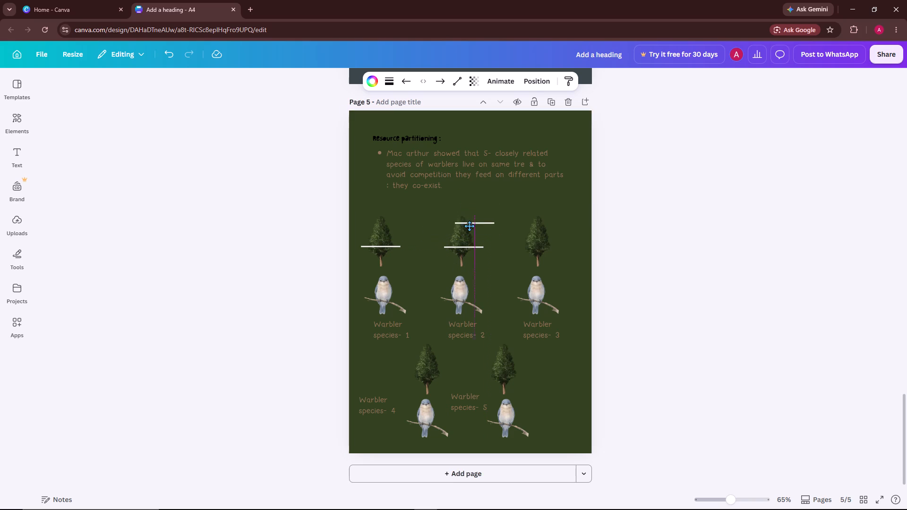
pyautogui.moveTo(469, 226); pyautogui.dragTo(458, 240)
pyautogui.moveTo(458, 240); pyautogui.dragTo(455, 235)
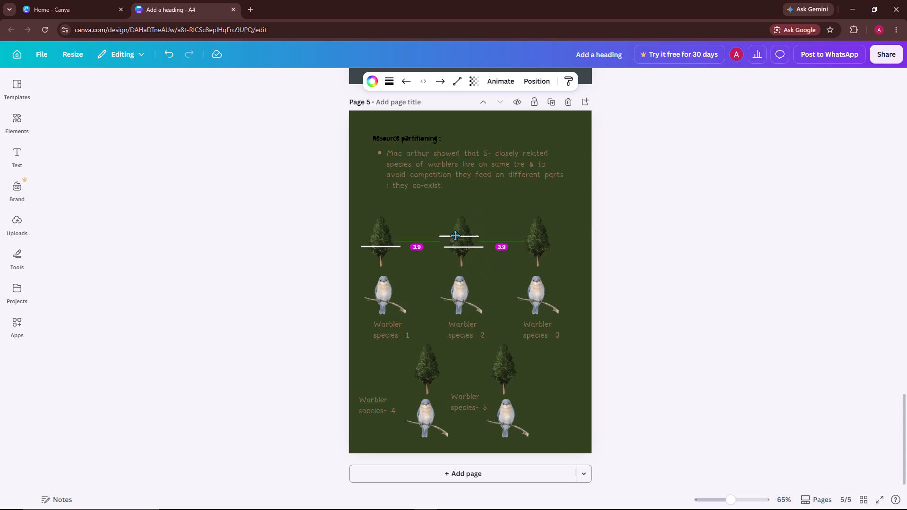
pyautogui.moveTo(455, 235); pyautogui.dragTo(462, 235)
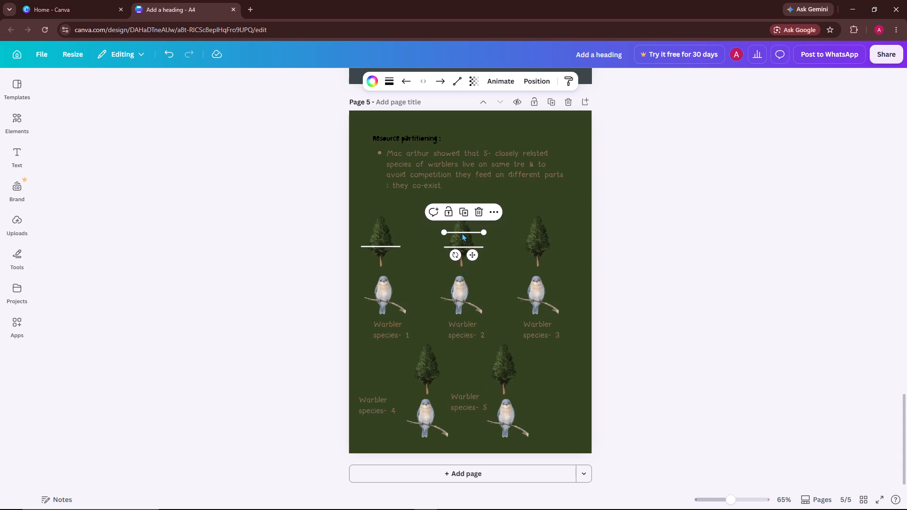
# Duplicate the second tree's upper line and place the copy across the third tree, level with that line.
pyautogui.click(470, 213)
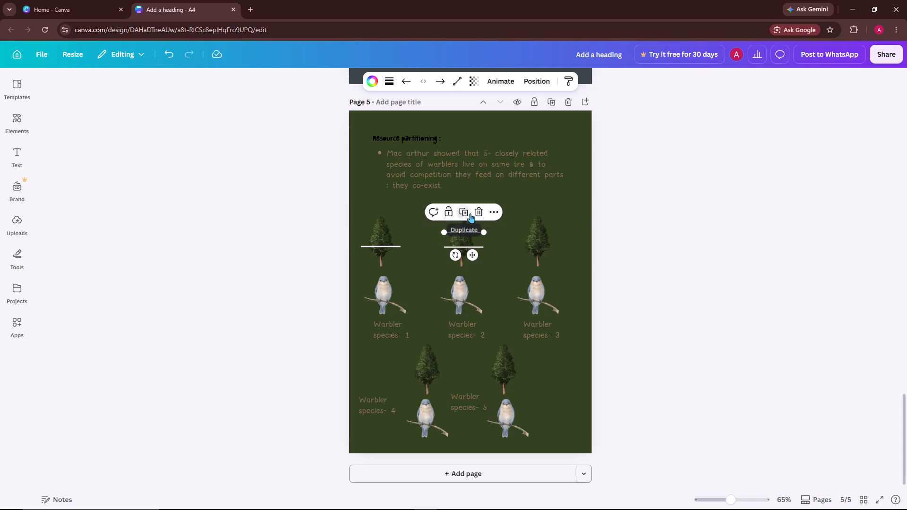
pyautogui.click(485, 237)
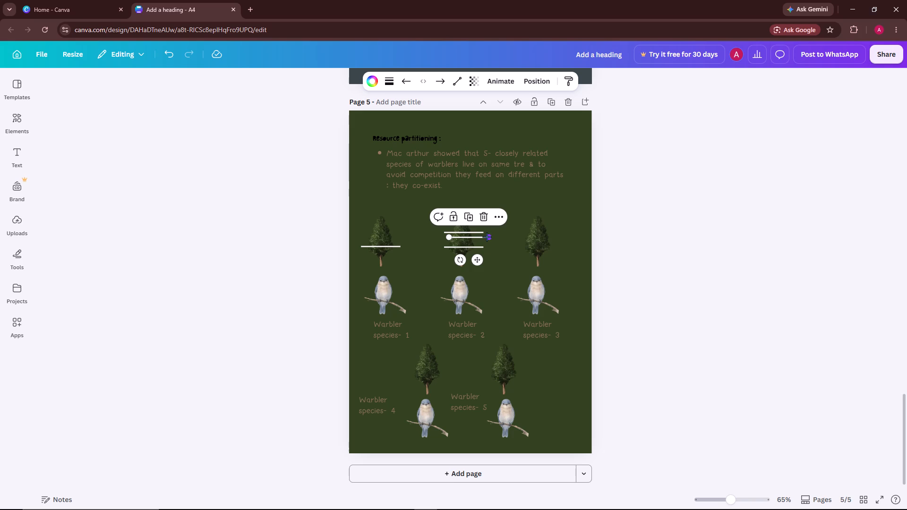
pyautogui.moveTo(477, 237); pyautogui.dragTo(508, 210)
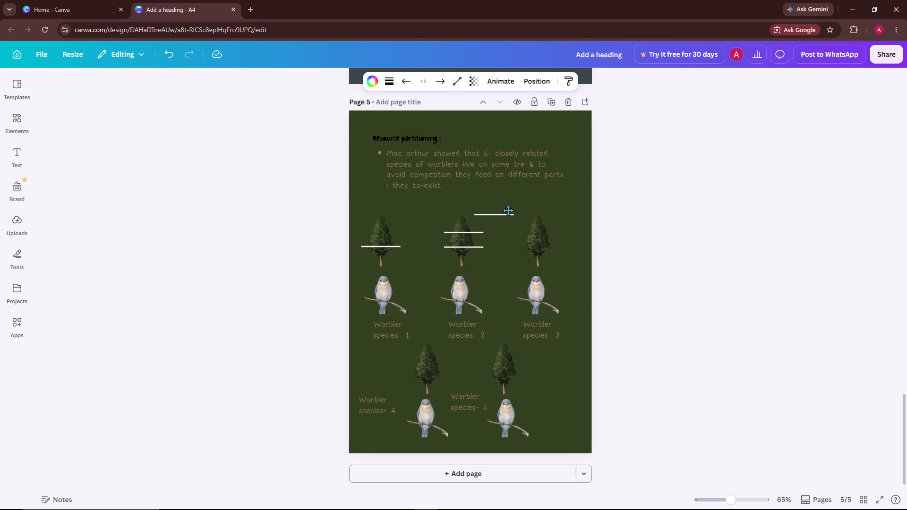
pyautogui.moveTo(508, 210); pyautogui.dragTo(532, 219)
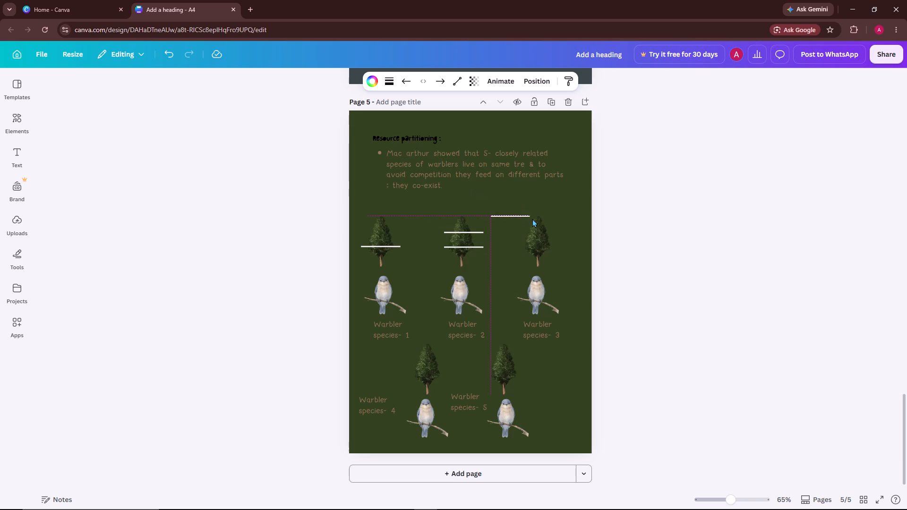
pyautogui.moveTo(532, 219); pyautogui.dragTo(544, 236)
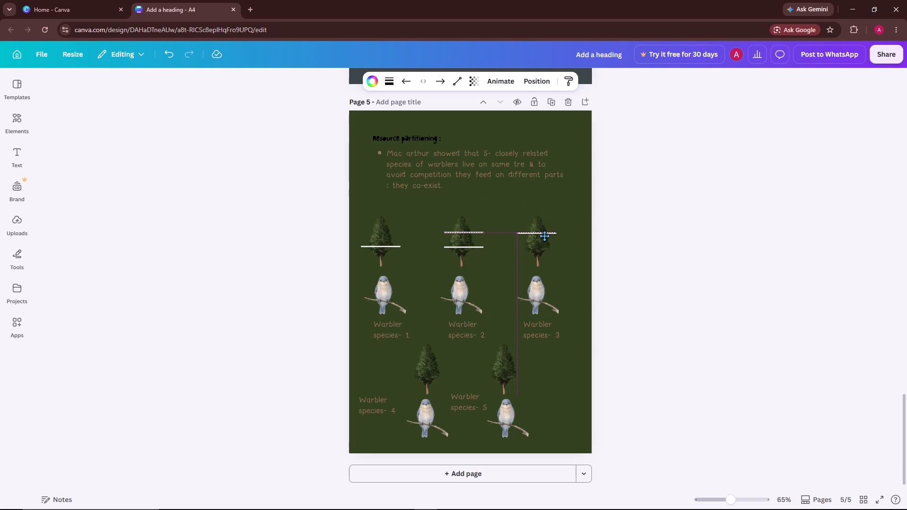
pyautogui.moveTo(544, 236); pyautogui.dragTo(546, 236)
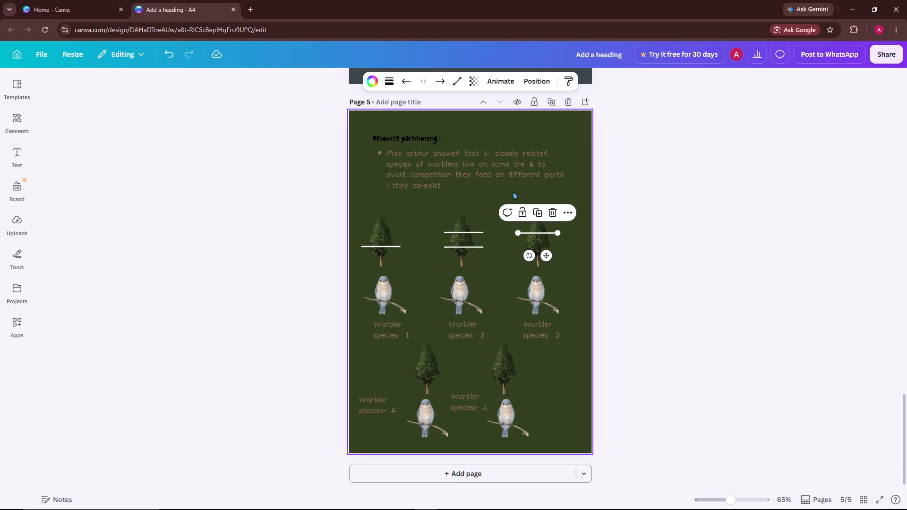
# Duplicate the third tree's line and place the copy centred across the lower foliage of the fourth tree.
pyautogui.click(538, 212)
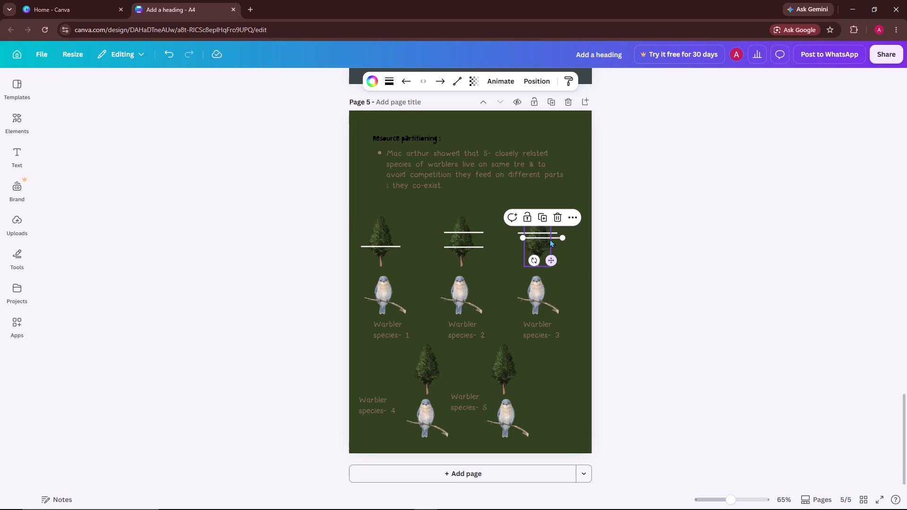
pyautogui.moveTo(549, 239); pyautogui.dragTo(432, 385)
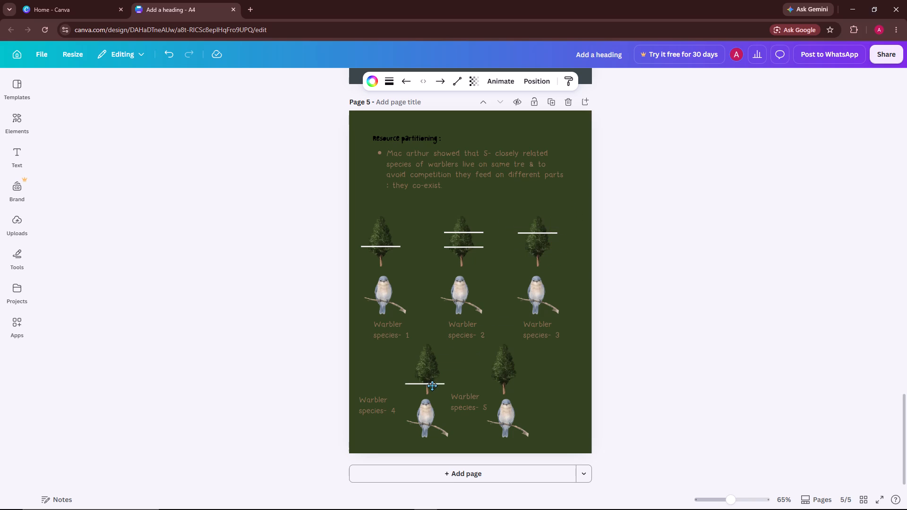
pyautogui.moveTo(432, 385); pyautogui.dragTo(434, 367)
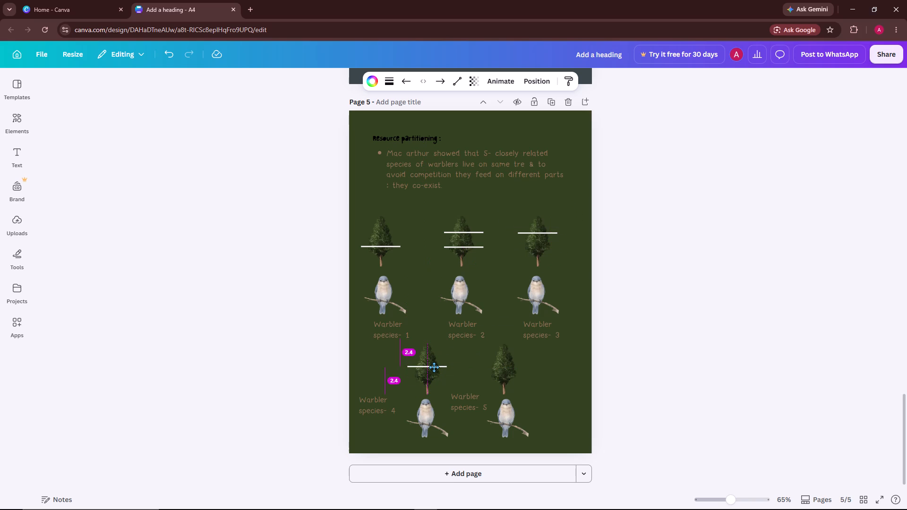
pyautogui.moveTo(434, 367); pyautogui.dragTo(431, 374)
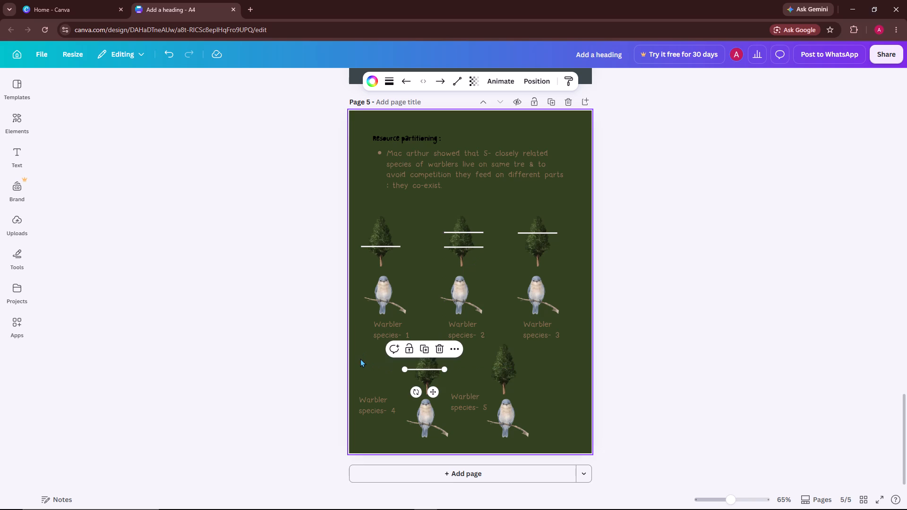
pyautogui.moveTo(434, 369); pyautogui.dragTo(434, 372)
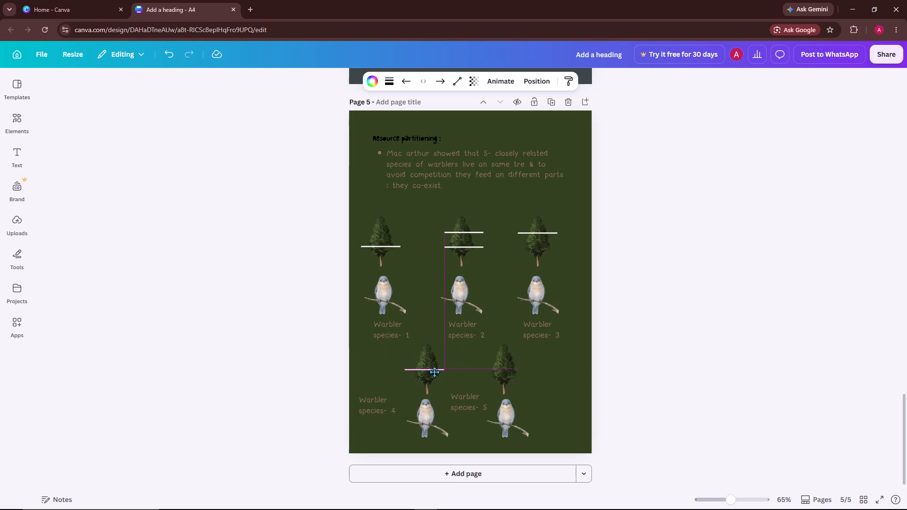
pyautogui.moveTo(434, 372); pyautogui.dragTo(438, 373)
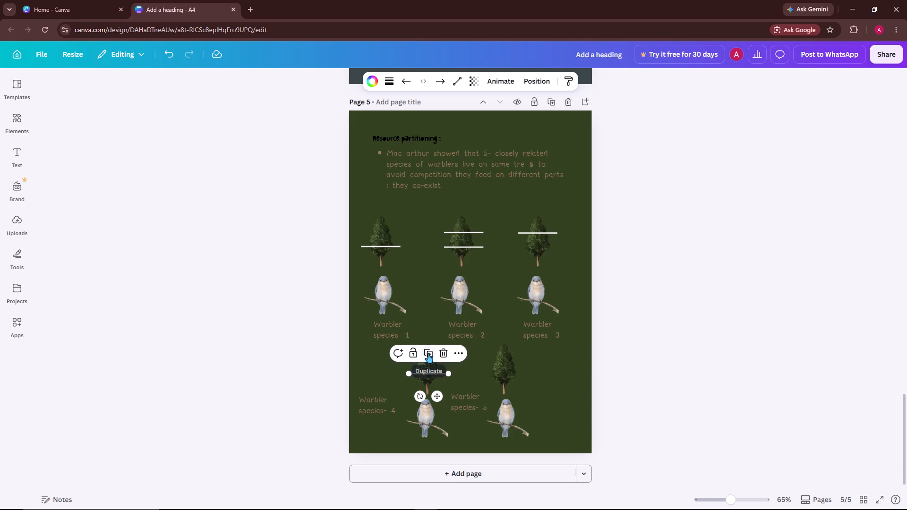
# Duplicate the fourth tree's line and place the copy directly above it across the upper foliage.
pyautogui.click(428, 353)
pyautogui.moveTo(428, 379); pyautogui.dragTo(424, 365)
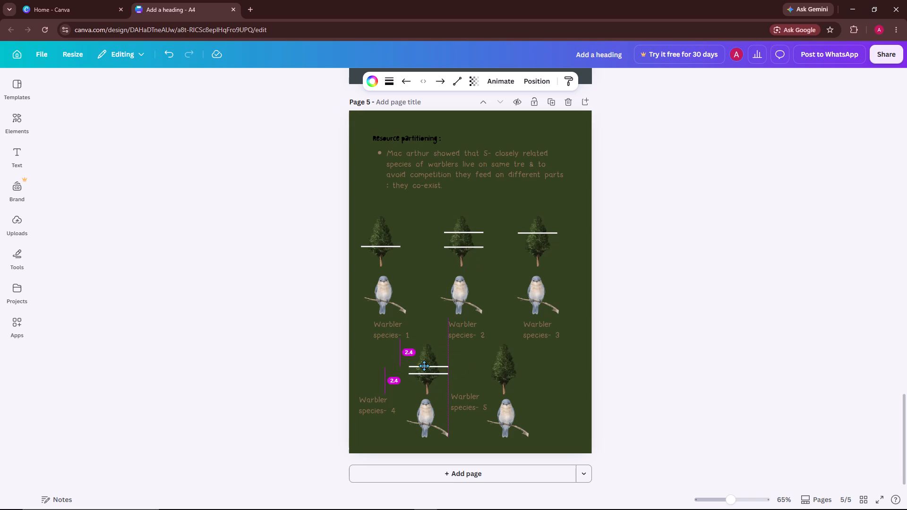
pyautogui.moveTo(424, 365); pyautogui.dragTo(423, 359)
# Duplicate the fourth tree's upper line, move the copy to the fifth tree, and shorten and slant it from the treetop to the right foliage edge.
pyautogui.click(428, 336)
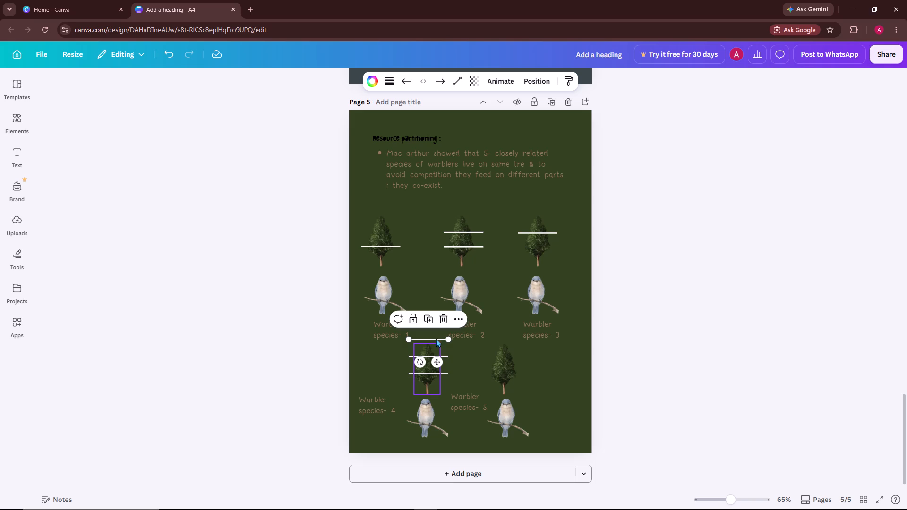
pyautogui.moveTo(436, 339); pyautogui.dragTo(544, 364)
pyautogui.moveTo(558, 364); pyautogui.dragTo(538, 349)
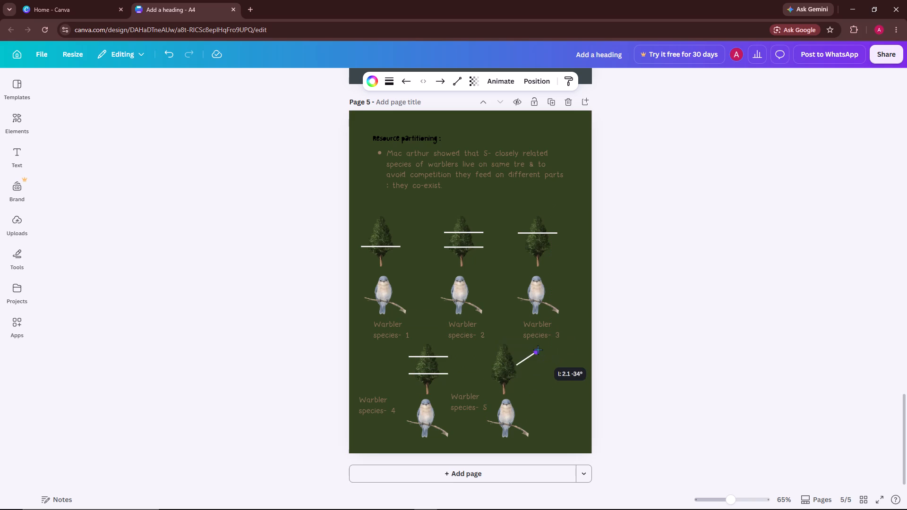
pyautogui.moveTo(538, 349); pyautogui.dragTo(497, 344)
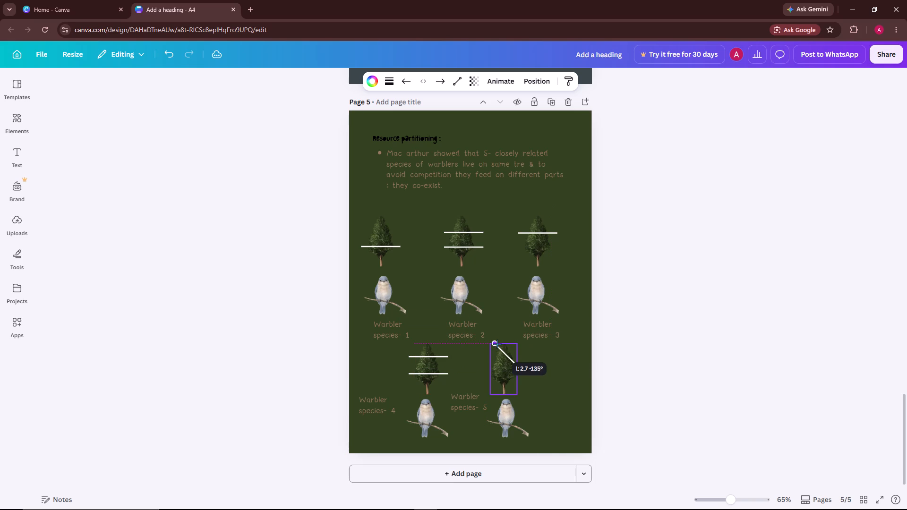
pyautogui.moveTo(497, 344); pyautogui.dragTo(503, 347)
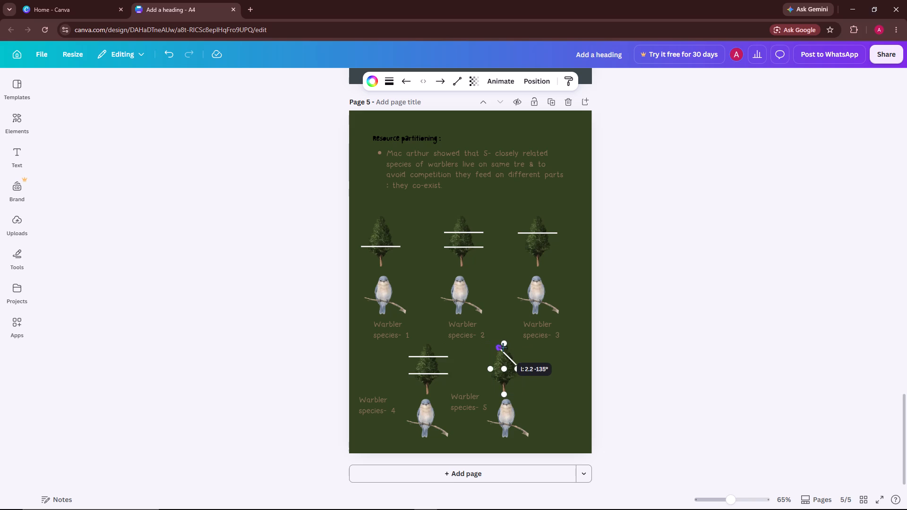
pyautogui.moveTo(503, 347); pyautogui.dragTo(503, 348)
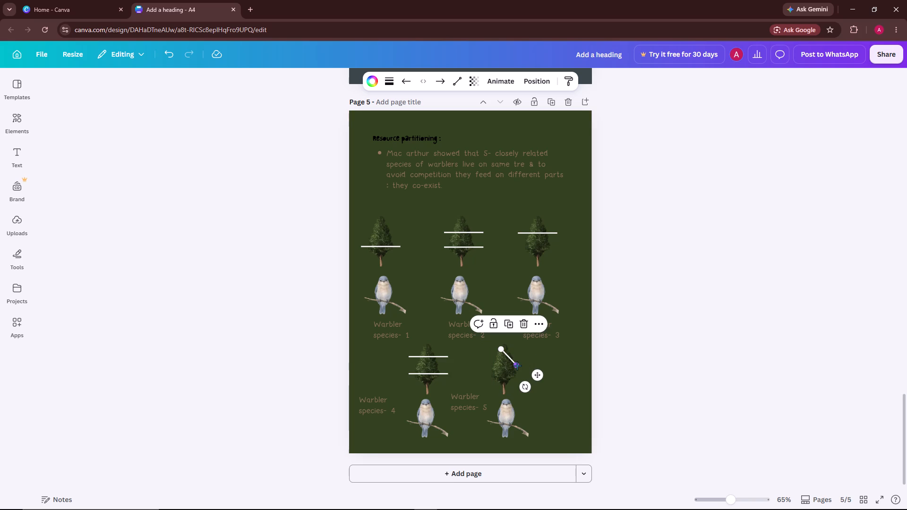
pyautogui.click(517, 365)
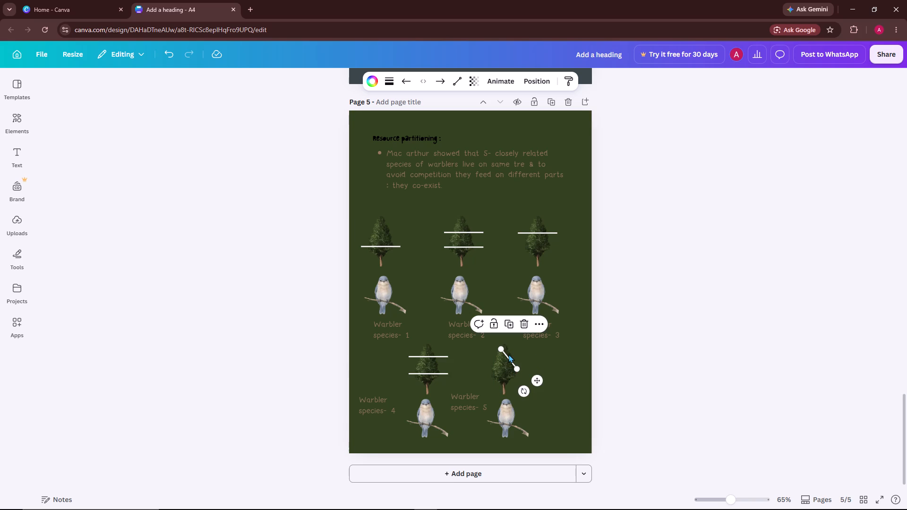
# Duplicate the fifth tree's slanted line, tilt the copy the opposite way, and move it onto the same tree's foliage.
pyautogui.click(507, 355)
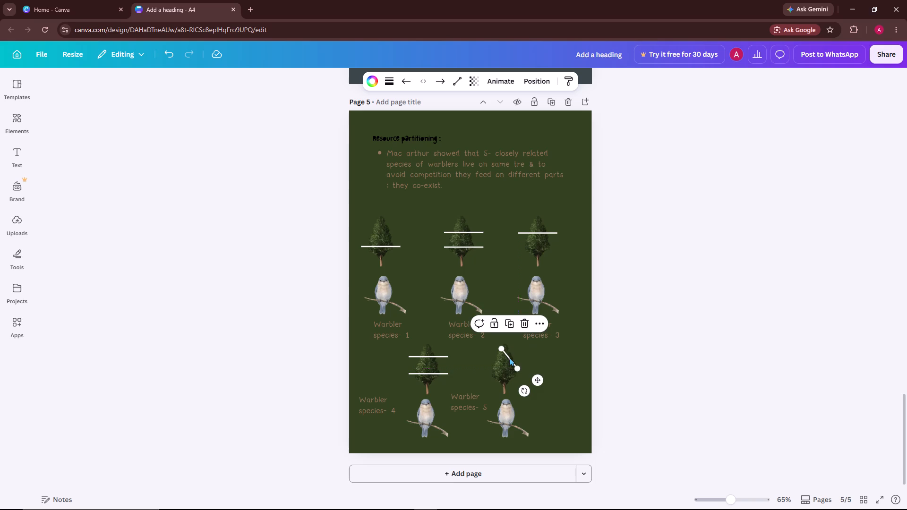
pyautogui.click(511, 321)
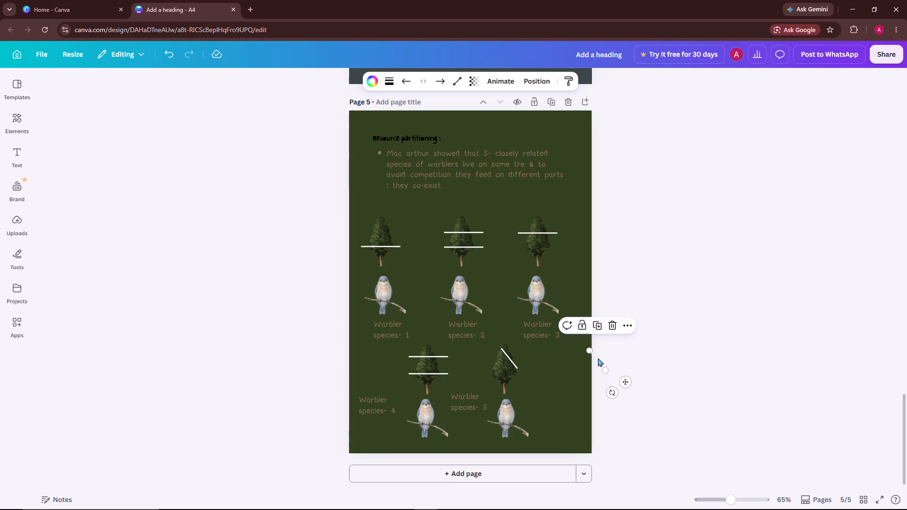
pyautogui.moveTo(598, 358); pyautogui.dragTo(559, 363)
pyautogui.moveTo(568, 374); pyautogui.dragTo(546, 375)
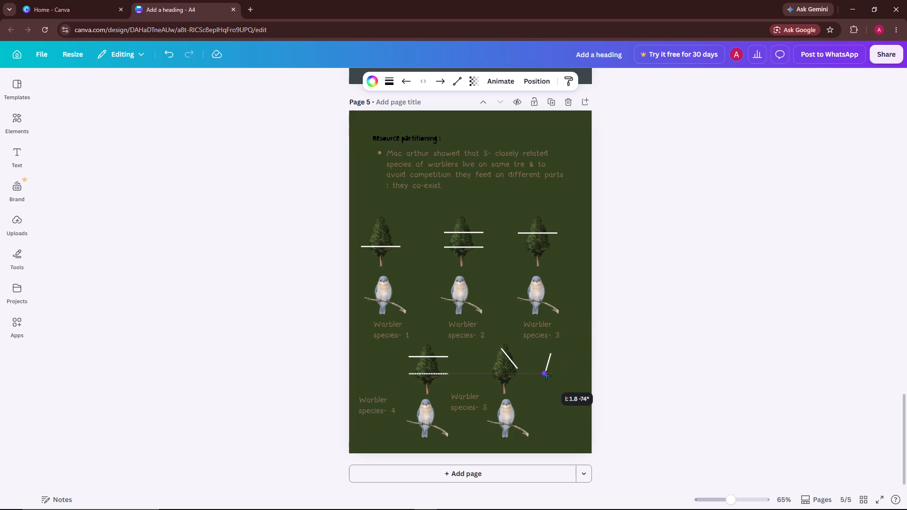
pyautogui.moveTo(546, 375); pyautogui.dragTo(540, 376)
pyautogui.moveTo(543, 362); pyautogui.dragTo(542, 367)
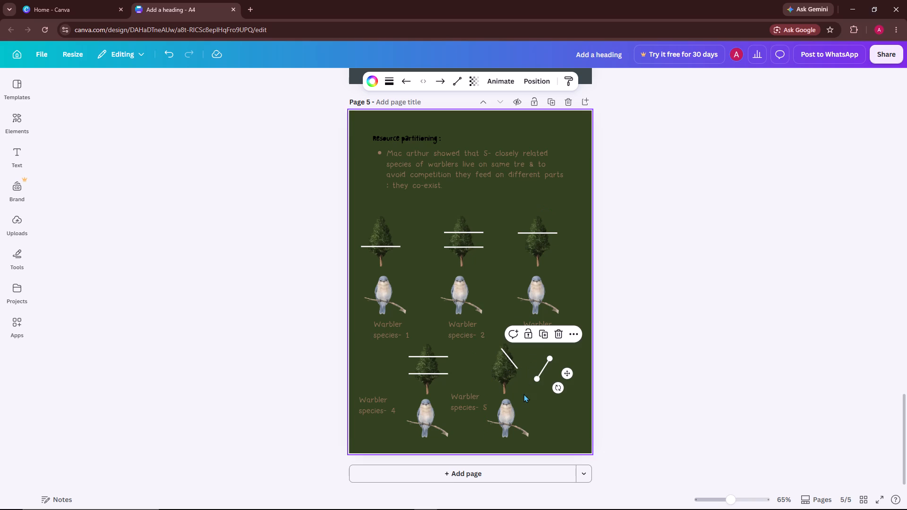
pyautogui.moveTo(533, 379); pyautogui.dragTo(540, 382)
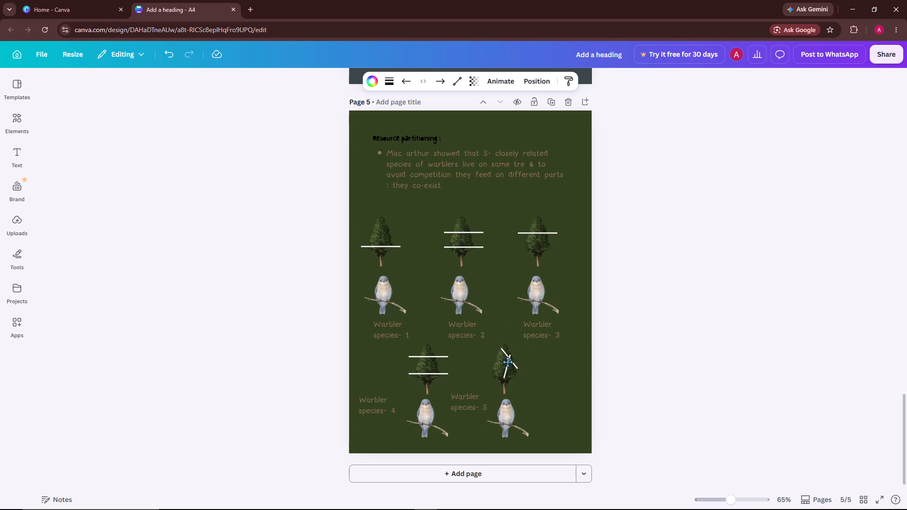
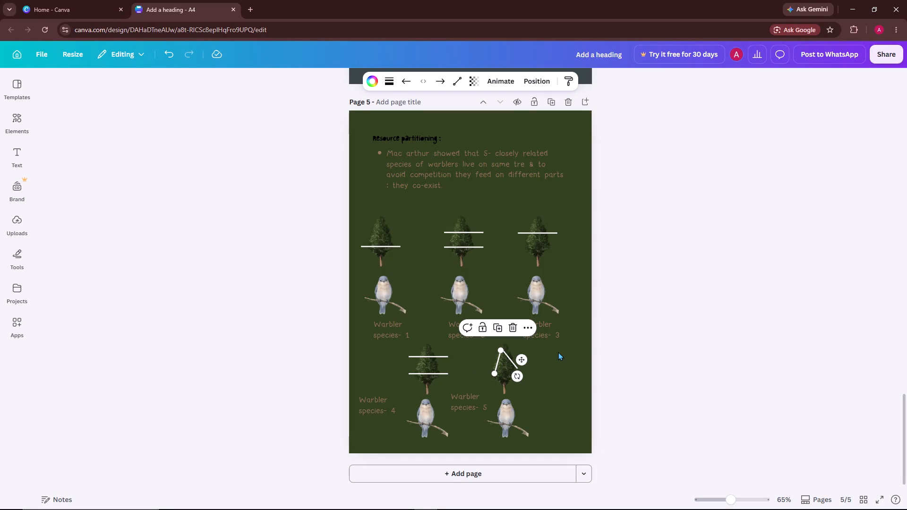
# Duplicate the fifth tree's left slanted line and fit the copy as a nearly horizontal base joining the two slanted lines' lower ends.
pyautogui.click(500, 328)
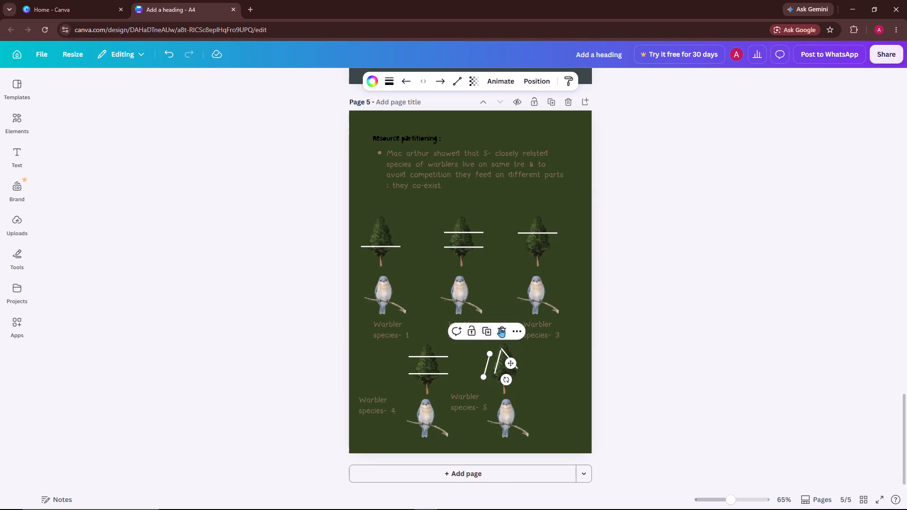
pyautogui.moveTo(487, 361); pyautogui.dragTo(552, 396)
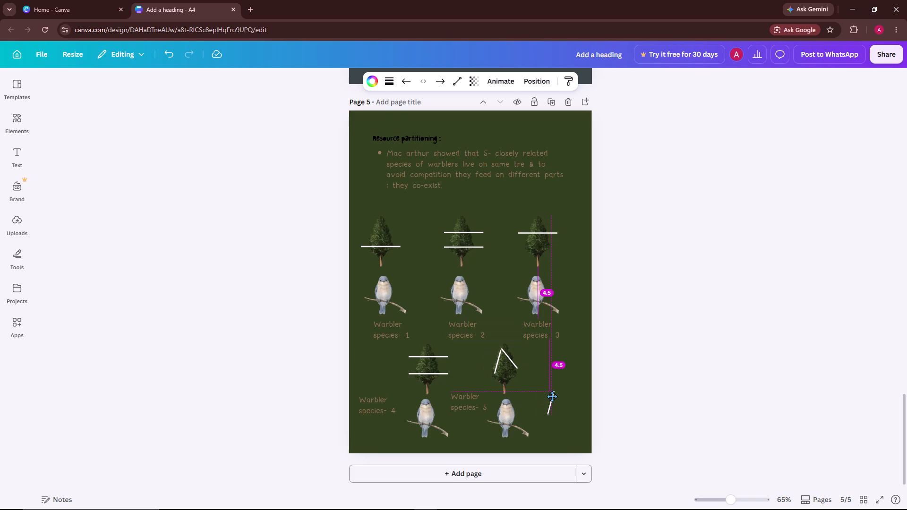
pyautogui.moveTo(552, 396); pyautogui.dragTo(553, 391)
pyautogui.moveTo(548, 403); pyautogui.dragTo(536, 384)
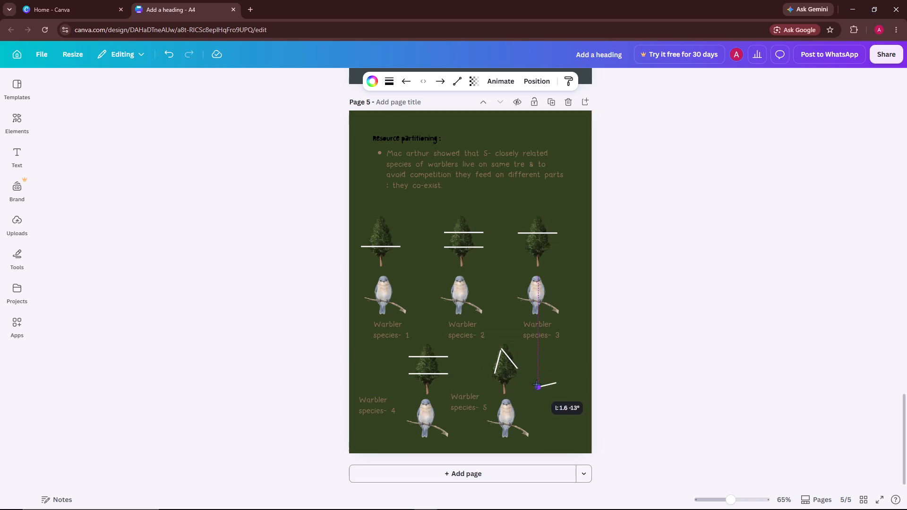
pyautogui.moveTo(536, 384); pyautogui.dragTo(527, 379)
pyautogui.moveTo(546, 379); pyautogui.dragTo(511, 377)
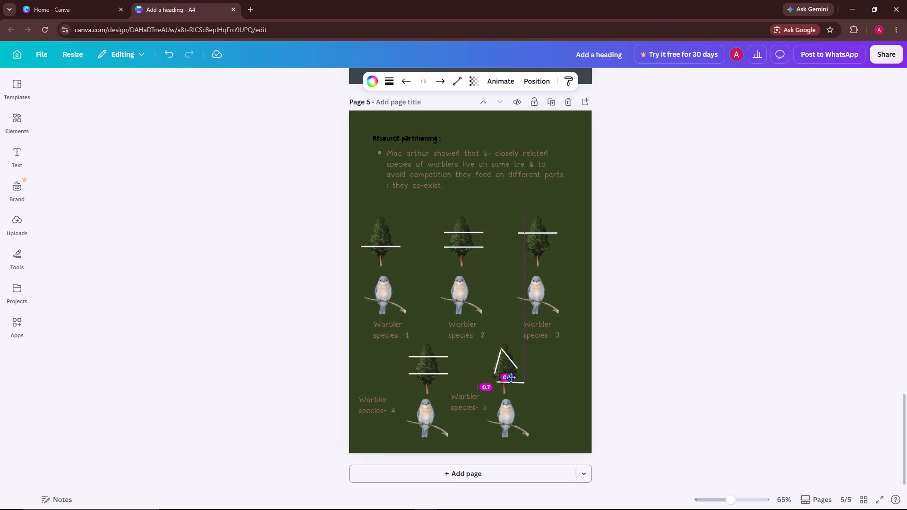
pyautogui.moveTo(511, 377); pyautogui.dragTo(513, 368)
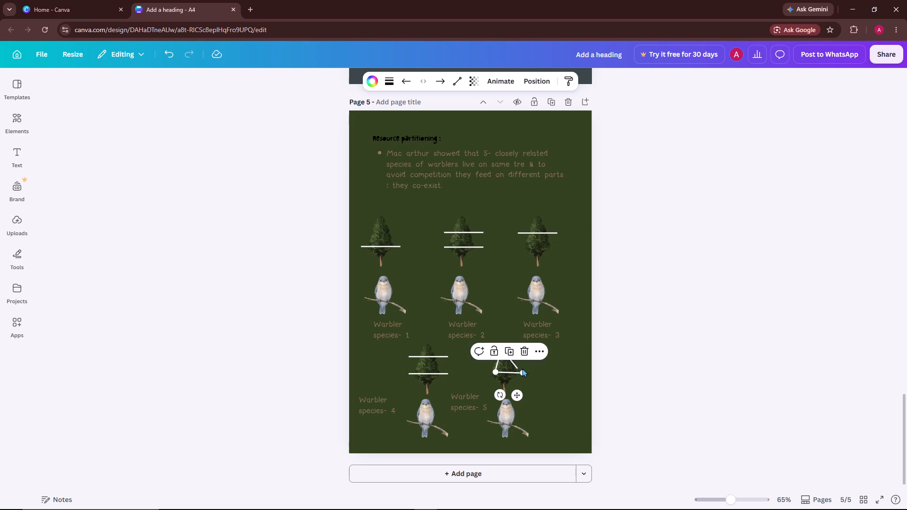
pyautogui.moveTo(522, 369); pyautogui.dragTo(516, 369)
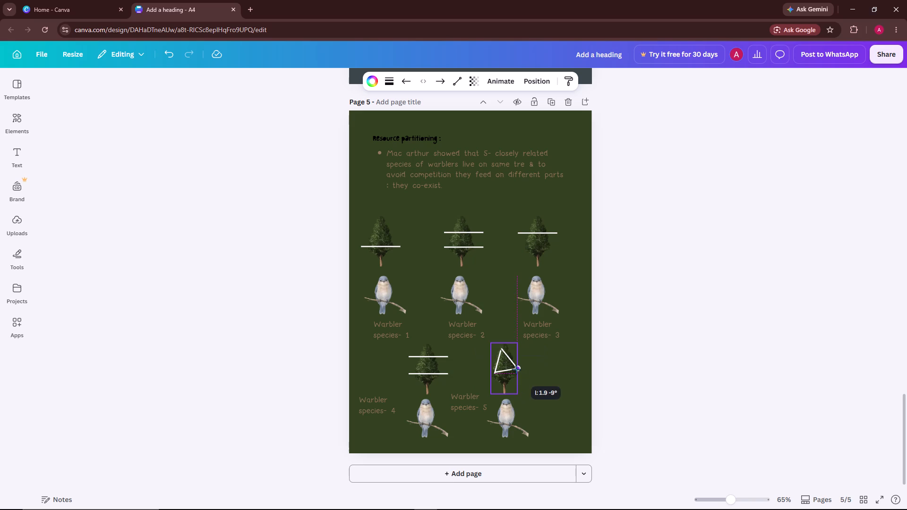
pyautogui.moveTo(516, 369); pyautogui.dragTo(517, 370)
pyautogui.click(556, 370)
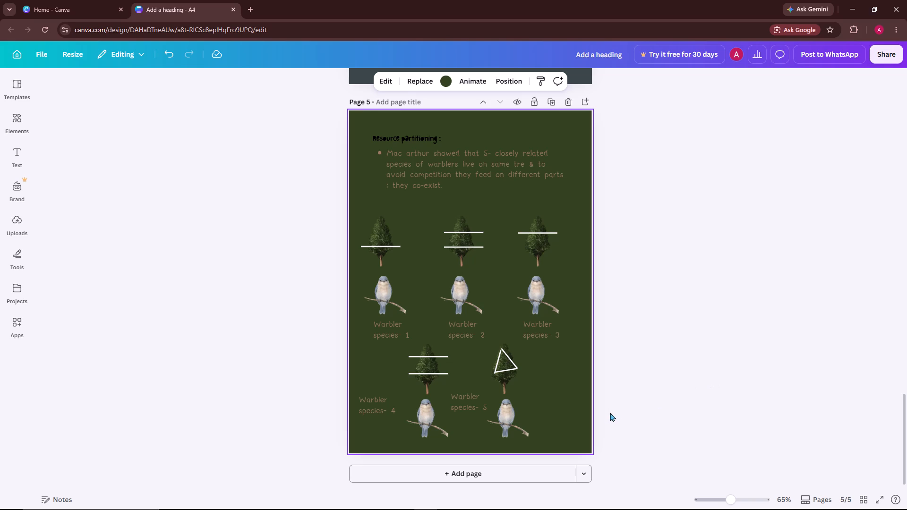
# Add a sixth page and set its background to the light grey #BABDB5.
pyautogui.scroll(-2, 652, 405)
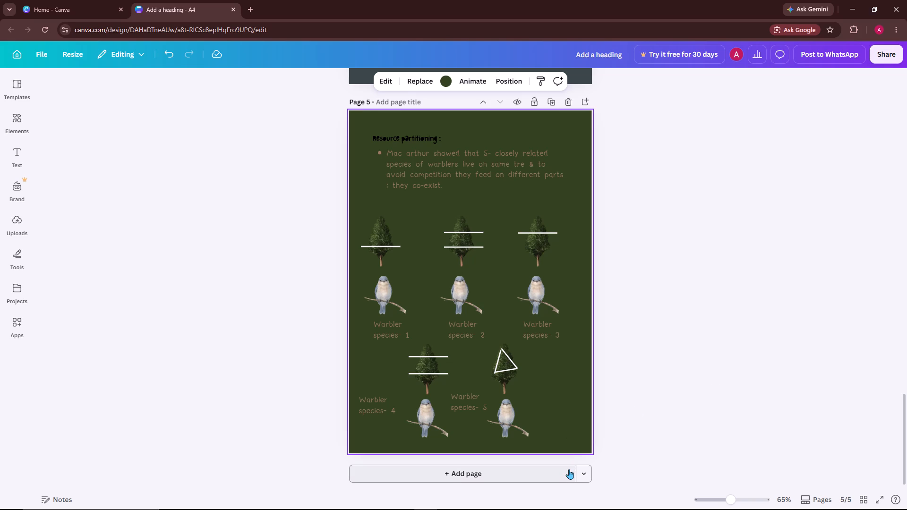
pyautogui.click(569, 469)
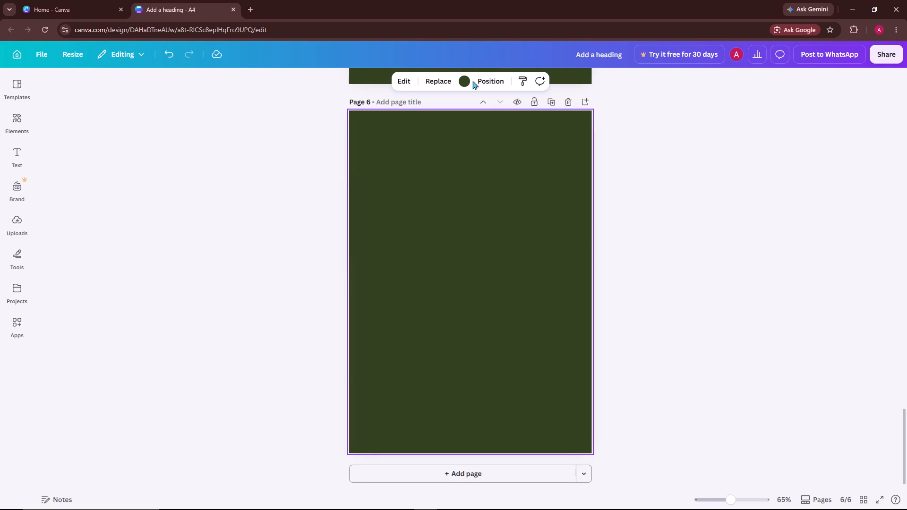
pyautogui.click(467, 82)
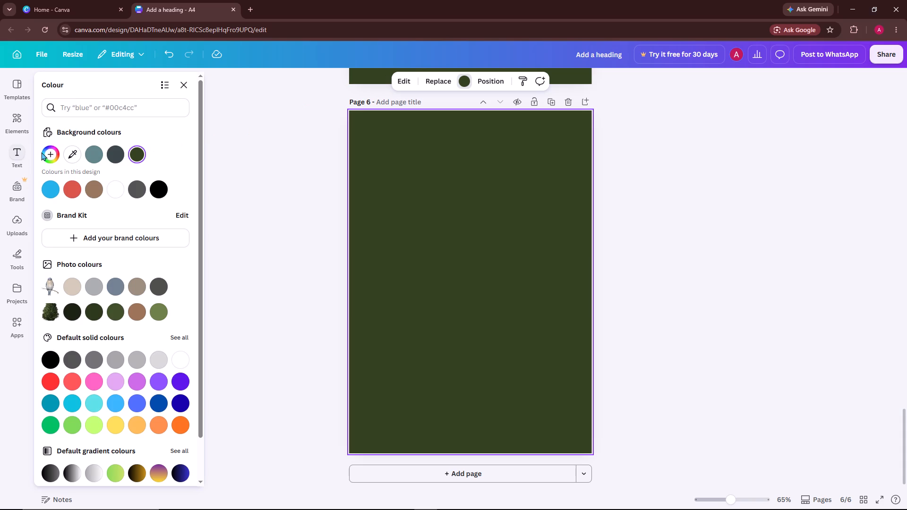
pyautogui.click(43, 150)
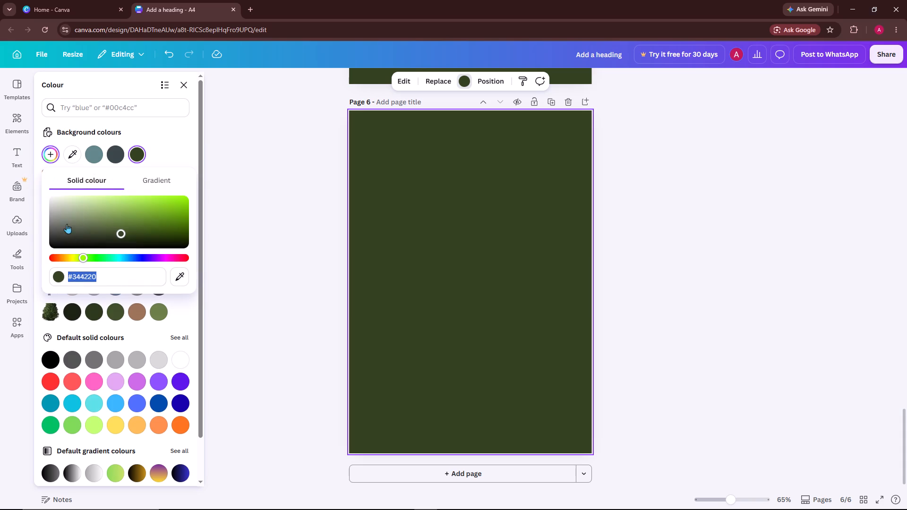
pyautogui.moveTo(65, 214); pyautogui.dragTo(57, 218)
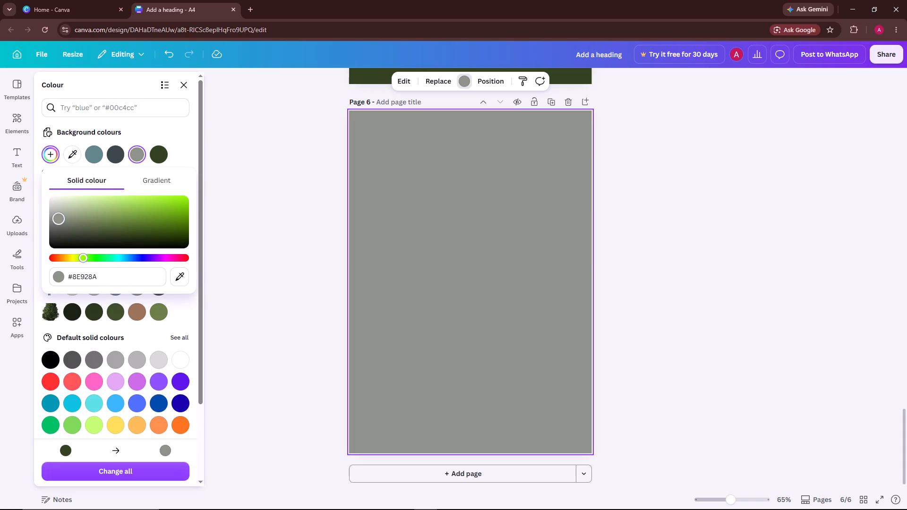
pyautogui.moveTo(57, 218); pyautogui.dragTo(55, 209)
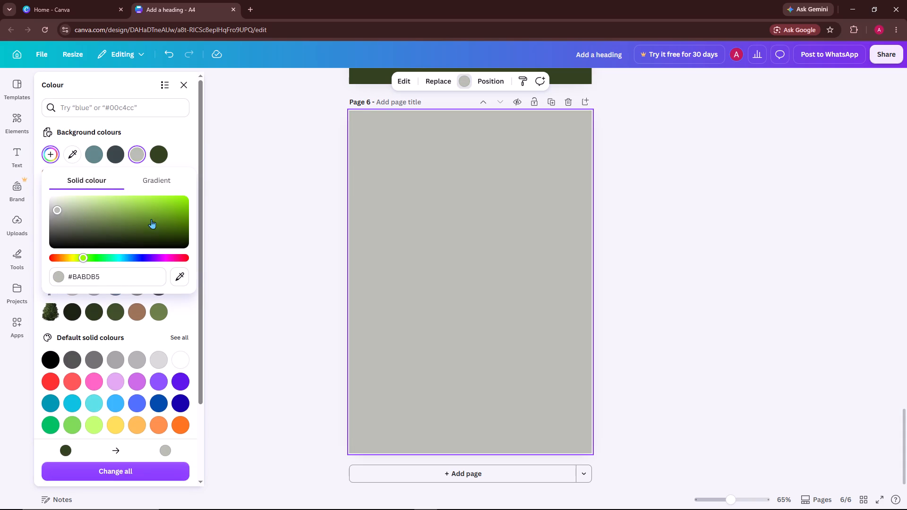
pyautogui.click(236, 266)
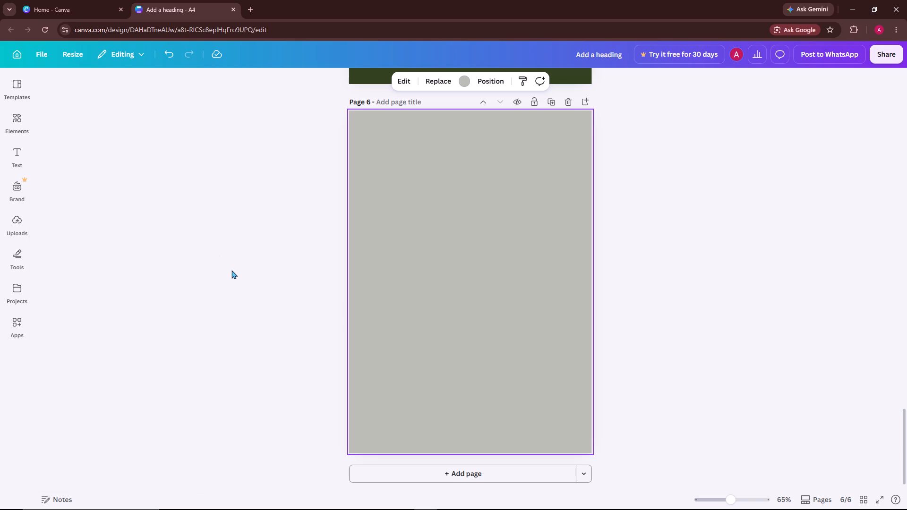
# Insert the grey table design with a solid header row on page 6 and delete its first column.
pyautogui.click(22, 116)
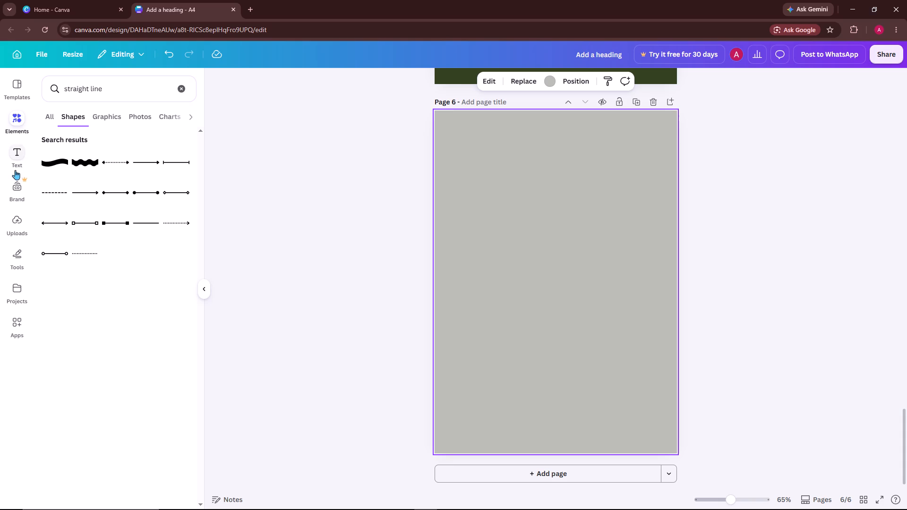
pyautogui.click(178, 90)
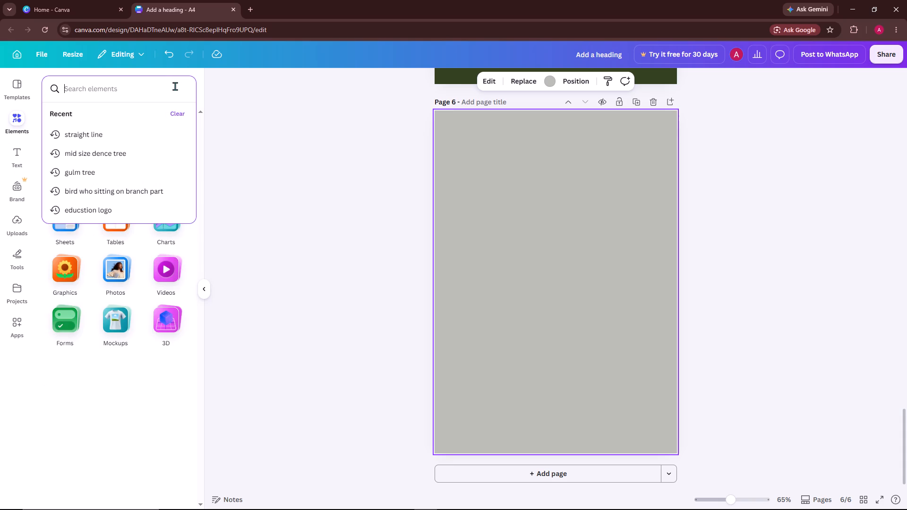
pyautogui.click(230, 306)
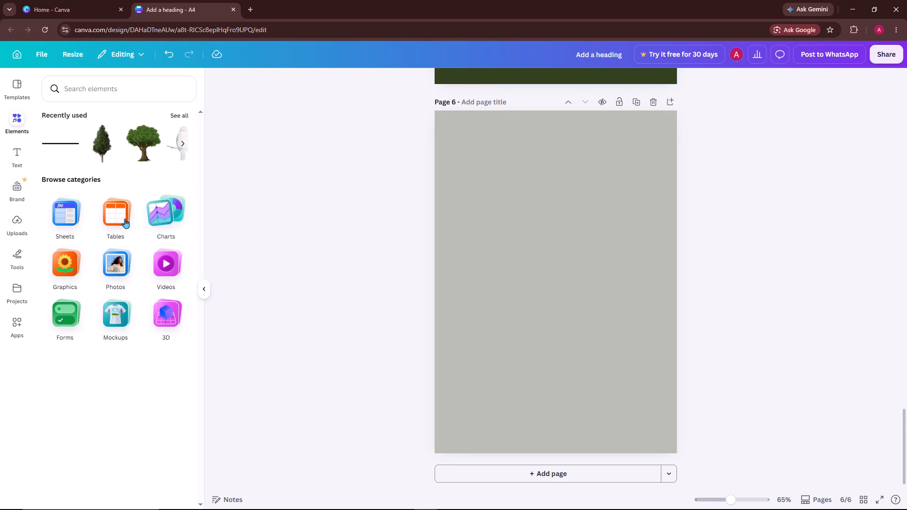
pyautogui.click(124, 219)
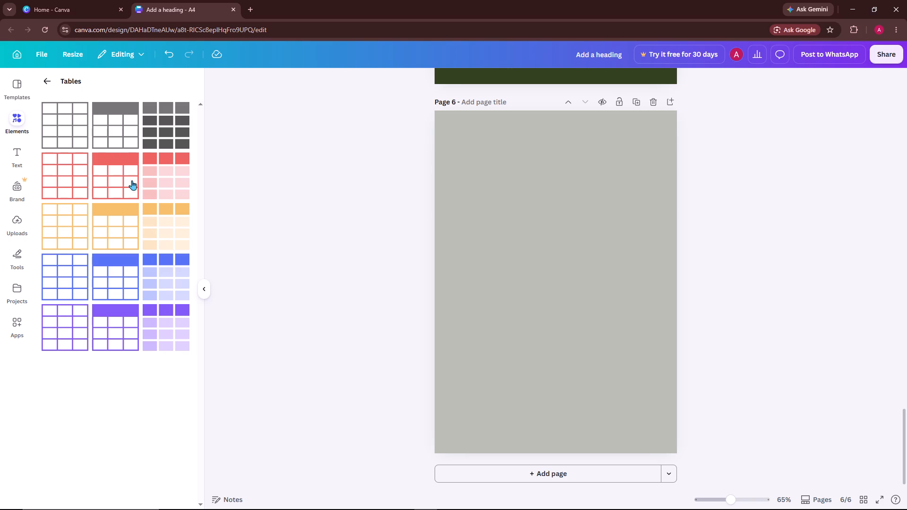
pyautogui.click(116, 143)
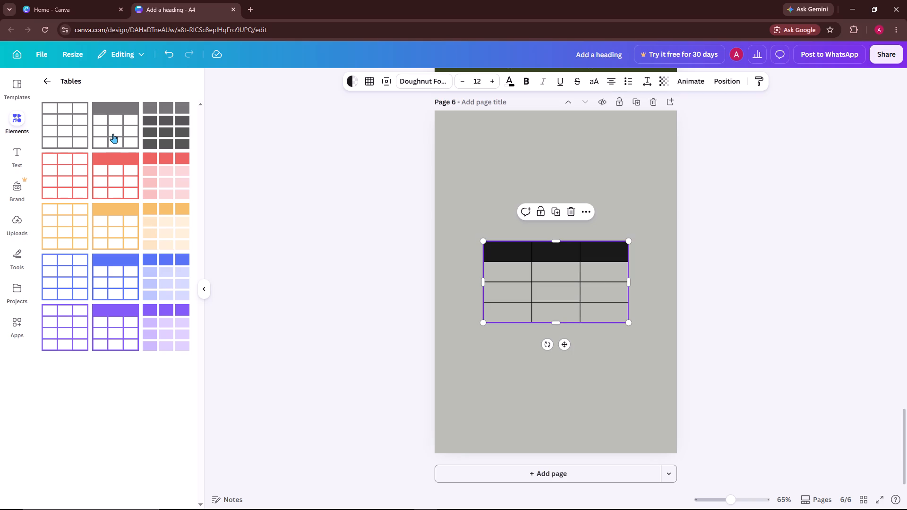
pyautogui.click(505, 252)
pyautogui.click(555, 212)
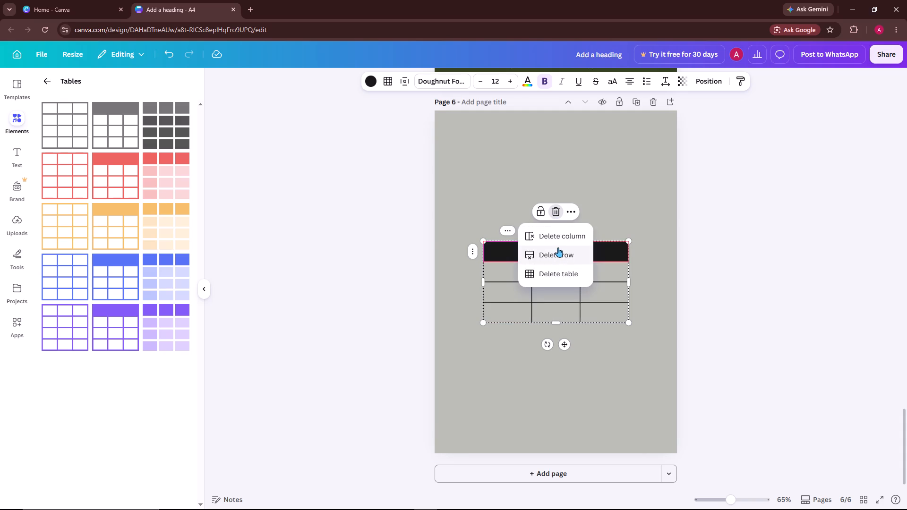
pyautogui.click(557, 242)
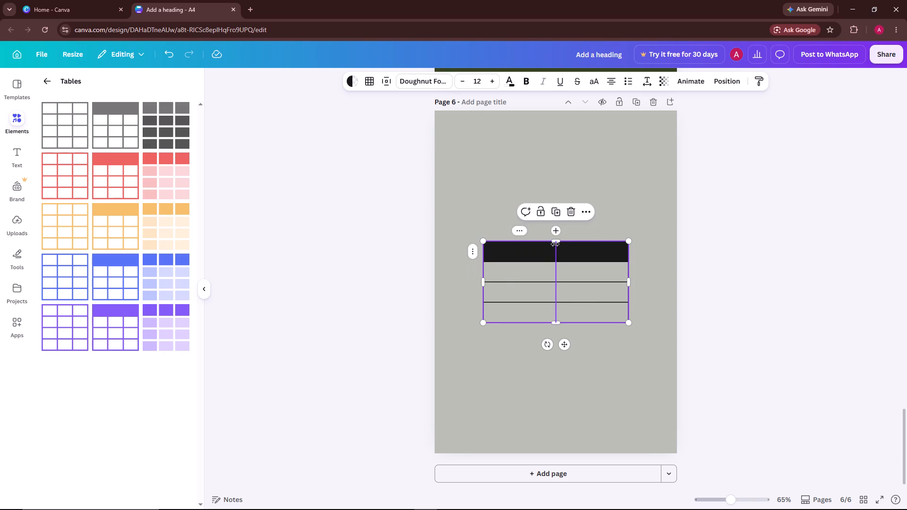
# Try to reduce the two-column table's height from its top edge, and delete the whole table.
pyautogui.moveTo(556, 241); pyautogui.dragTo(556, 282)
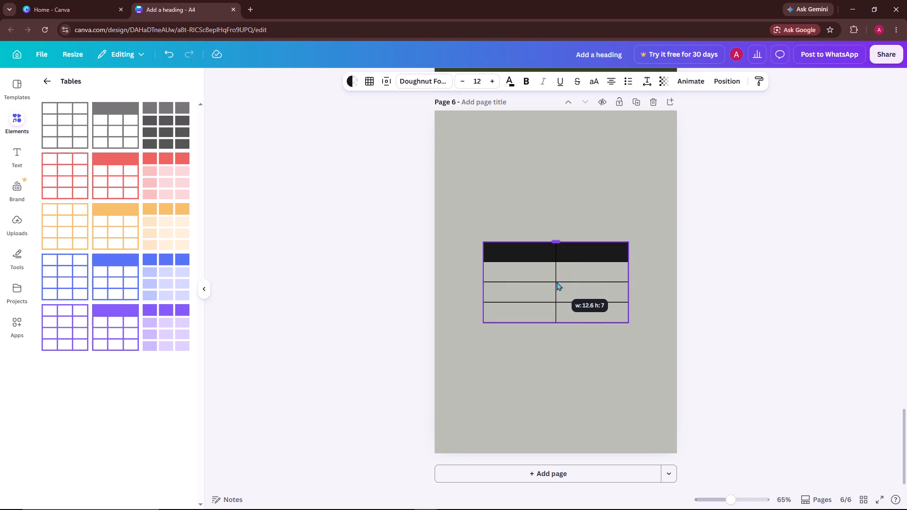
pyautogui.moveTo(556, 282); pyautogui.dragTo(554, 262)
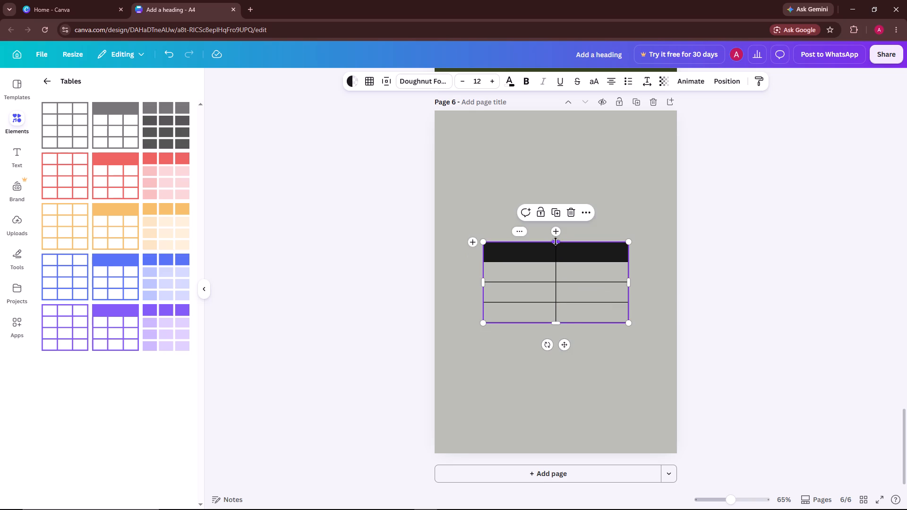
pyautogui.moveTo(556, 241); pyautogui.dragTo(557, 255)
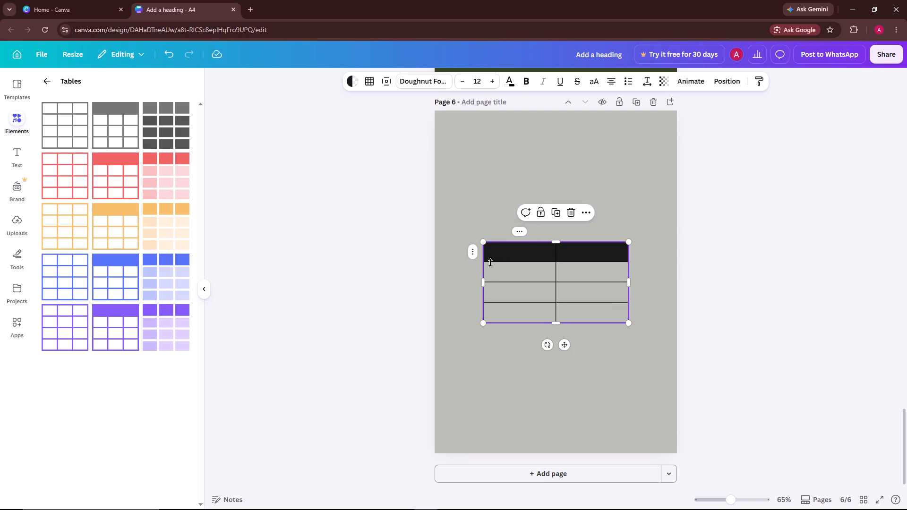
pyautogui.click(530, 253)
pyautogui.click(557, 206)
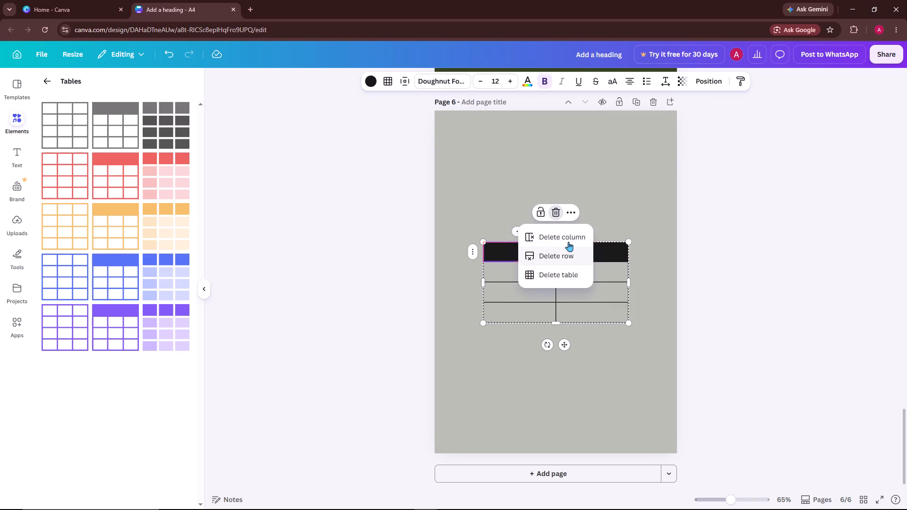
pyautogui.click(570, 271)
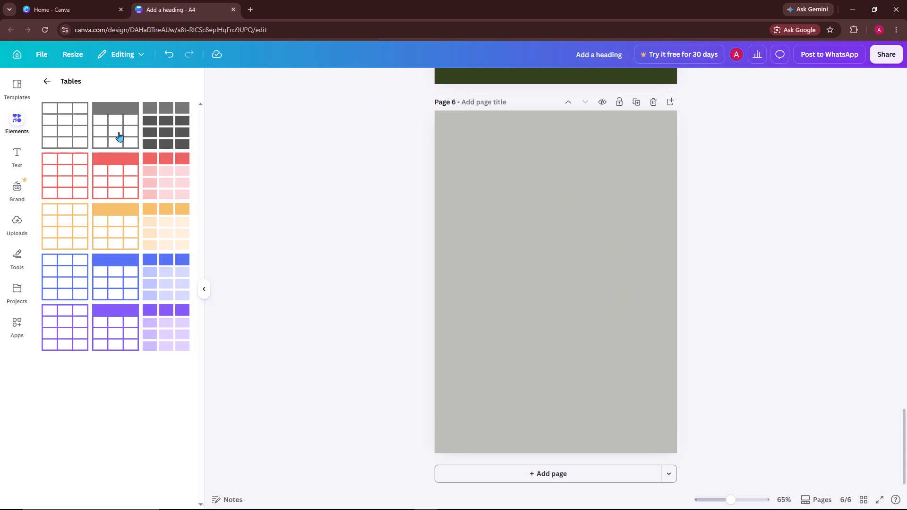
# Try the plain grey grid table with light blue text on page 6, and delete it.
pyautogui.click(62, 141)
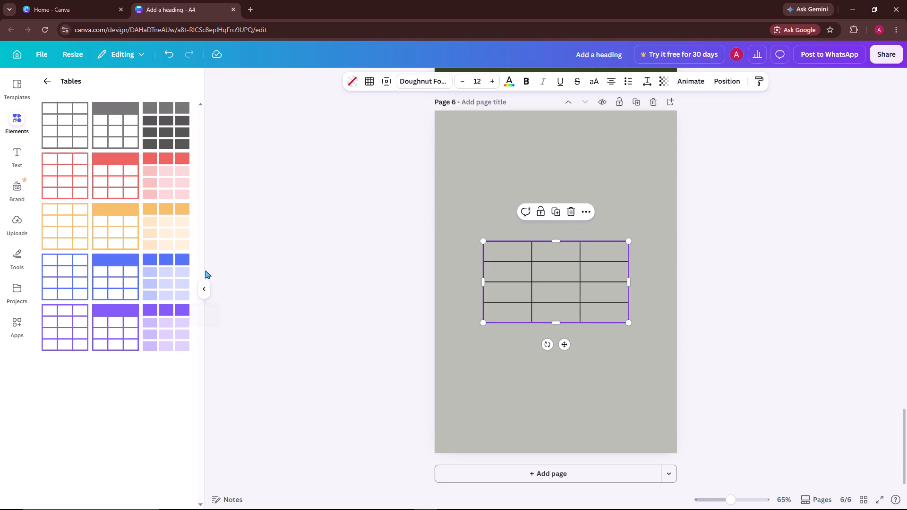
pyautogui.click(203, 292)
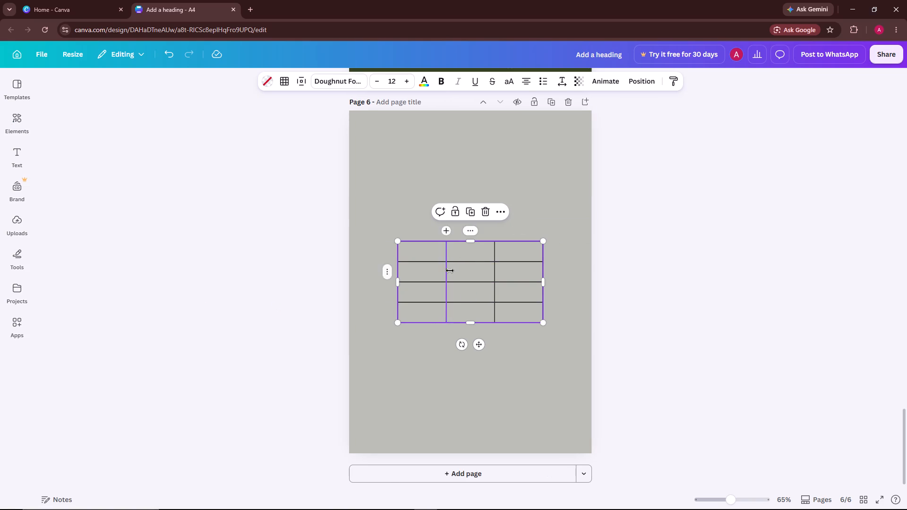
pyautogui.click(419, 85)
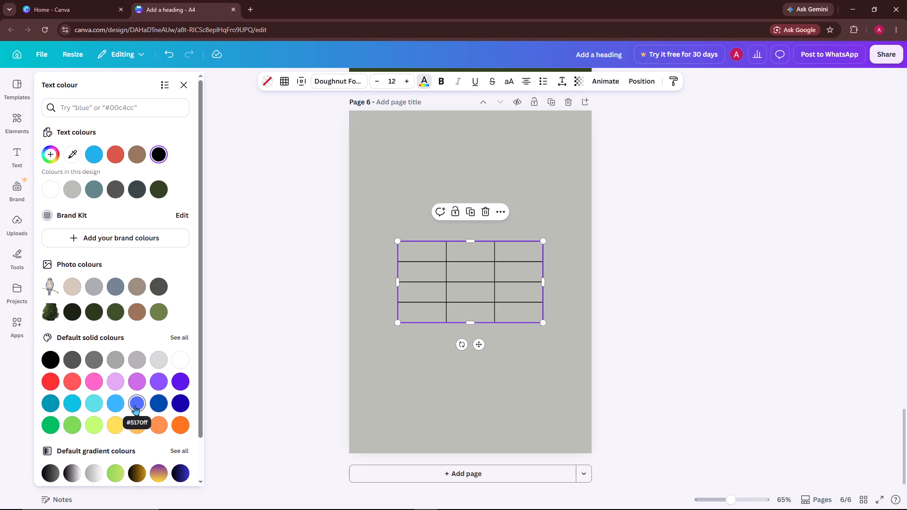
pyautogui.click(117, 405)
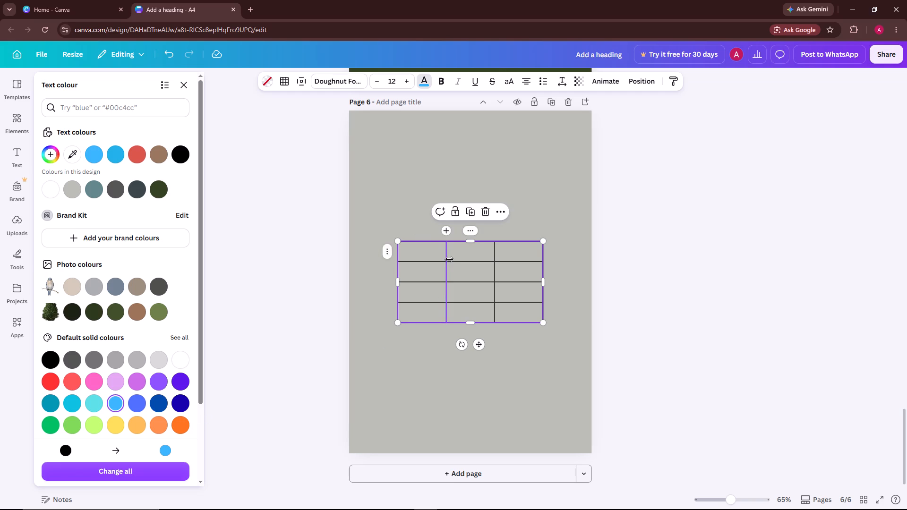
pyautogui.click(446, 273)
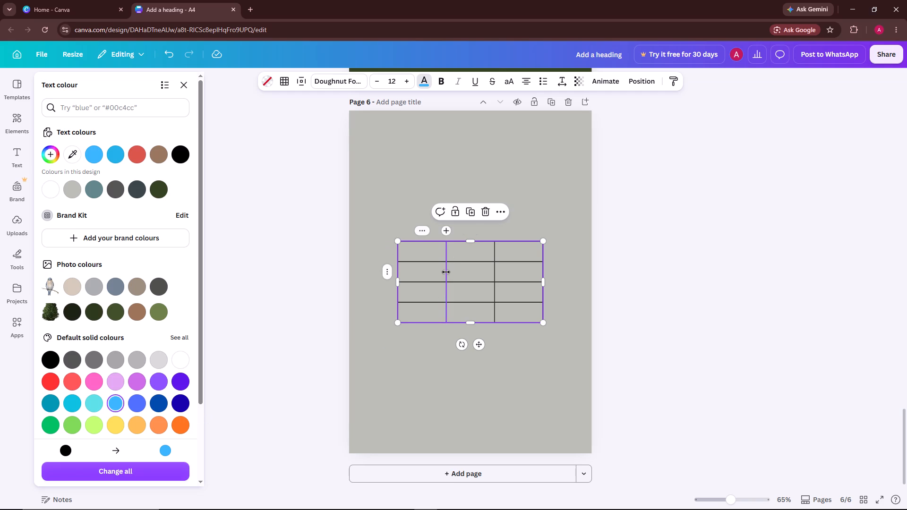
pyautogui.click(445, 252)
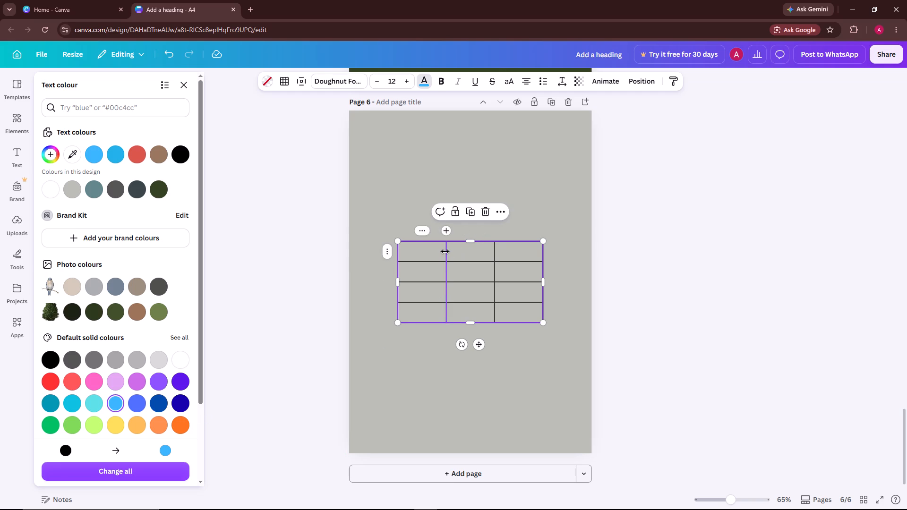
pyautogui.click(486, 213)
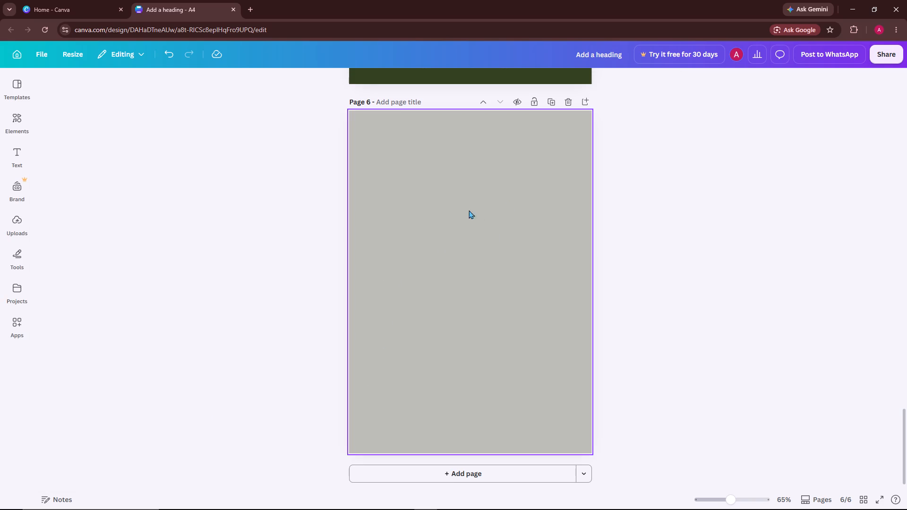
# Insert the plain grey grid table on page 6 and delete its first column, leaving two columns.
pyautogui.click(21, 125)
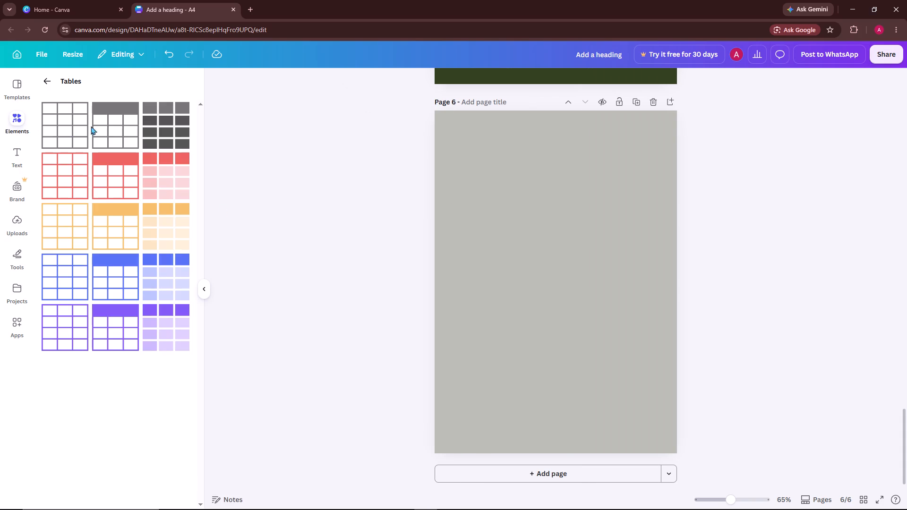
pyautogui.click(53, 121)
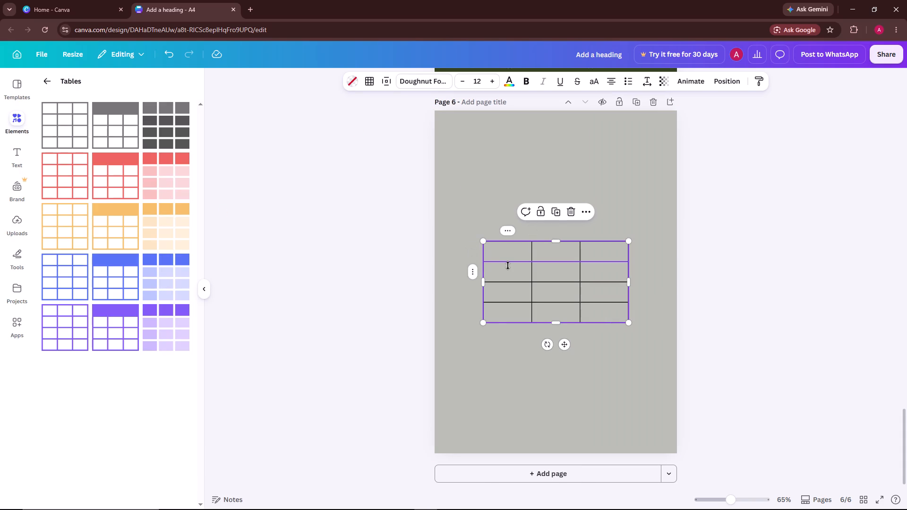
pyautogui.click(531, 251)
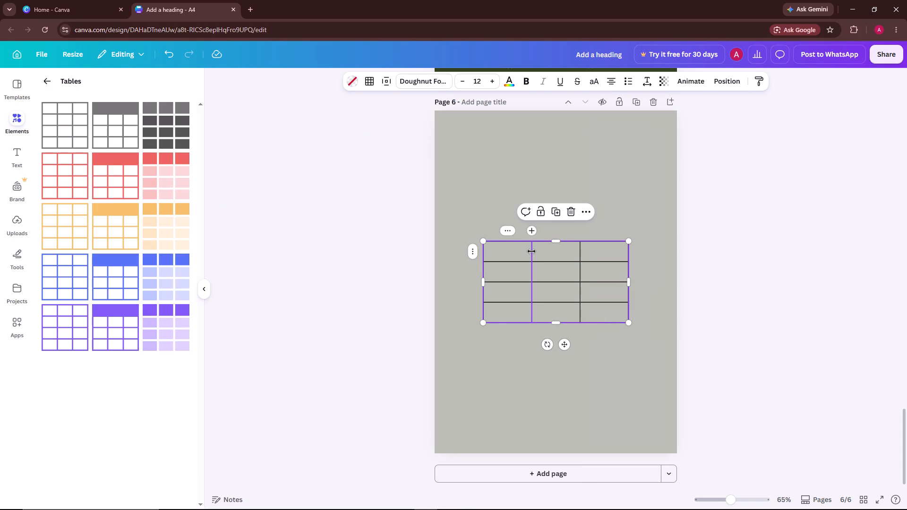
pyautogui.click(510, 230)
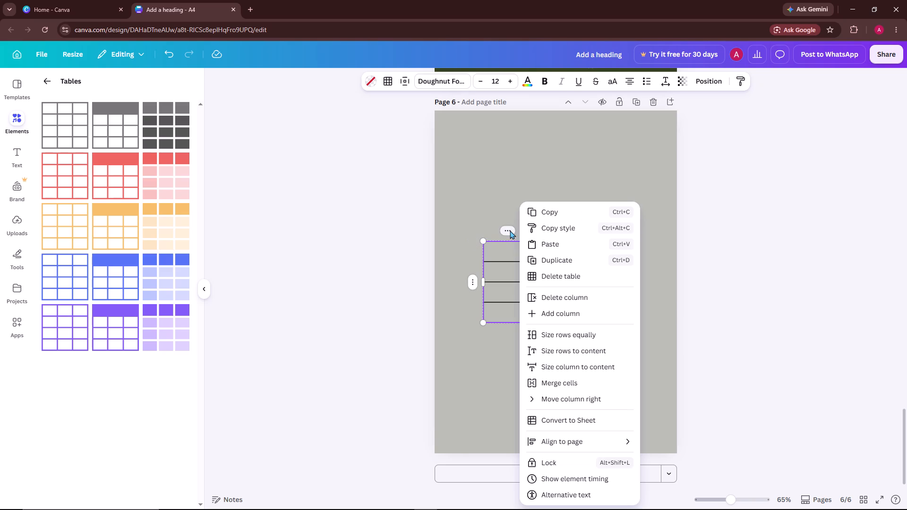
pyautogui.click(485, 211)
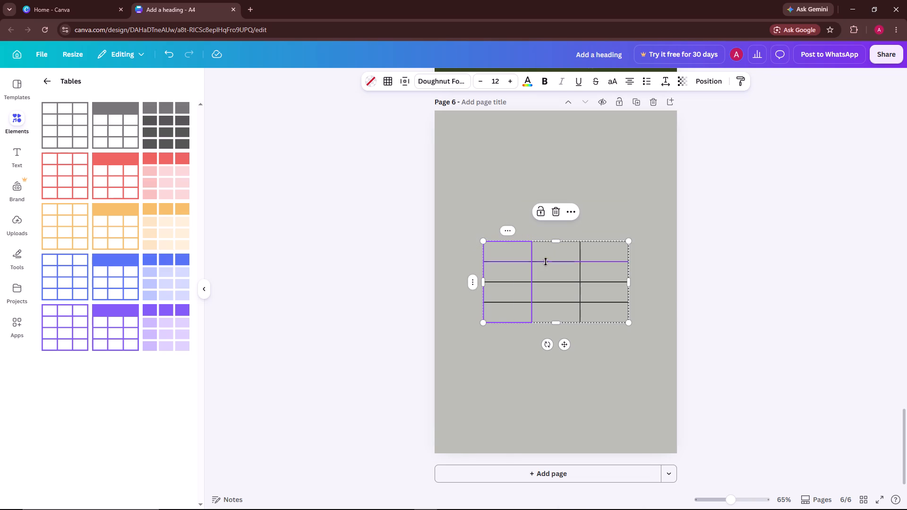
pyautogui.click(580, 265)
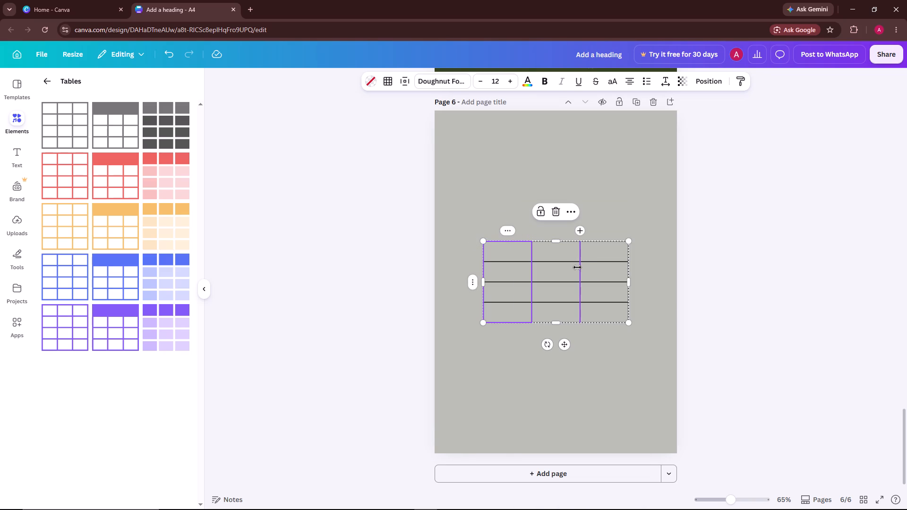
pyautogui.click(578, 249)
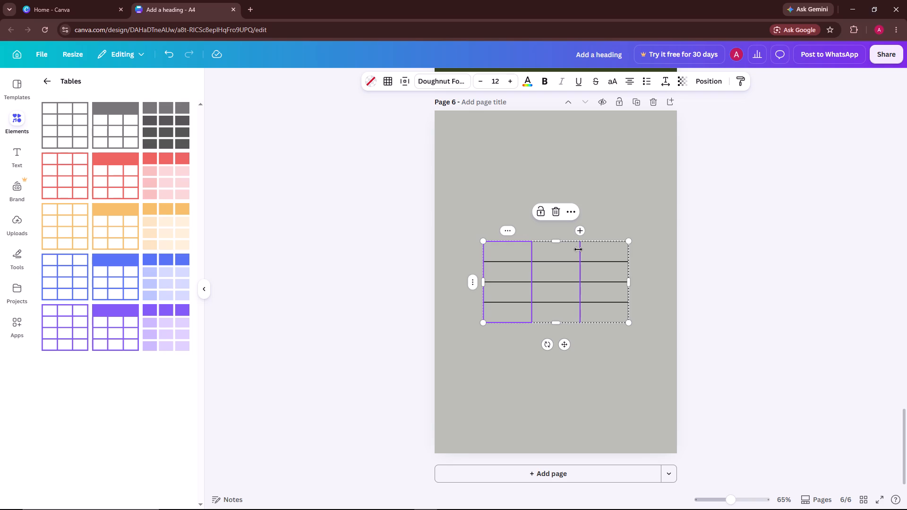
pyautogui.rightClick(578, 249)
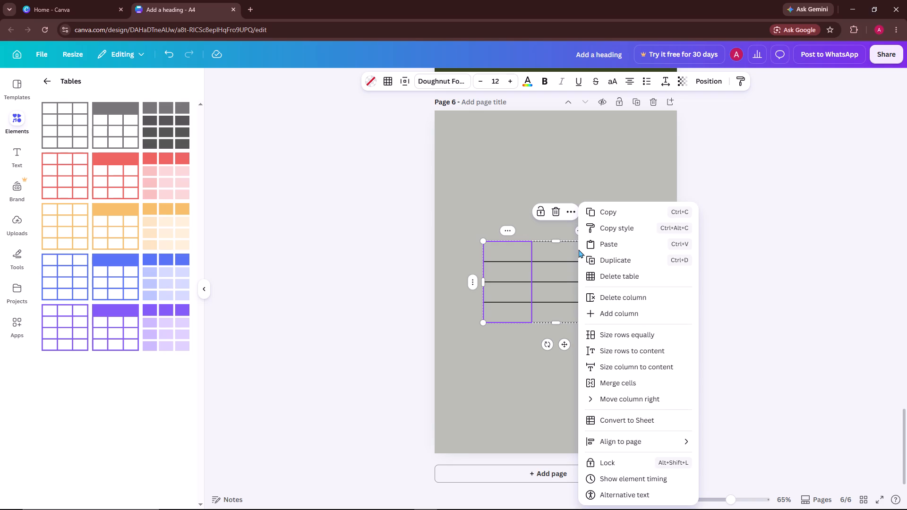
pyautogui.click(603, 299)
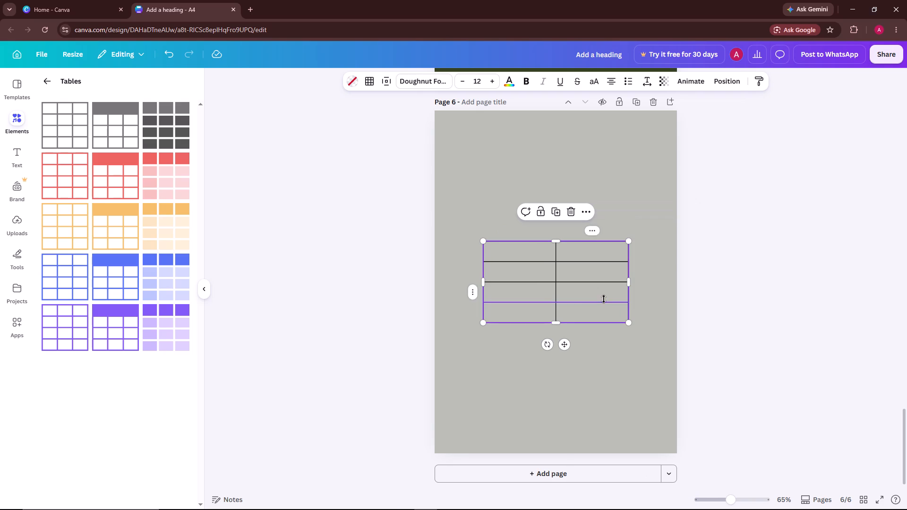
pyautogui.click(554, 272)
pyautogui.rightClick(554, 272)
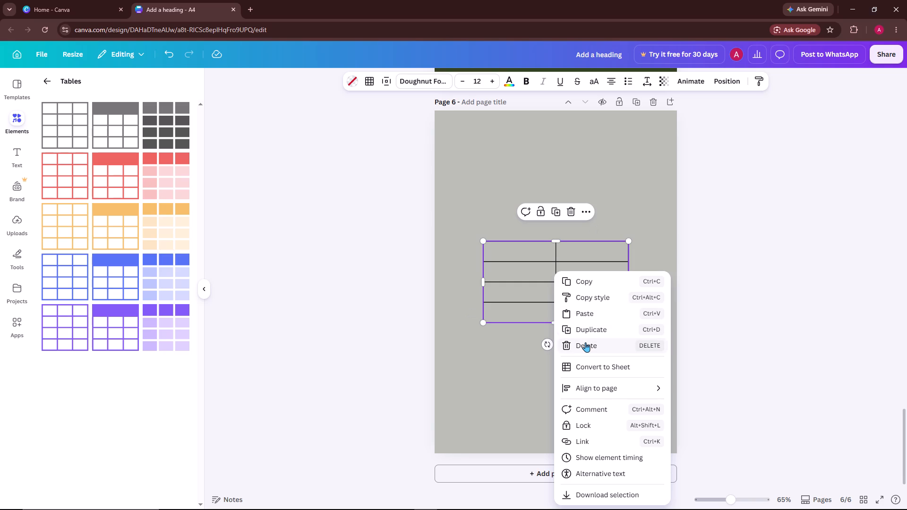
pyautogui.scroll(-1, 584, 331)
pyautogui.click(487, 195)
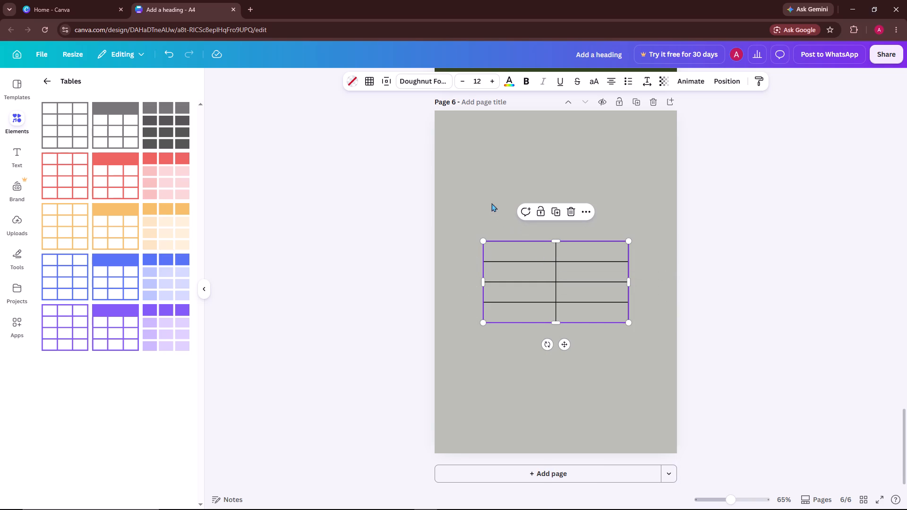
# Narrow the table's first column to a width of 38.
pyautogui.moveTo(558, 255); pyautogui.dragTo(484, 259)
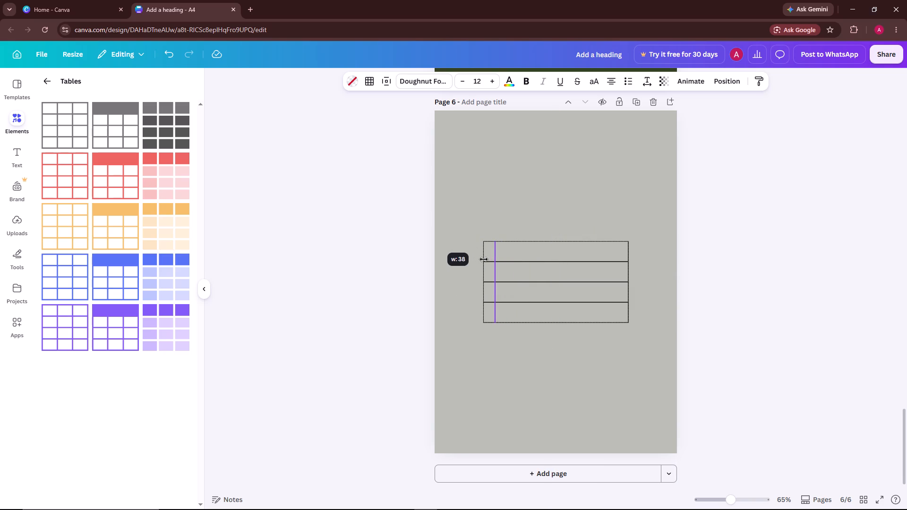
pyautogui.moveTo(484, 259); pyautogui.dragTo(488, 260)
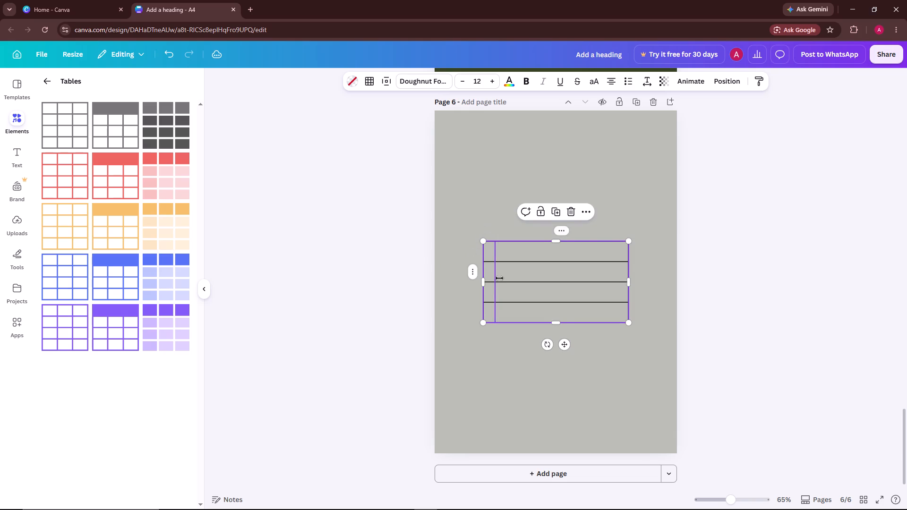
pyautogui.moveTo(494, 266); pyautogui.dragTo(486, 267)
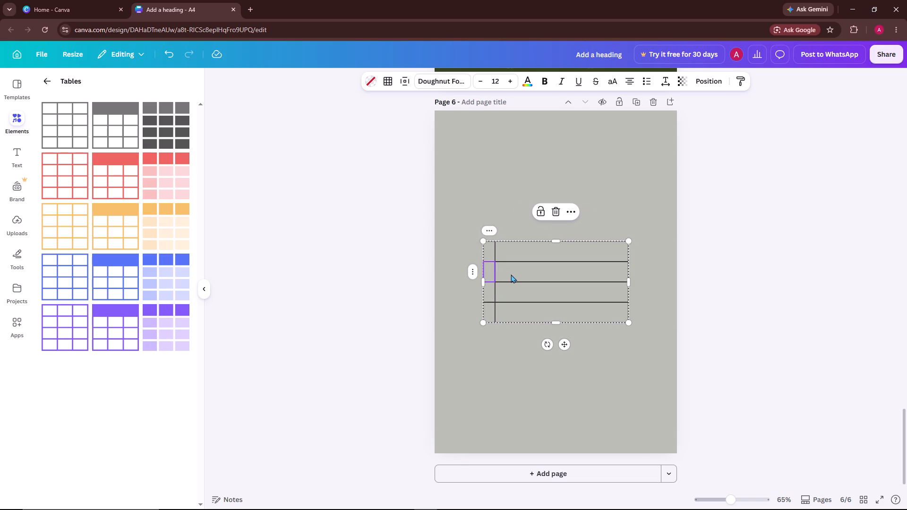
pyautogui.click(442, 214)
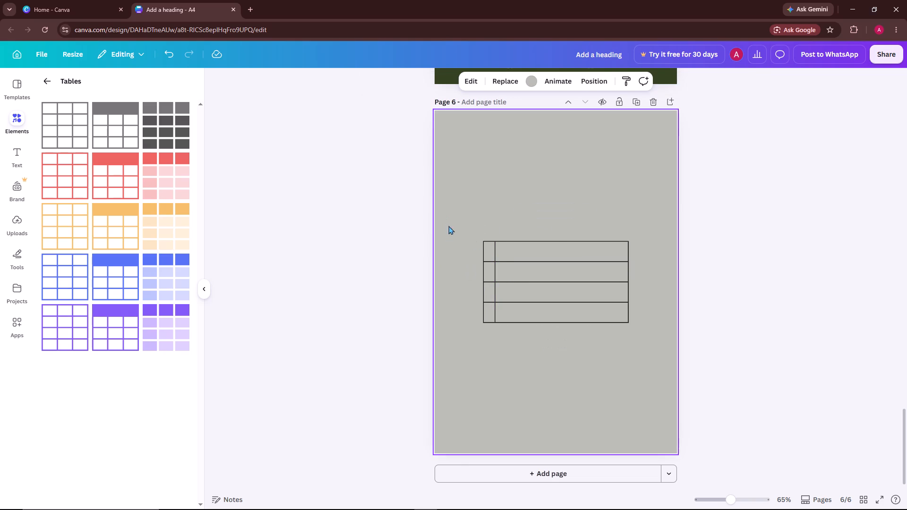
# Extend the table to the page's left edge and narrow its first column again to a slim strip.
pyautogui.click(519, 261)
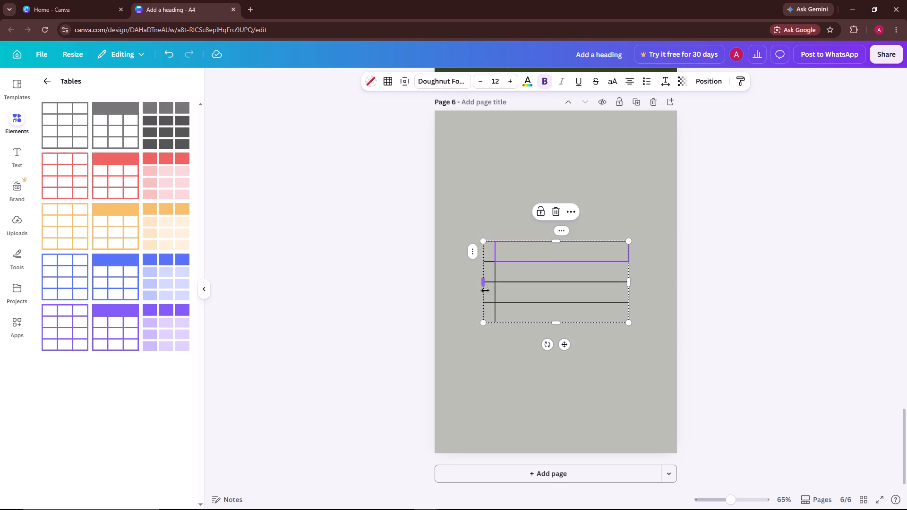
pyautogui.moveTo(483, 280); pyautogui.dragTo(434, 288)
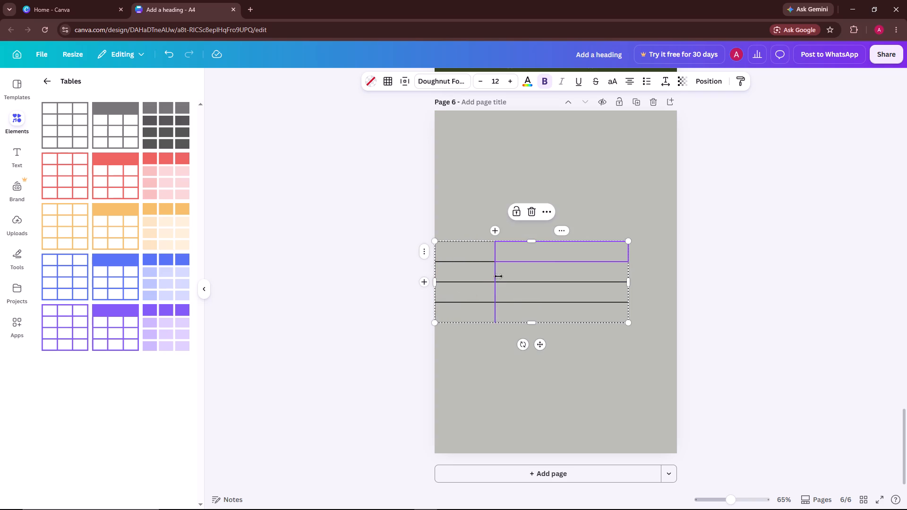
pyautogui.moveTo(498, 276); pyautogui.dragTo(431, 273)
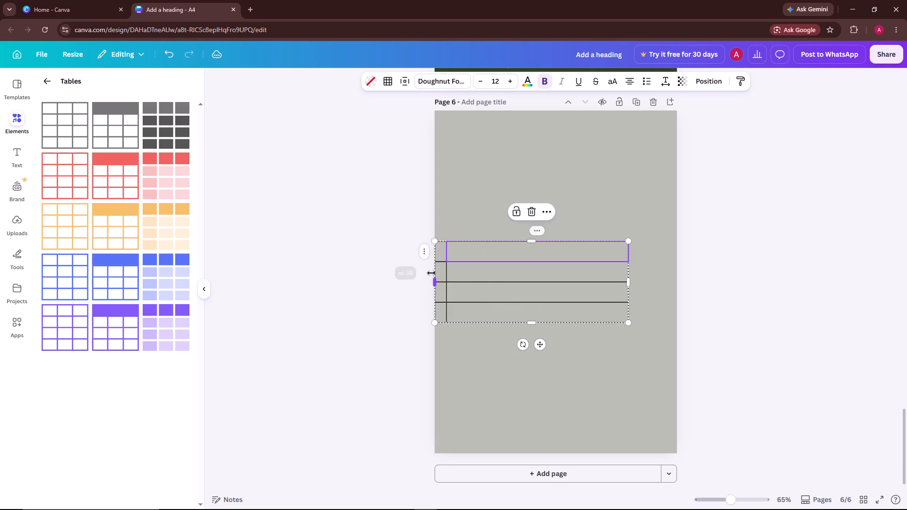
pyautogui.moveTo(446, 274); pyautogui.dragTo(452, 274)
pyautogui.click(595, 348)
# Move the table to the upper part of page 6 and centre it horizontally.
pyautogui.moveTo(539, 285); pyautogui.dragTo(536, 217)
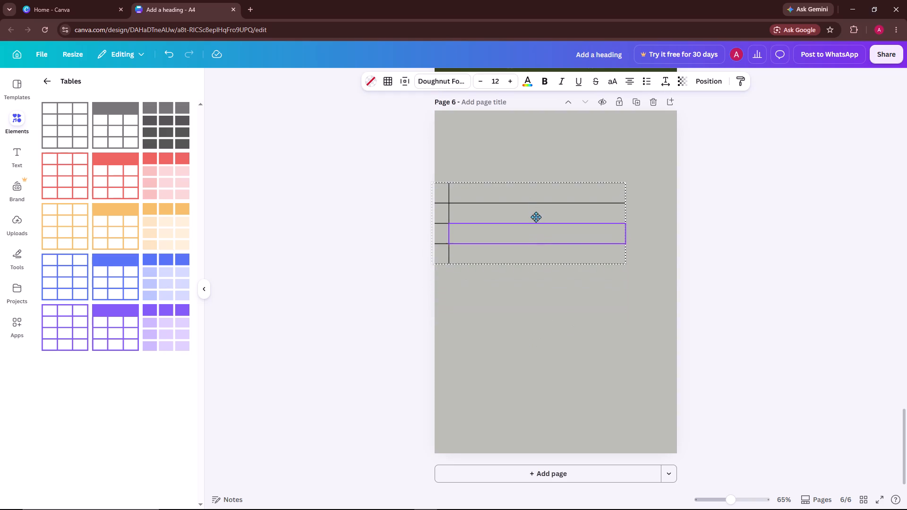
pyautogui.moveTo(536, 217); pyautogui.dragTo(543, 181)
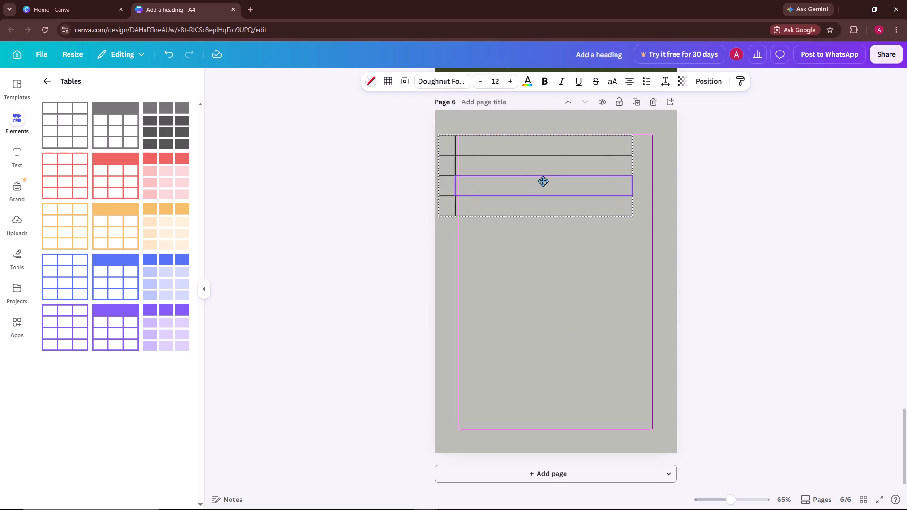
pyautogui.moveTo(543, 181); pyautogui.dragTo(562, 182)
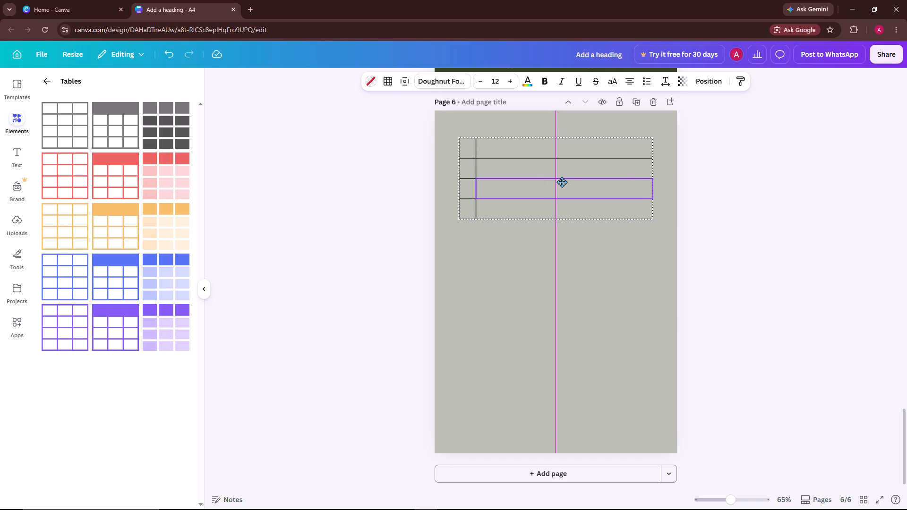
pyautogui.moveTo(562, 182); pyautogui.dragTo(557, 182)
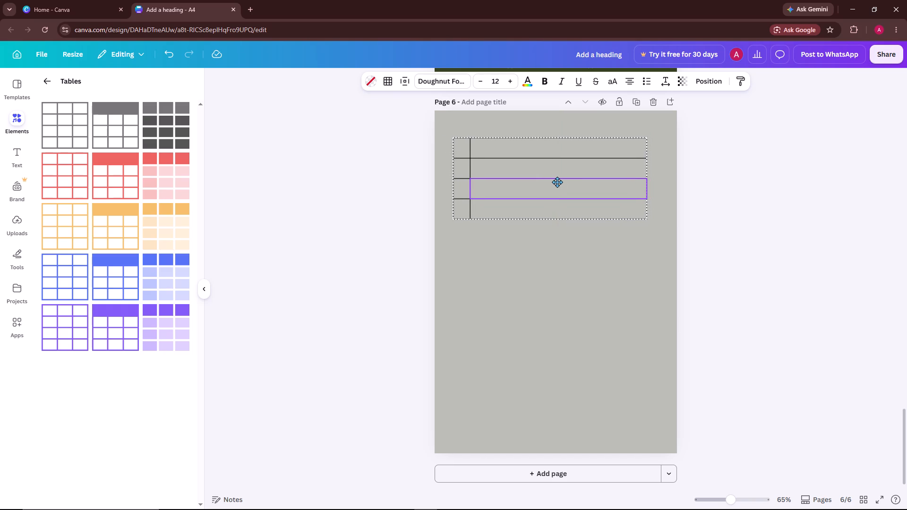
pyautogui.moveTo(557, 182); pyautogui.dragTo(560, 185)
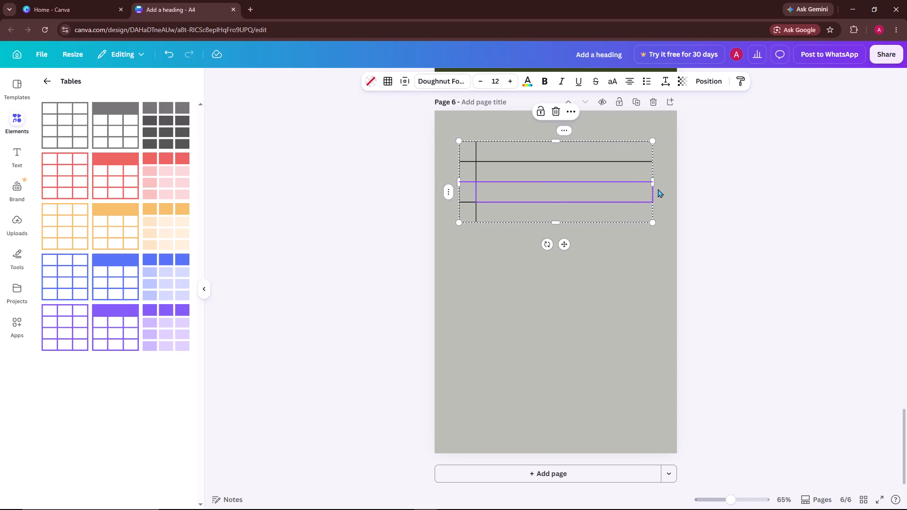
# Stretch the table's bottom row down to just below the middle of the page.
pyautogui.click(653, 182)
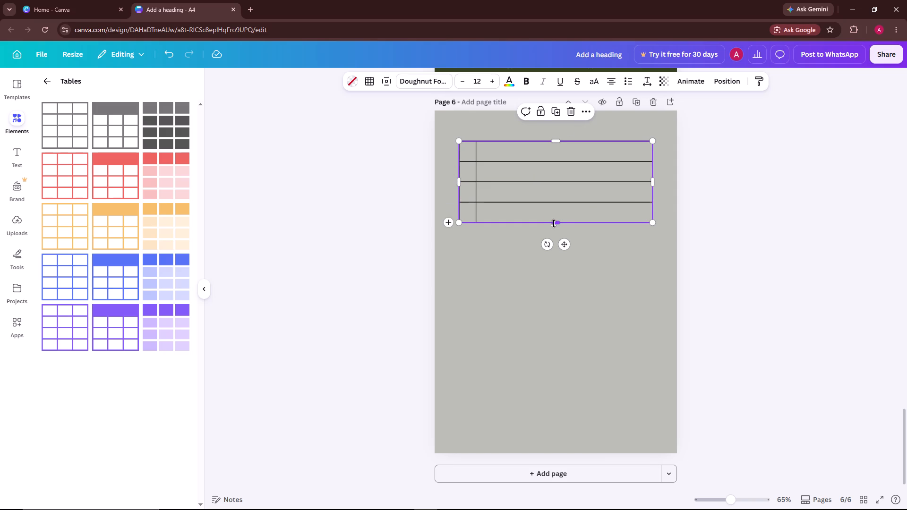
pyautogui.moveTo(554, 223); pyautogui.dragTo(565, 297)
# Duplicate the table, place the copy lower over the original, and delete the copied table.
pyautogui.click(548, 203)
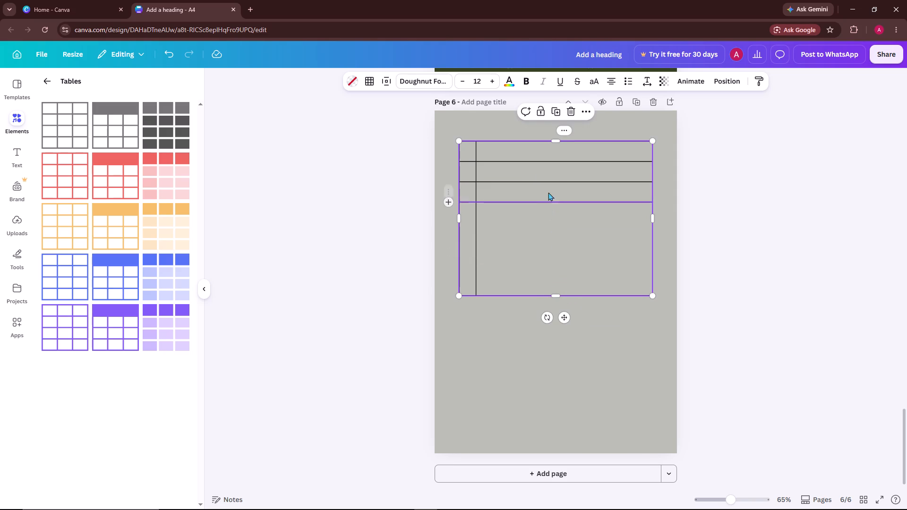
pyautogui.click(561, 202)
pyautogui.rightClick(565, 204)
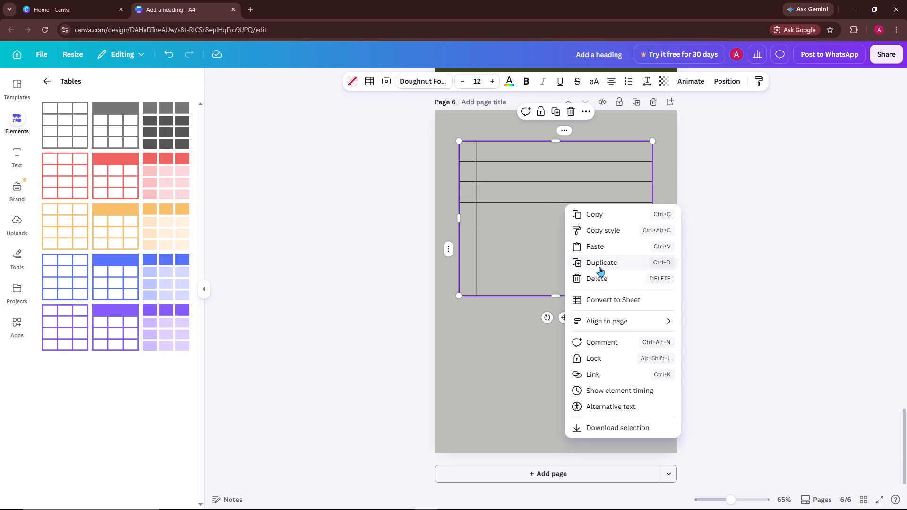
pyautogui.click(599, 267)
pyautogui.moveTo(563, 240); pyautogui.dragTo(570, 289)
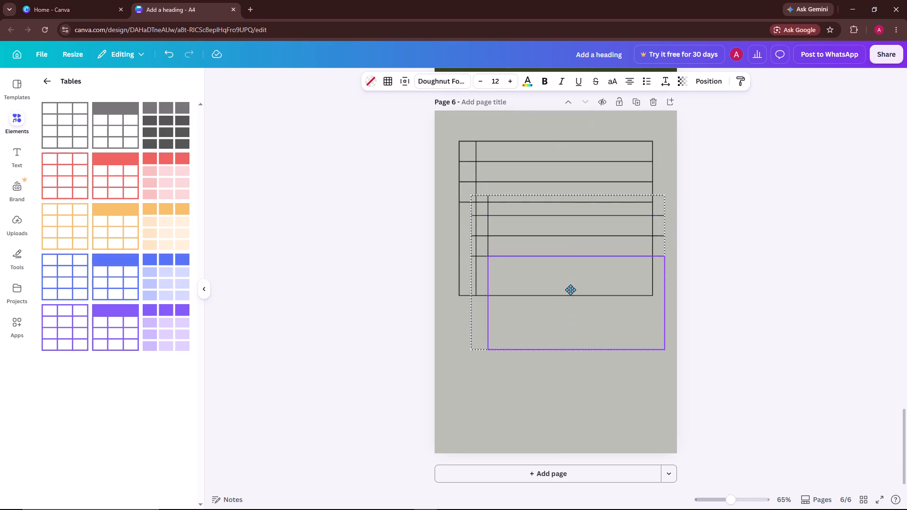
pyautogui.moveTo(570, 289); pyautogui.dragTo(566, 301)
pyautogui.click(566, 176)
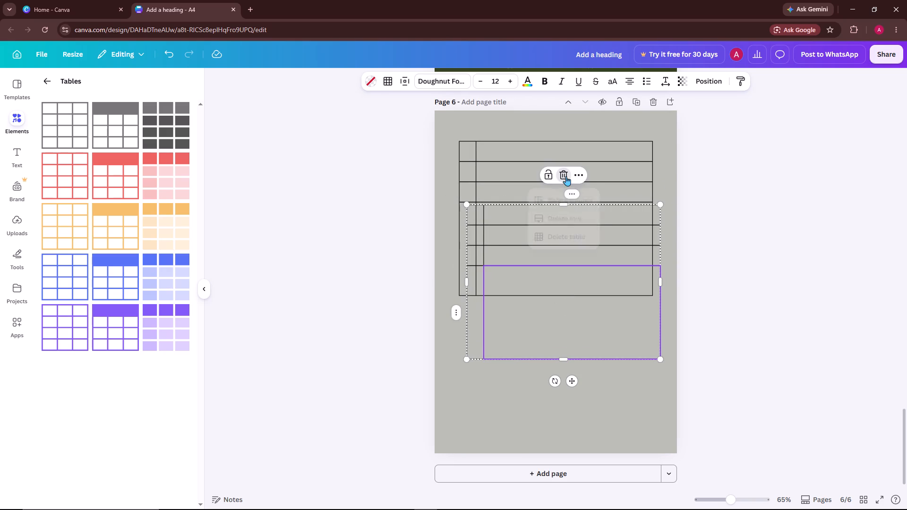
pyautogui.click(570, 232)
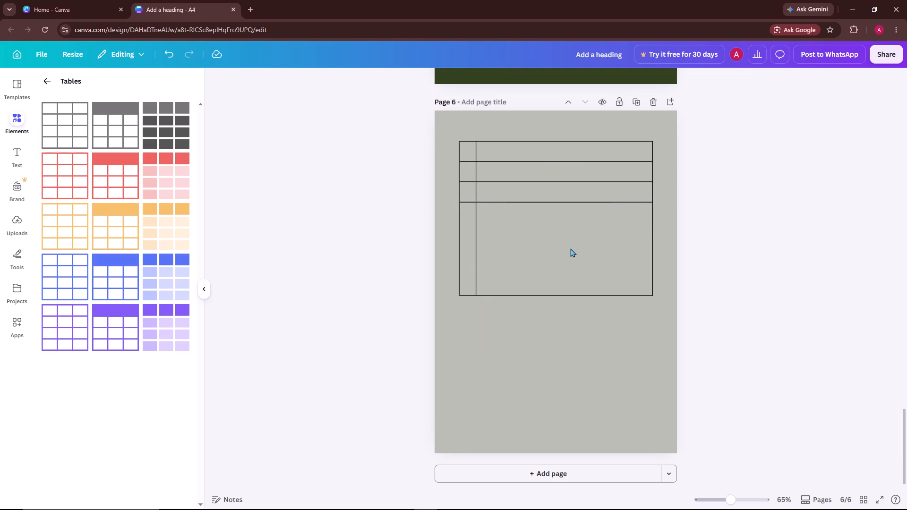
# Move the table up to the page's top margin, aligned with both side margins.
pyautogui.moveTo(572, 295); pyautogui.dragTo(569, 286)
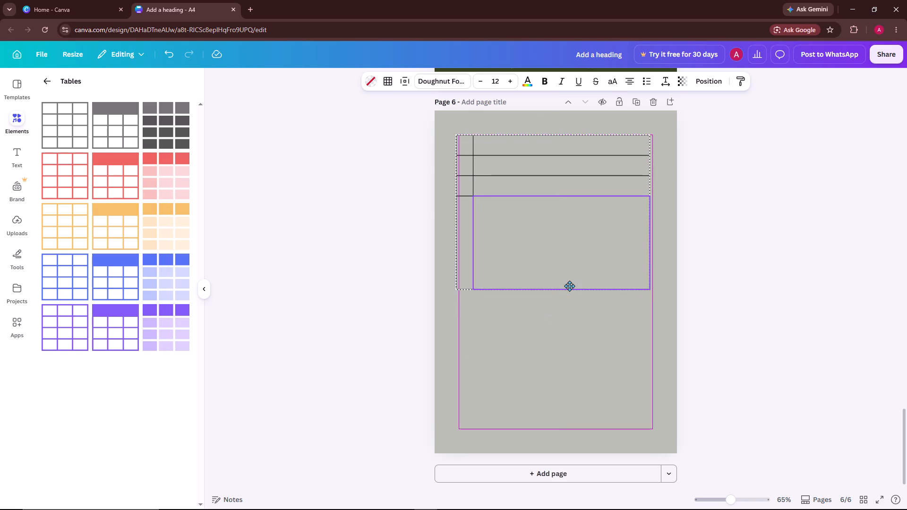
pyautogui.moveTo(569, 286); pyautogui.dragTo(569, 290)
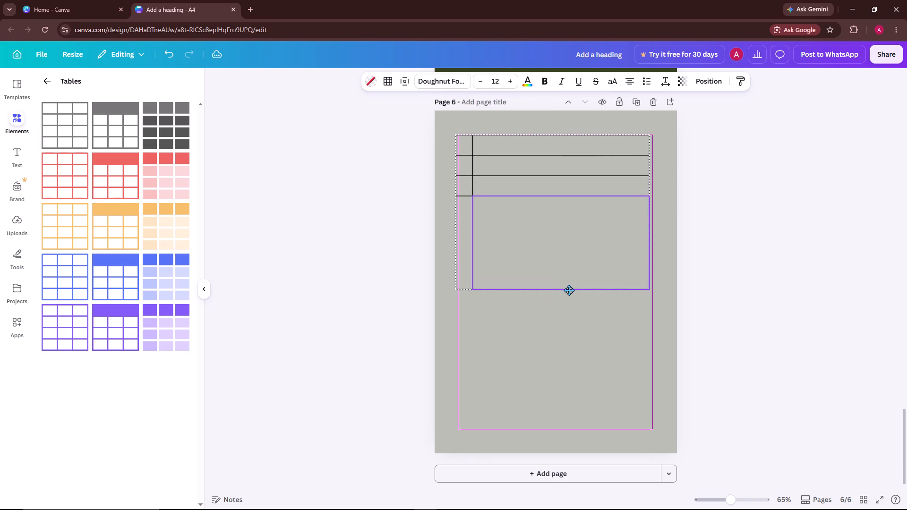
pyautogui.moveTo(569, 290); pyautogui.dragTo(571, 291)
# Reduce the height of the table's bottom row to match the other rows.
pyautogui.moveTo(557, 290); pyautogui.dragTo(555, 269)
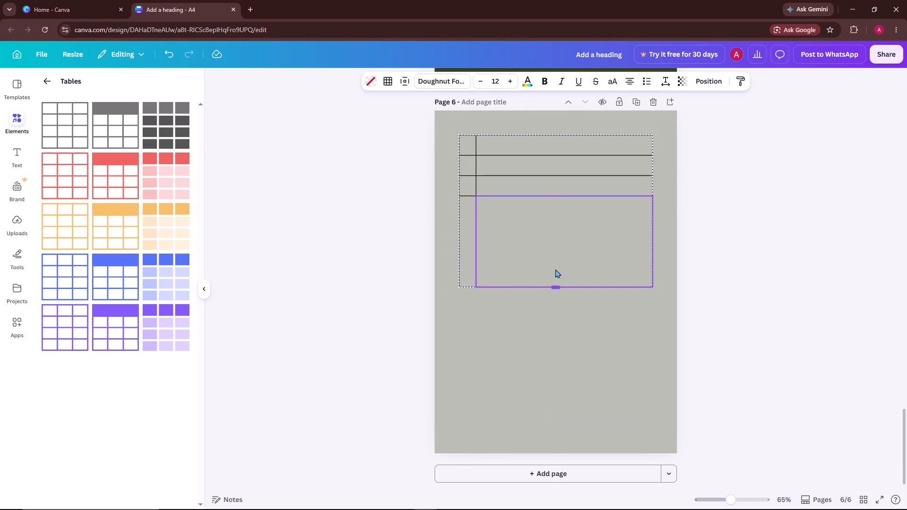
pyautogui.moveTo(555, 269); pyautogui.dragTo(546, 210)
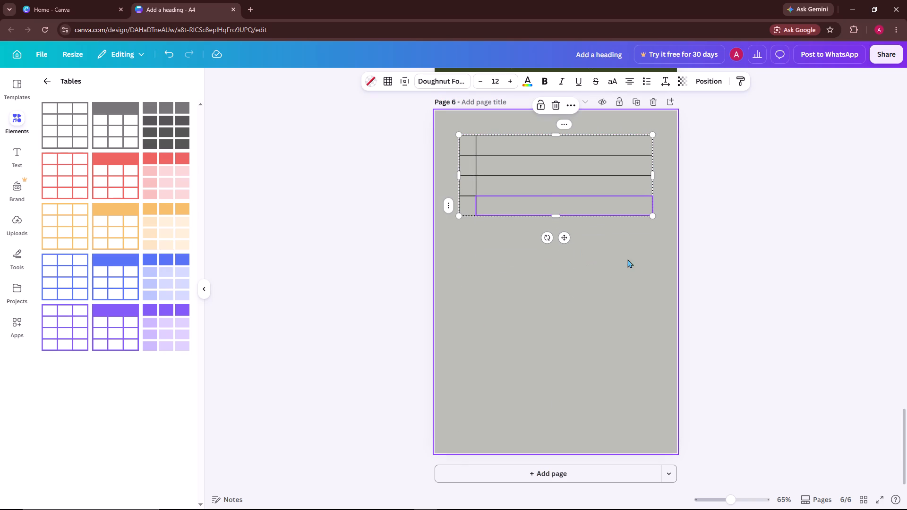
# Number the four rows in the table's narrow first column 1, 2, 3 and 4.
pyautogui.click(504, 149)
pyautogui.click(462, 144)
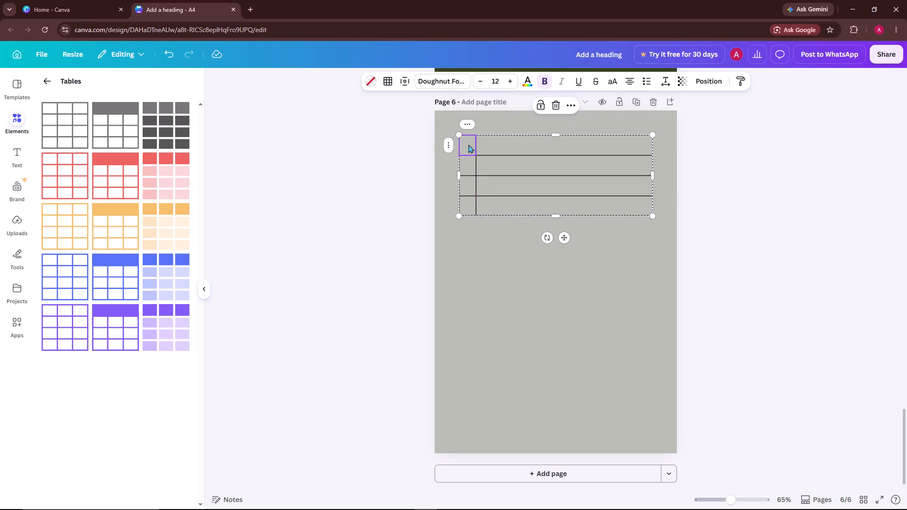
pyautogui.press('1')
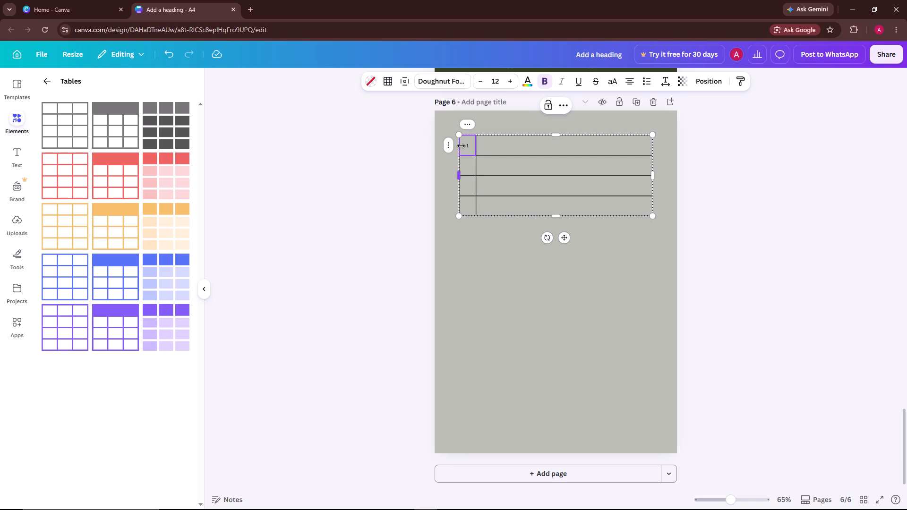
pyautogui.click(471, 163)
pyautogui.click(471, 163)
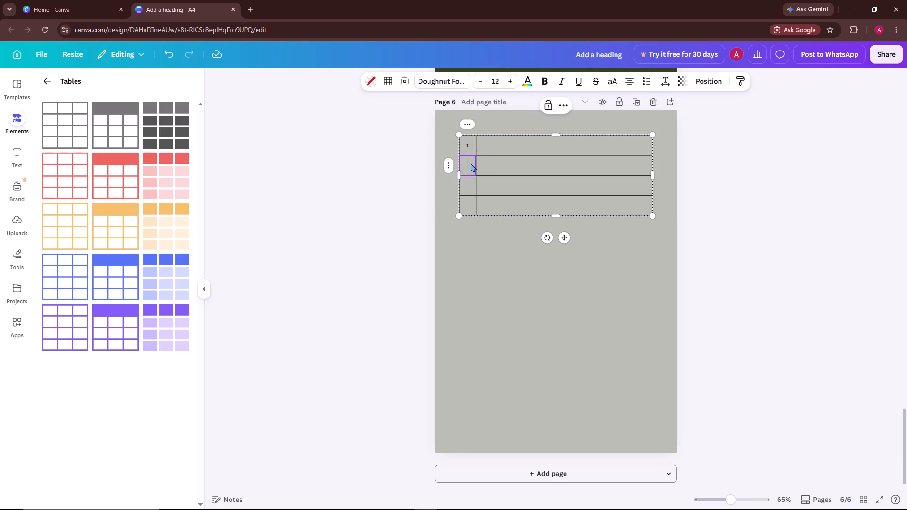
pyautogui.press('2')
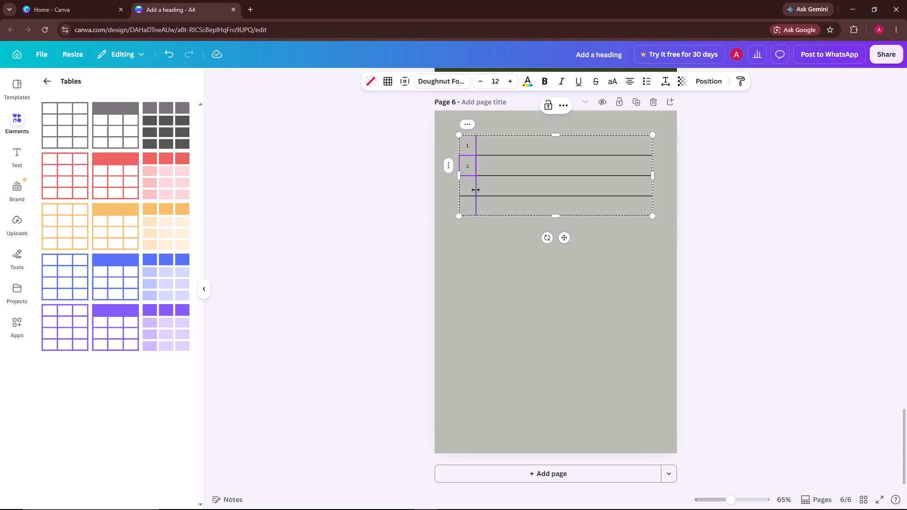
pyautogui.click(467, 189)
pyautogui.click(467, 189)
pyautogui.write('3')
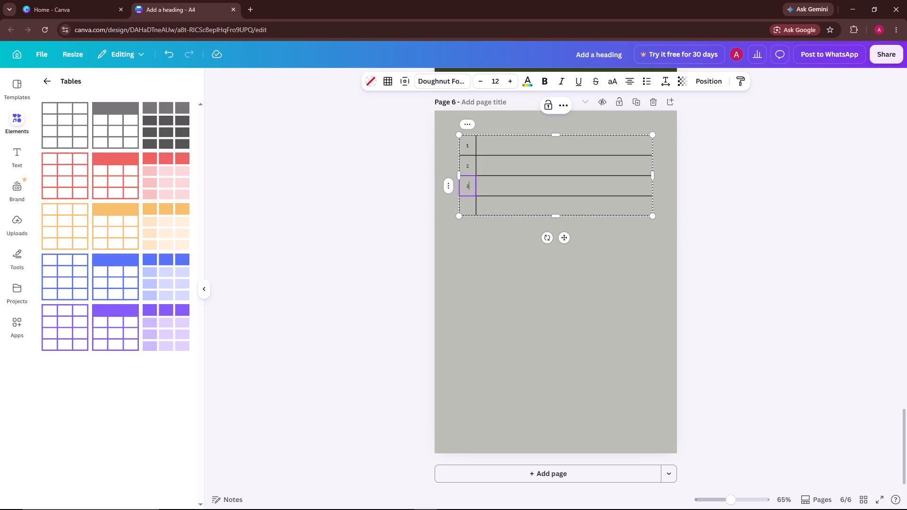
pyautogui.press('space')
pyautogui.click(467, 211)
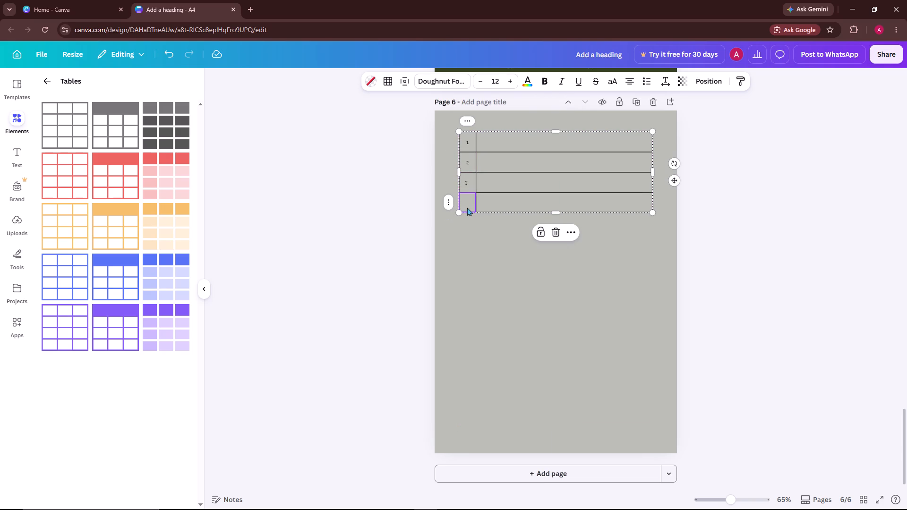
pyautogui.click(467, 203)
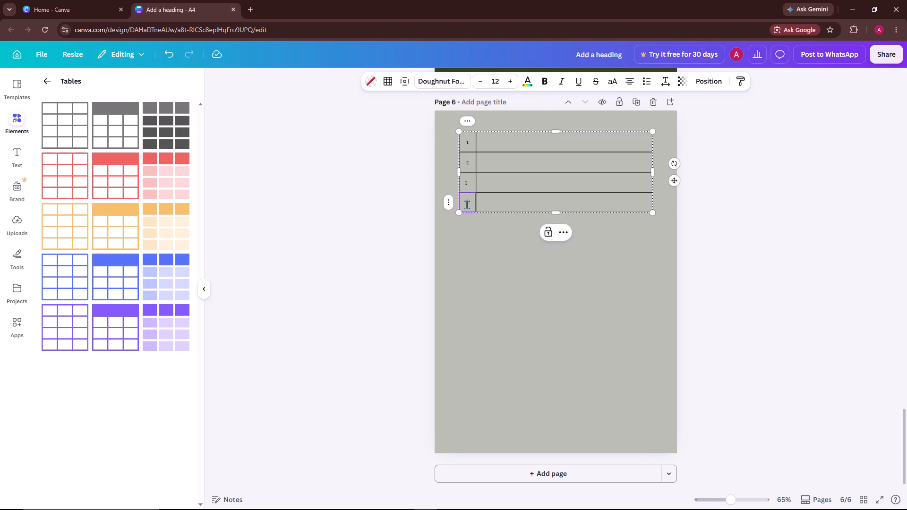
pyautogui.press('4')
# Move the table slightly down from the page's top margin, keeping it centred between the side margins.
pyautogui.click(585, 227)
pyautogui.click(561, 153)
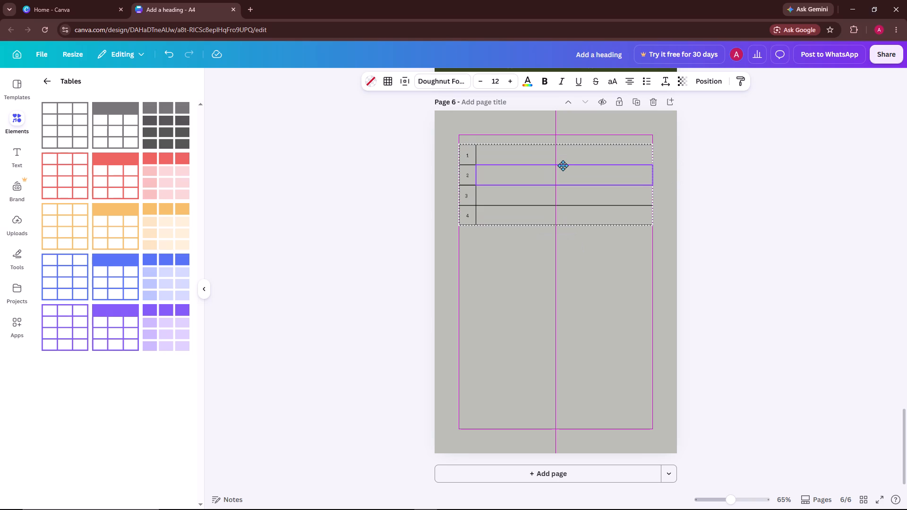
# Add a text box in Doughnut Font TH and place it in the empty area below the table.
pyautogui.click(201, 289)
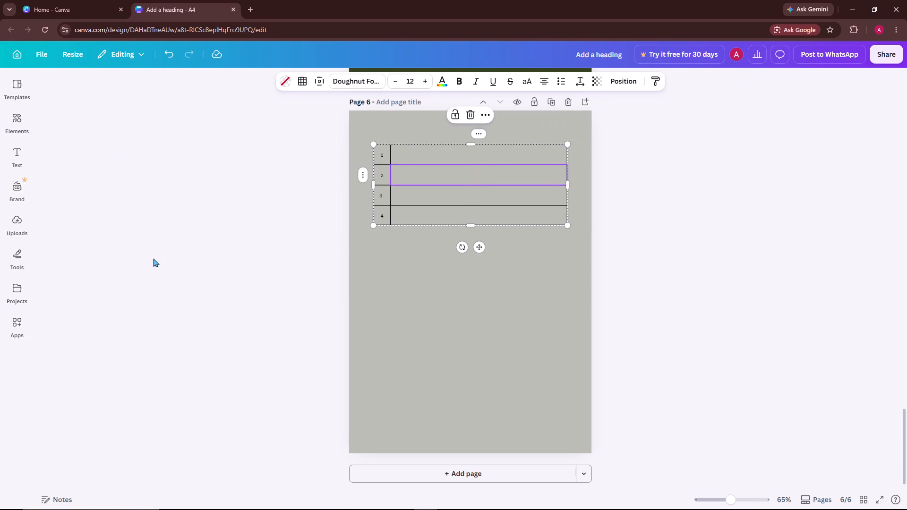
pyautogui.click(11, 158)
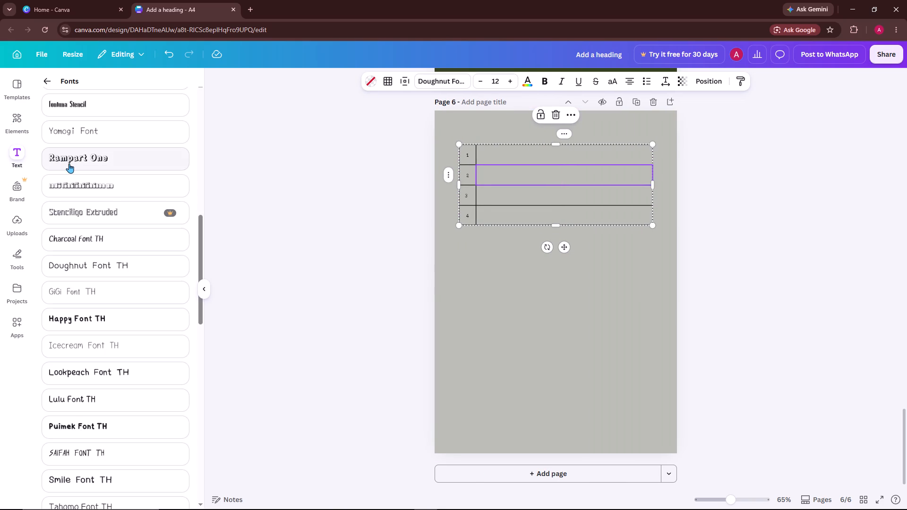
pyautogui.scroll(4, 97, 177)
pyautogui.scroll(-1, 97, 172)
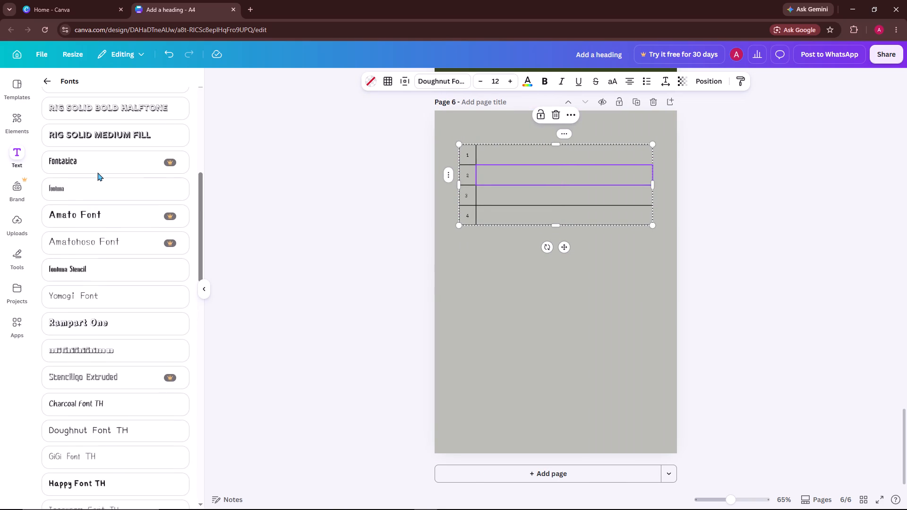
pyautogui.scroll(-3, 97, 172)
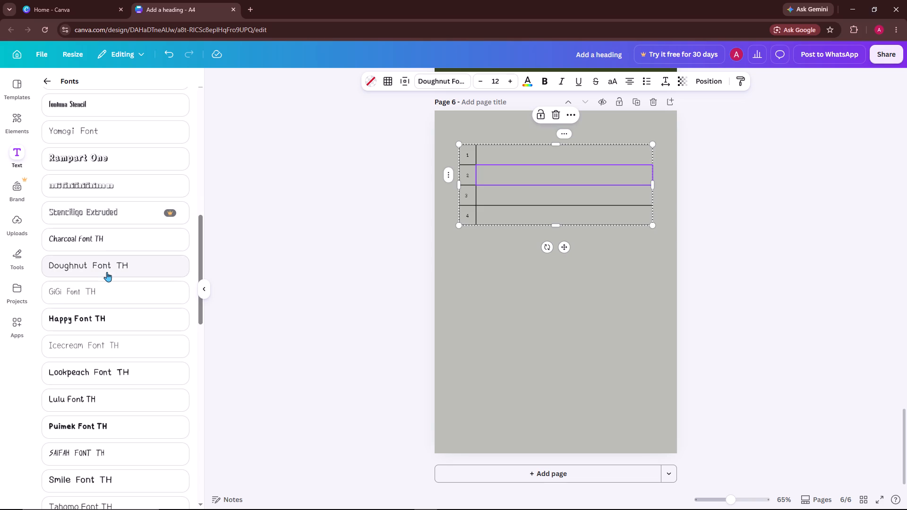
pyautogui.click(107, 272)
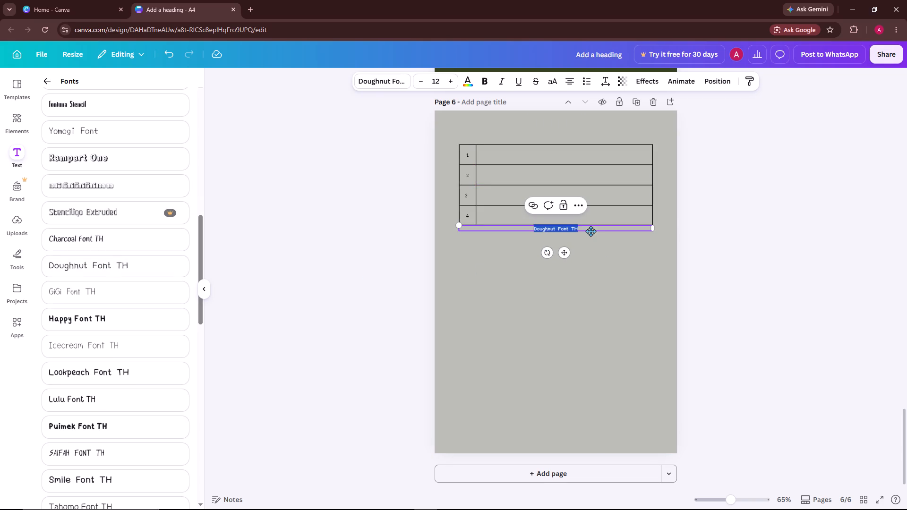
pyautogui.click(590, 247)
pyautogui.moveTo(588, 229); pyautogui.dragTo(597, 279)
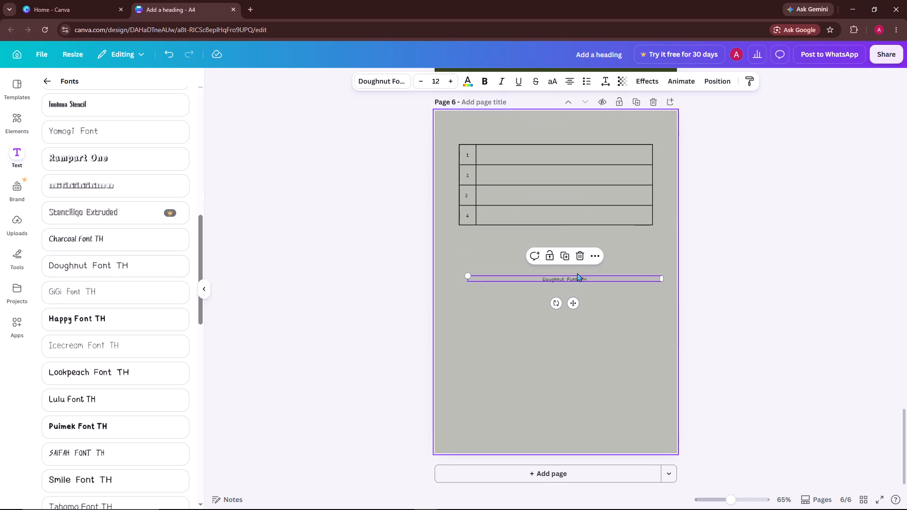
# Enlarge the new text to size 27.8, narrow its box to fit one line, and place it centrally below the table.
pyautogui.moveTo(467, 277); pyautogui.dragTo(512, 281)
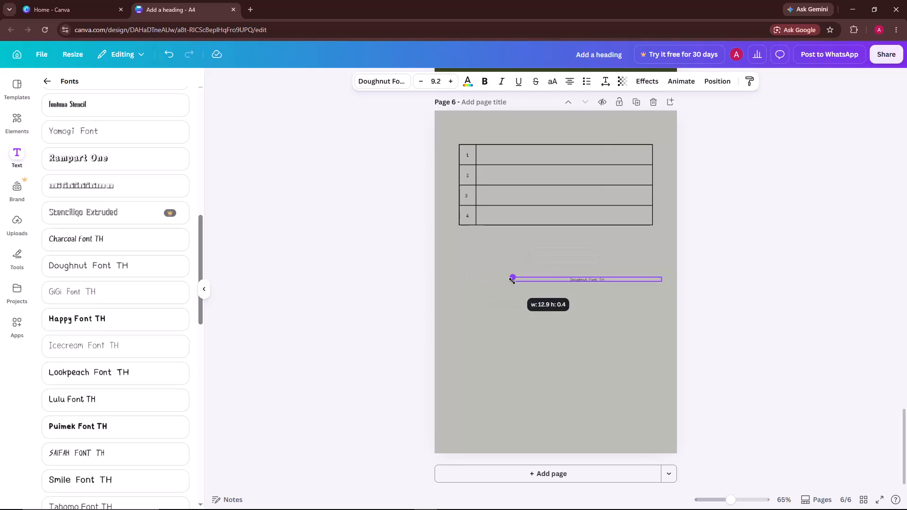
pyautogui.moveTo(512, 281); pyautogui.dragTo(246, 259)
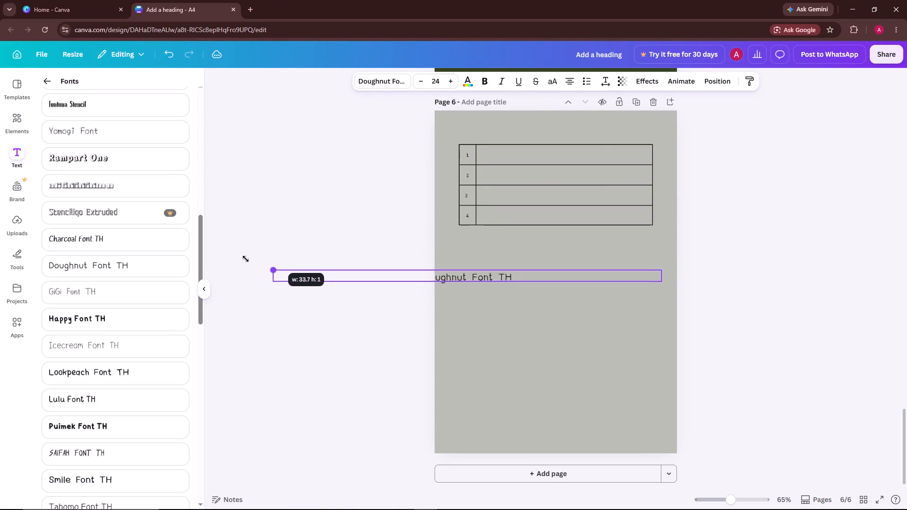
pyautogui.moveTo(246, 259); pyautogui.dragTo(211, 263)
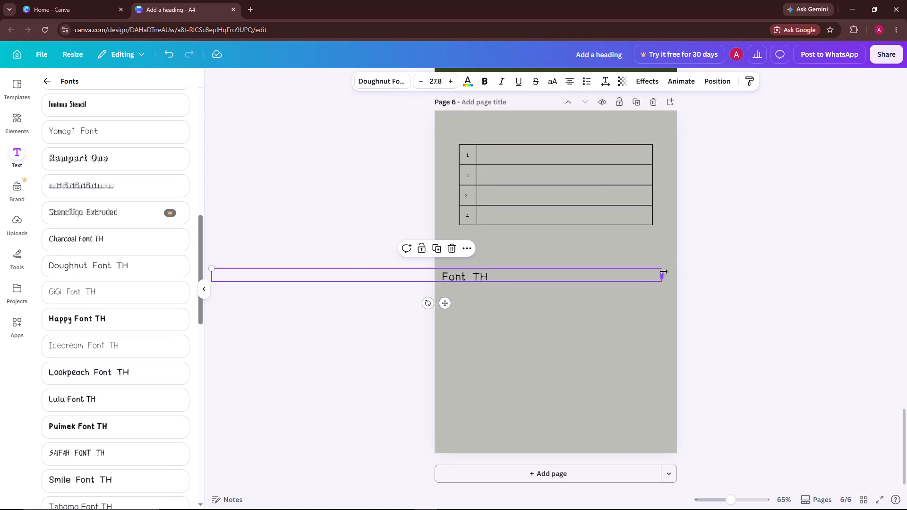
pyautogui.moveTo(664, 272); pyautogui.dragTo(323, 308)
pyautogui.moveTo(295, 276); pyautogui.dragTo(411, 293)
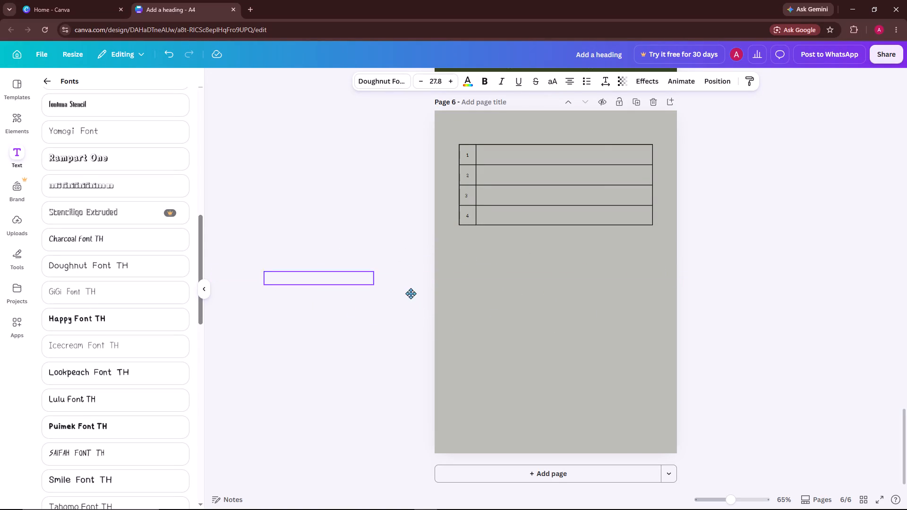
pyautogui.moveTo(411, 293); pyautogui.dragTo(593, 283)
# Replace the placeholder text below the table with "Commensalism".
pyautogui.click(597, 283)
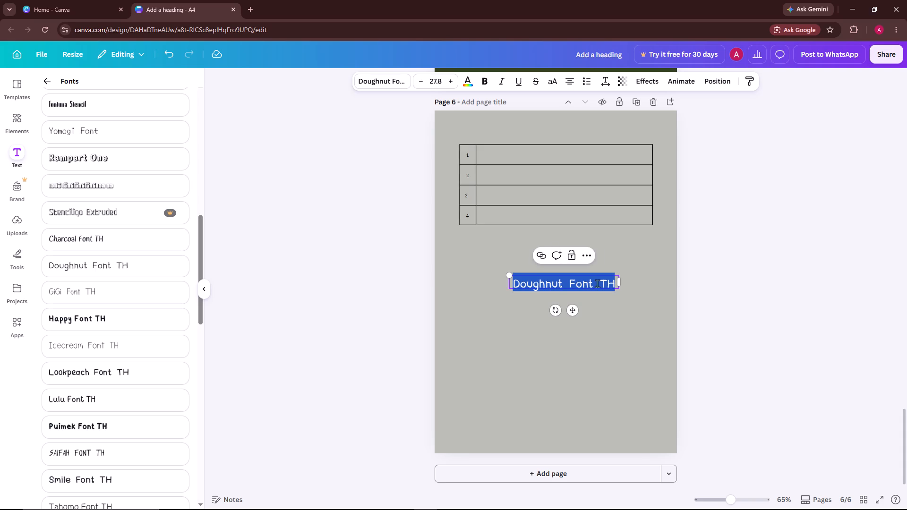
pyautogui.press('BackSpace')
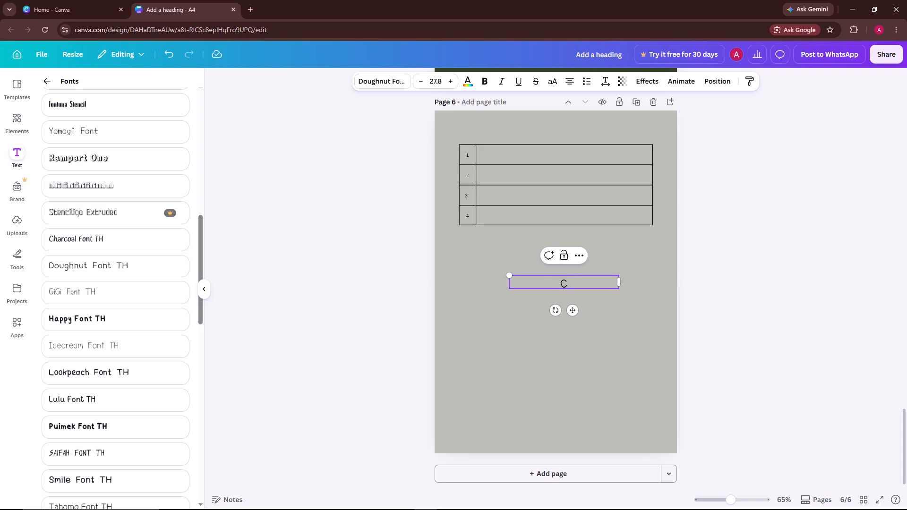
pyautogui.press('o')
pyautogui.write('mme')
pyautogui.press('n')
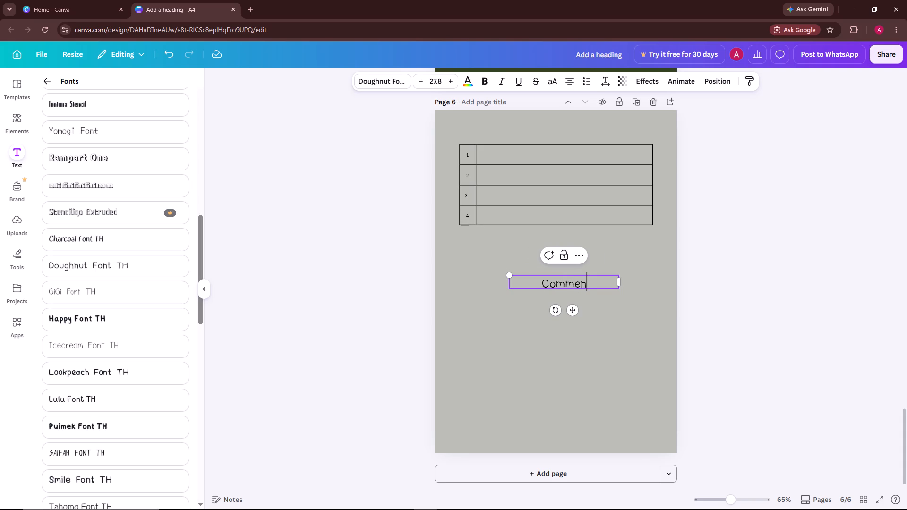
pyautogui.write('sali')
pyautogui.press('s')
pyautogui.press('m')
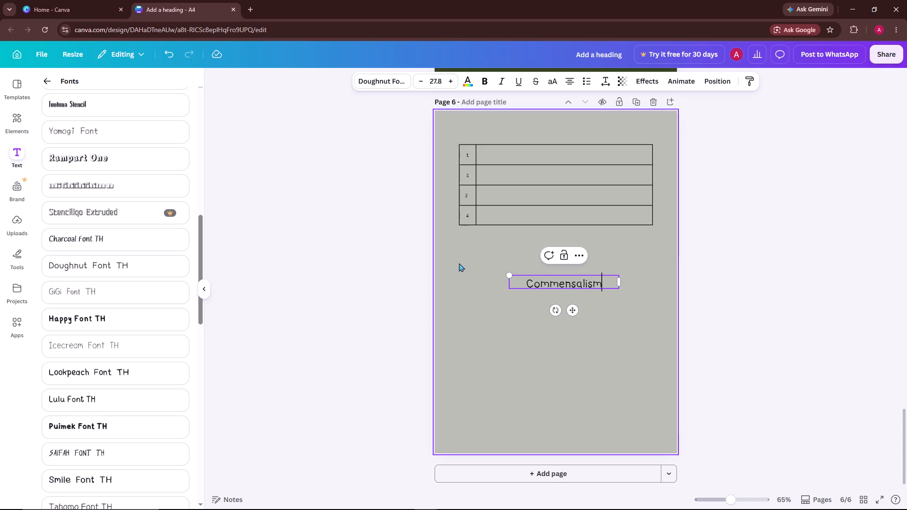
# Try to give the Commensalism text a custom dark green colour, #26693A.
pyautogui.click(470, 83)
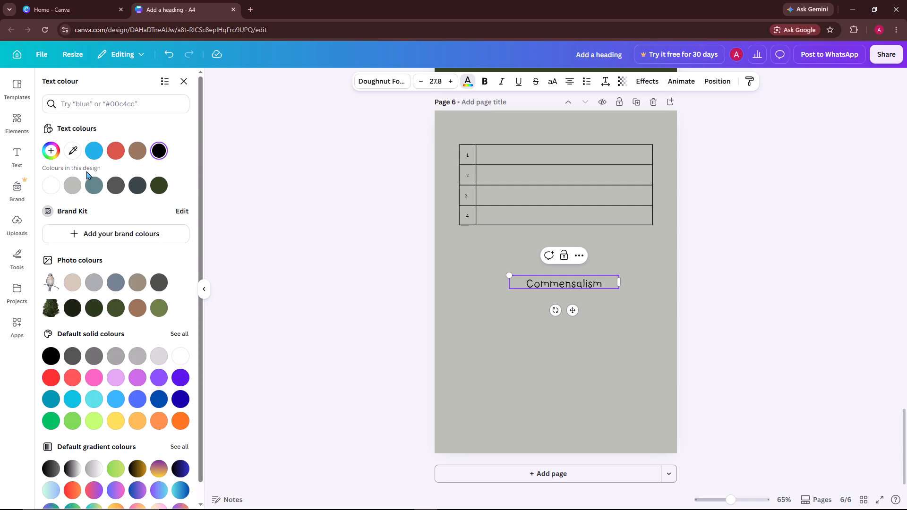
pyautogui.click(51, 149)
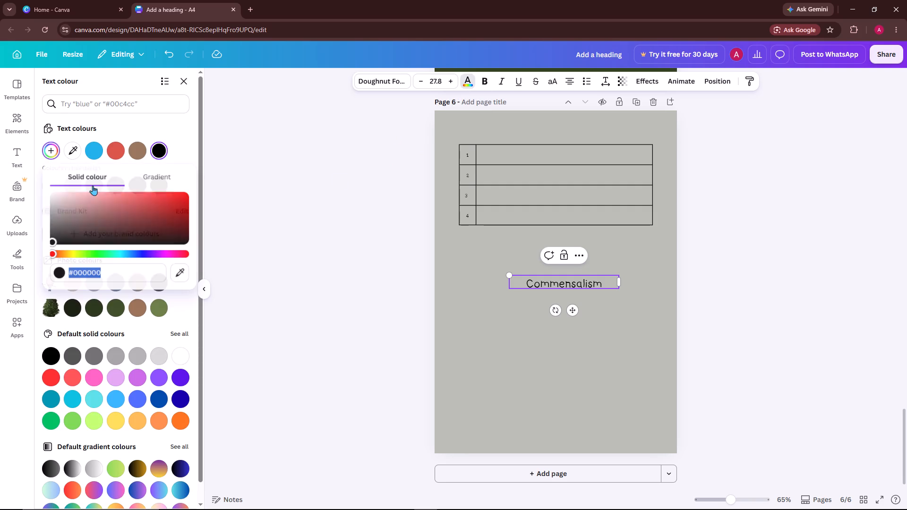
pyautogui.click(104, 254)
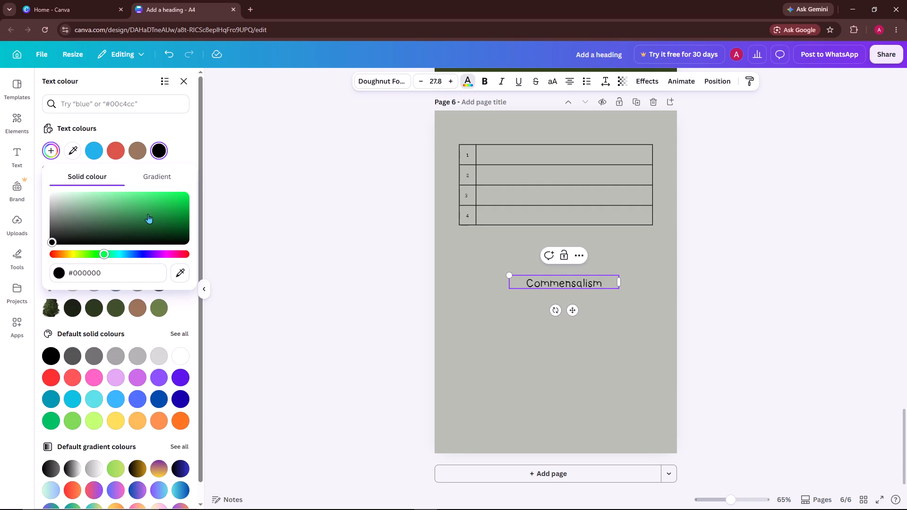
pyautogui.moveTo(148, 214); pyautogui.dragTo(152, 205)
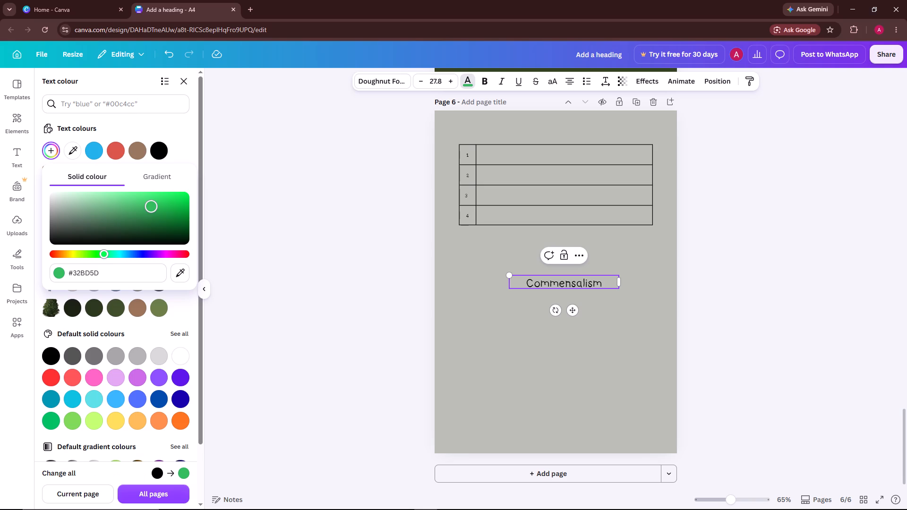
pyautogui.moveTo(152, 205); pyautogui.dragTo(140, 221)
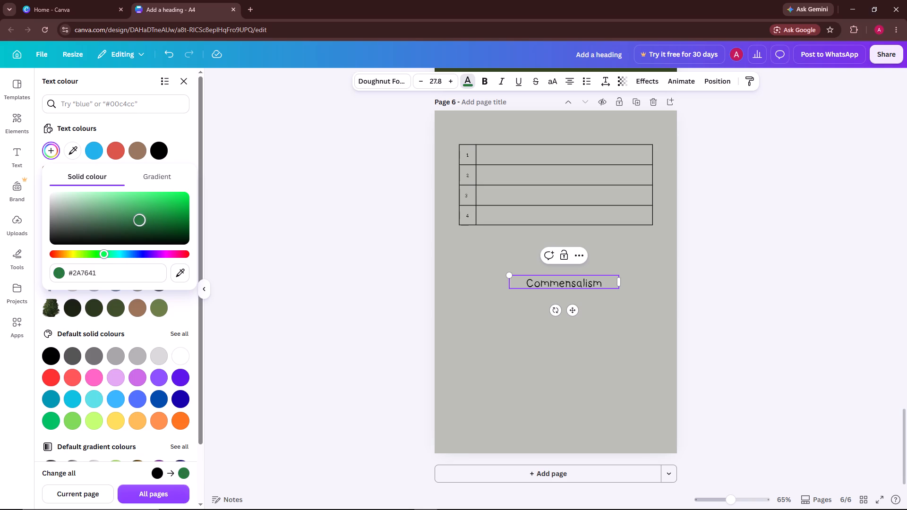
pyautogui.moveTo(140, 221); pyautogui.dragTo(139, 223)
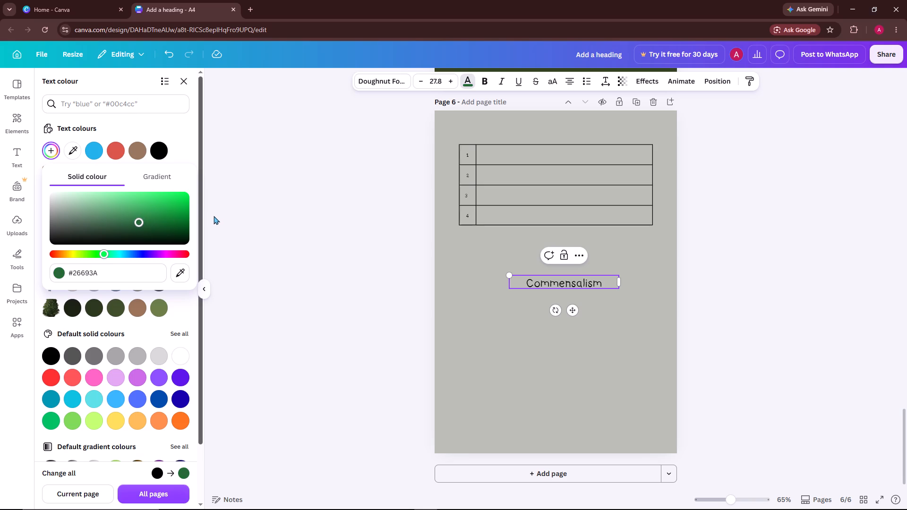
# Select the whole word "Commensalism" below the table and give it a custom muted green text colour.
pyautogui.click(604, 283)
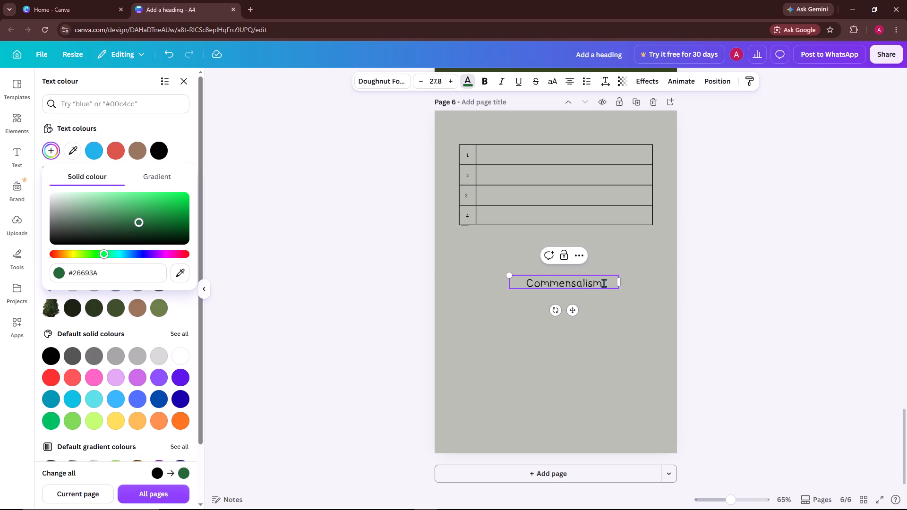
pyautogui.moveTo(604, 283); pyautogui.dragTo(559, 283)
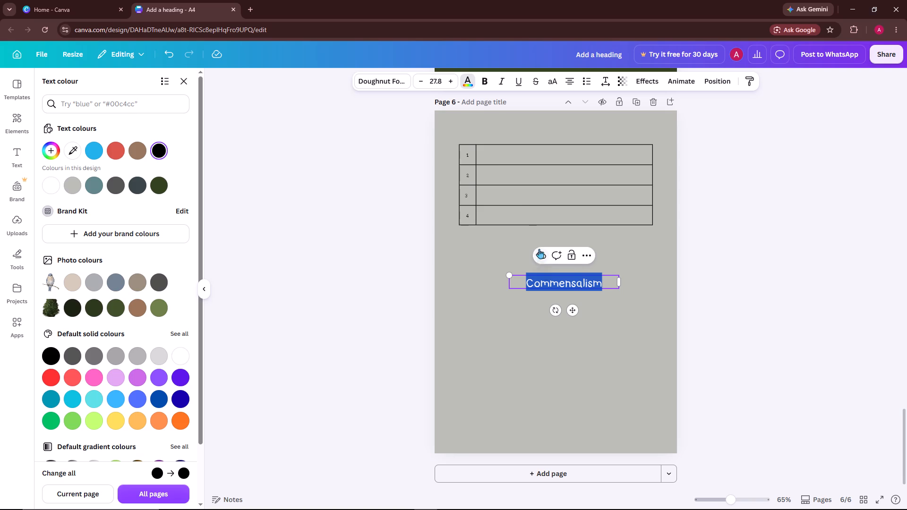
pyautogui.click(465, 90)
pyautogui.click(468, 85)
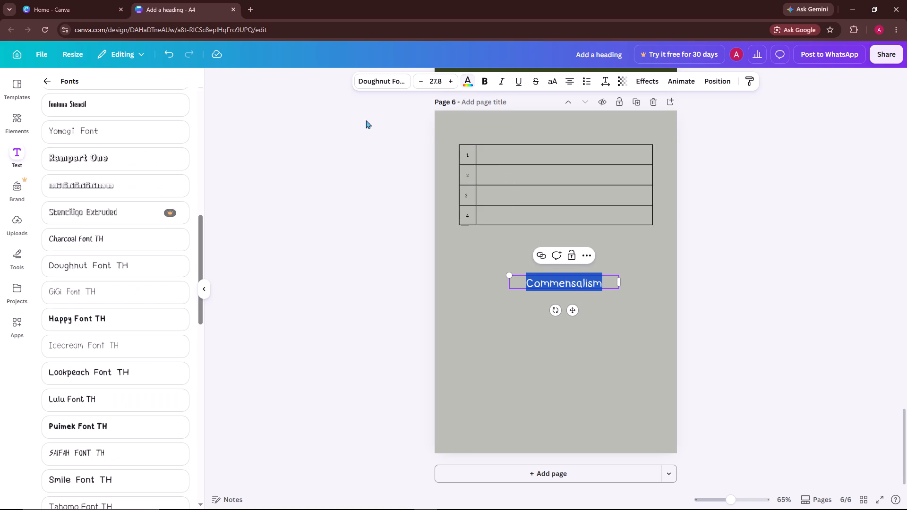
pyautogui.click(464, 76)
pyautogui.click(53, 155)
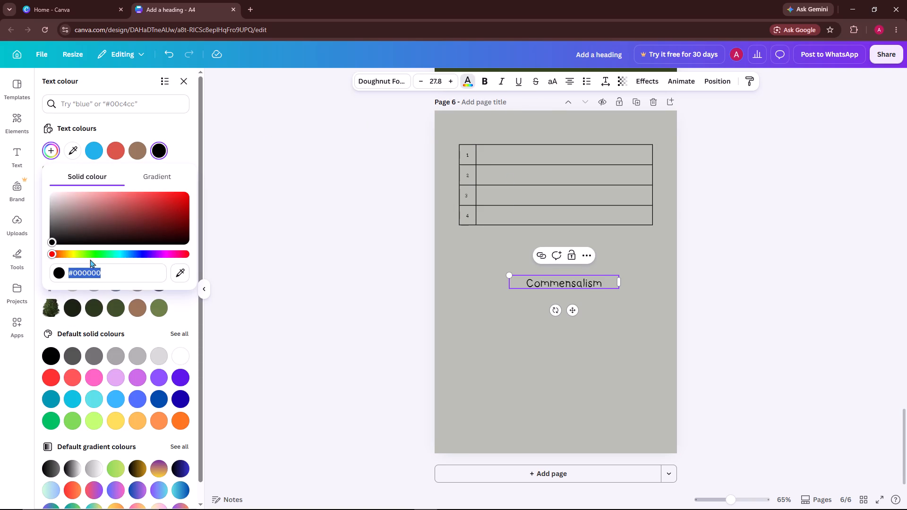
pyautogui.click(89, 255)
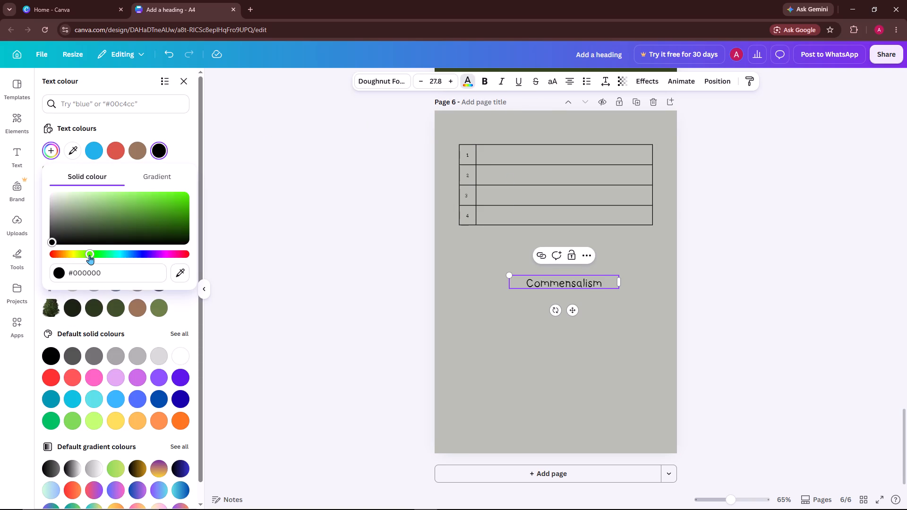
pyautogui.click(94, 255)
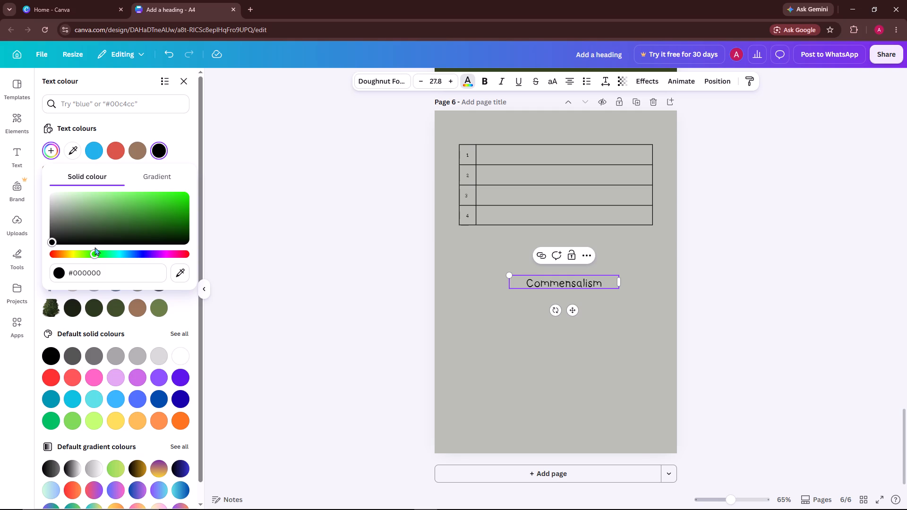
pyautogui.moveTo(117, 202); pyautogui.dragTo(118, 219)
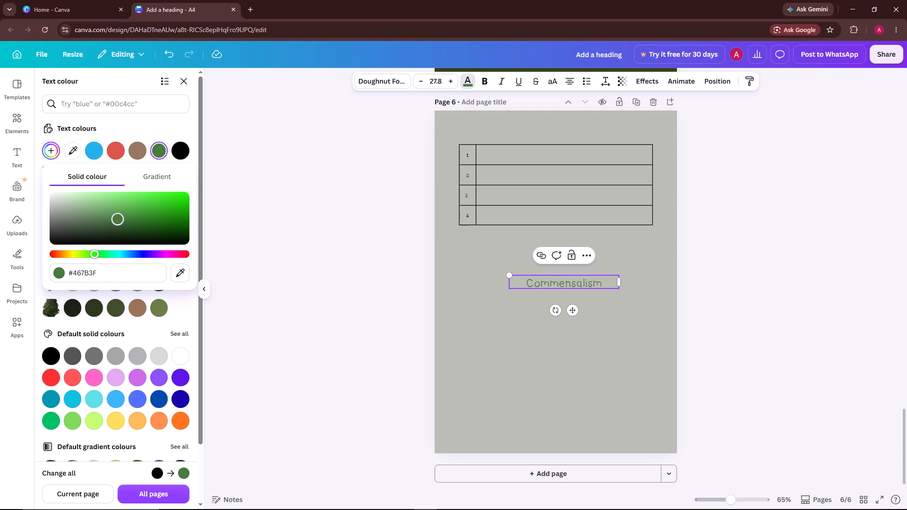
pyautogui.moveTo(118, 219); pyautogui.dragTo(119, 222)
pyautogui.click(359, 301)
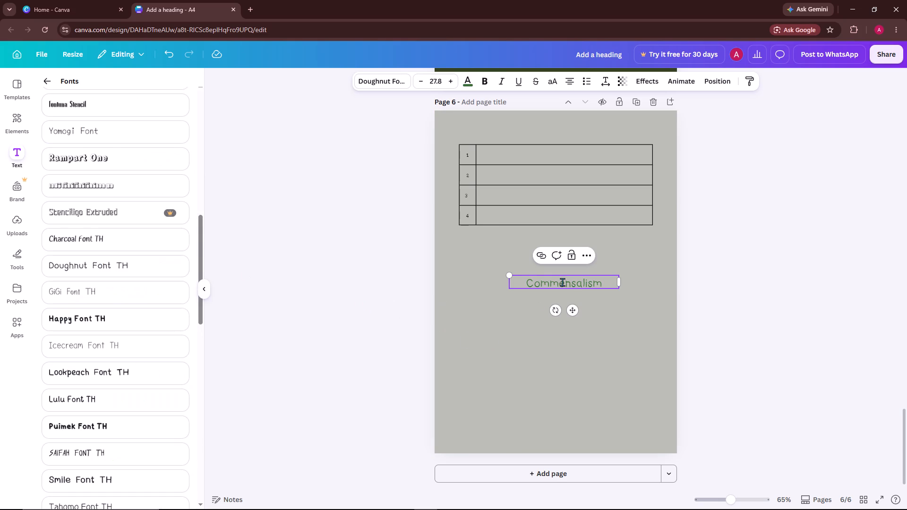
# Move the Commensalism heading to just above the table, centred horizontally on the page.
pyautogui.click(625, 295)
pyautogui.click(558, 282)
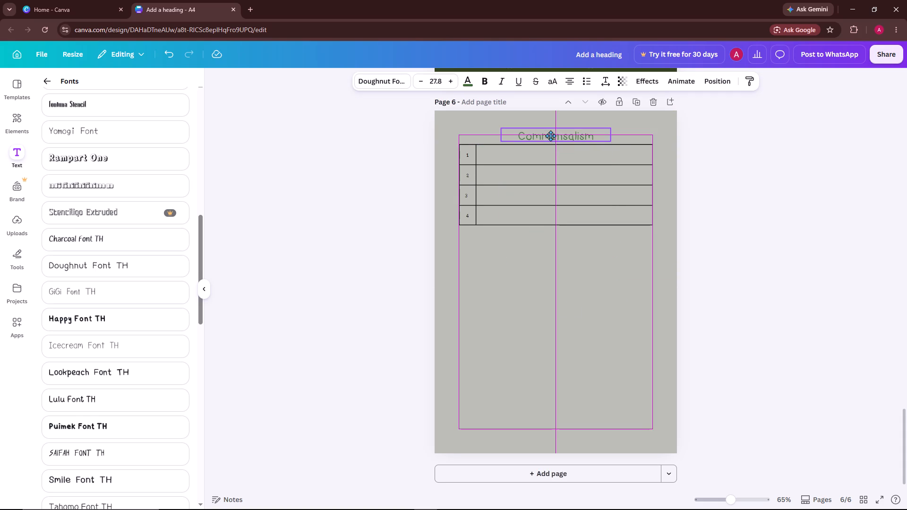
pyautogui.click(590, 280)
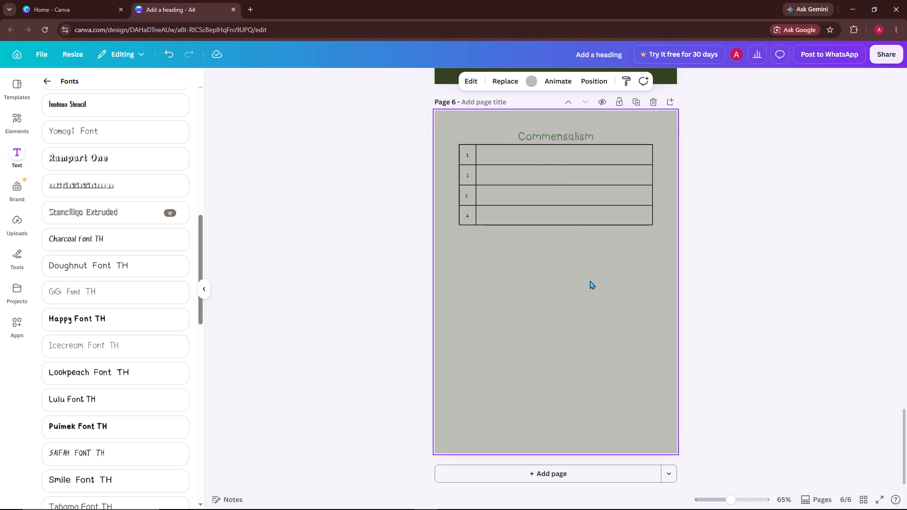
# Enter "Orchid (+) growing as epiphyte" in the second-column cell of table row 1.
pyautogui.click(495, 154)
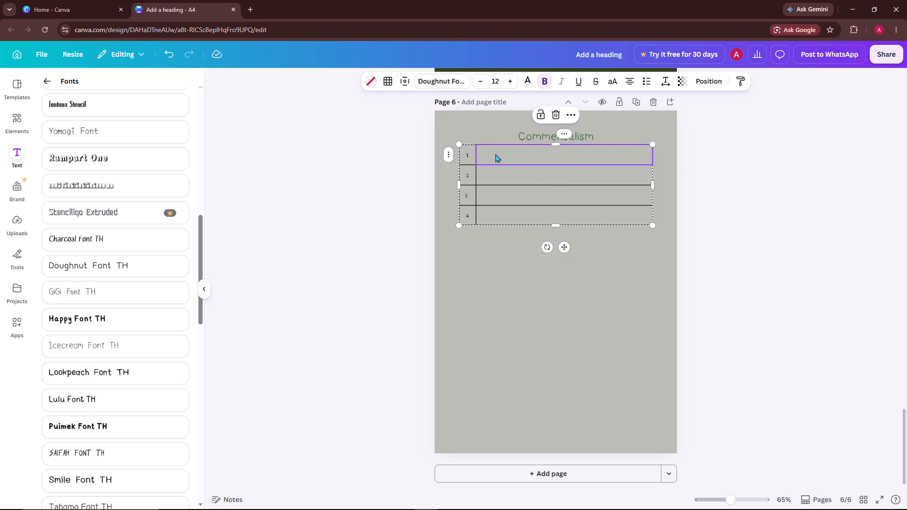
pyautogui.click(489, 151)
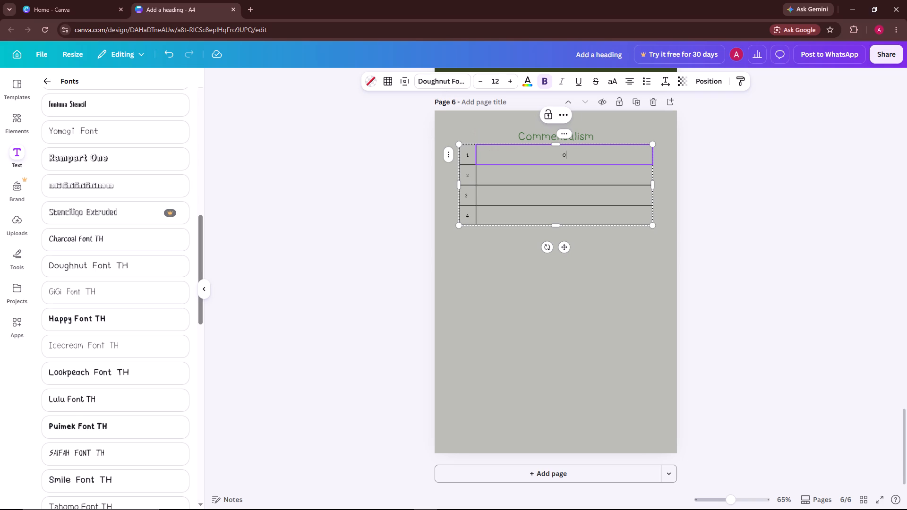
pyautogui.write('rc')
pyautogui.press('h')
pyautogui.write('id')
pyautogui.press('space')
pyautogui.hotkey('shift', '(')
pyautogui.write('+)')
pyautogui.press('space')
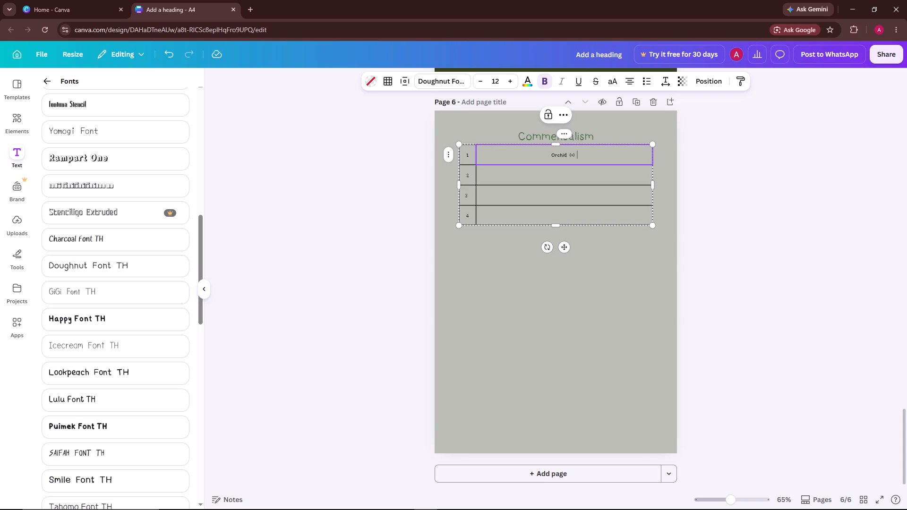
pyautogui.write('gr')
pyautogui.write('owing')
pyautogui.press('space')
pyautogui.write('as ep')
pyautogui.press('i')
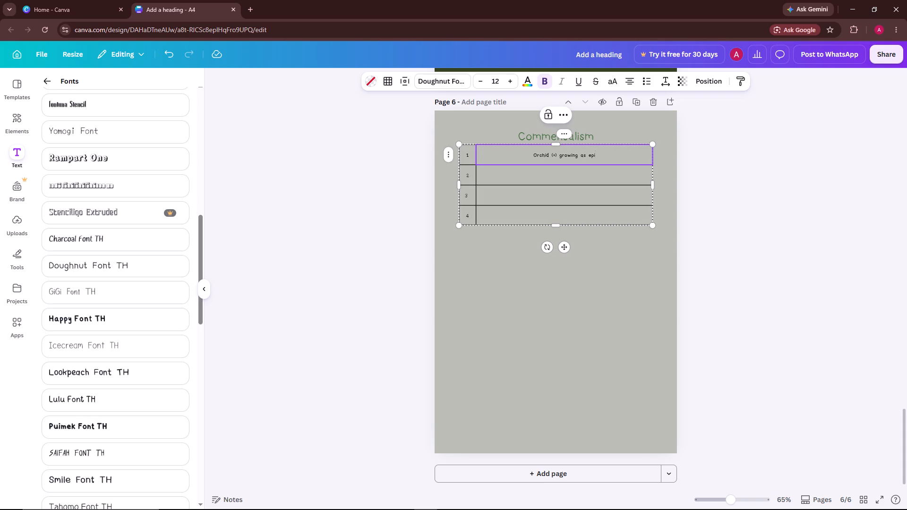
pyautogui.write('phyt')
pyautogui.write('e')
# Continue the row 1 text with "on mango tre (0) for support".
pyautogui.press('space')
pyautogui.write('on mango')
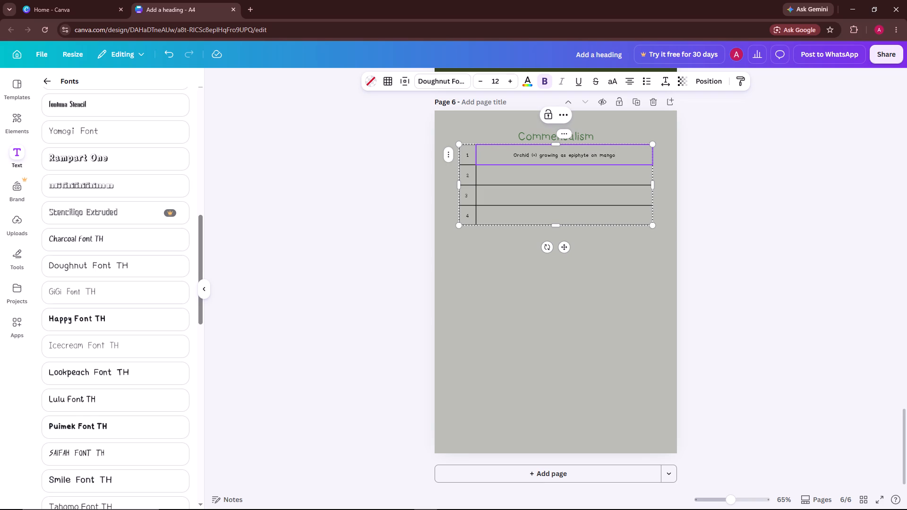
pyautogui.press('space')
pyautogui.write('sr')
pyautogui.press('BackSpace')
pyautogui.press('BackSpace')
pyautogui.write('tre')
pyautogui.press('space')
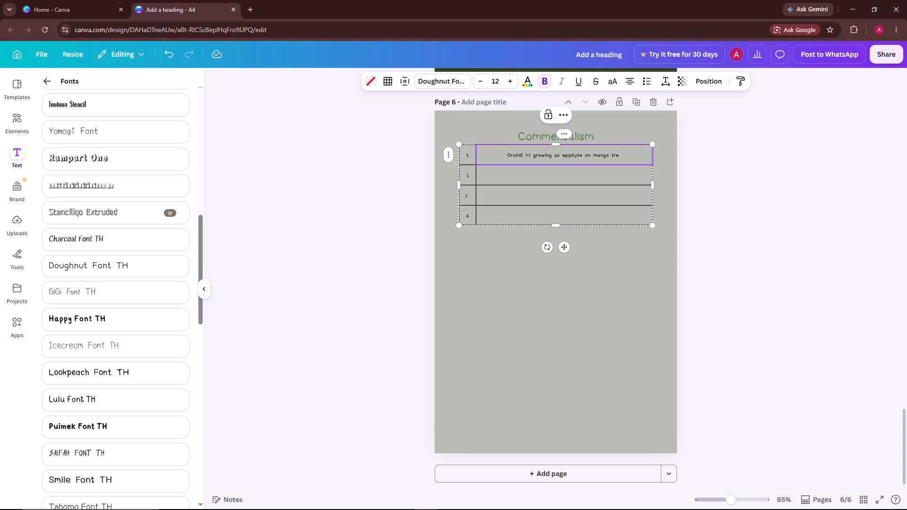
pyautogui.hotkey('shift', ')')
pyautogui.press('BackSpace')
pyautogui.hotkey('shift', '*')
pyautogui.press('BackSpace')
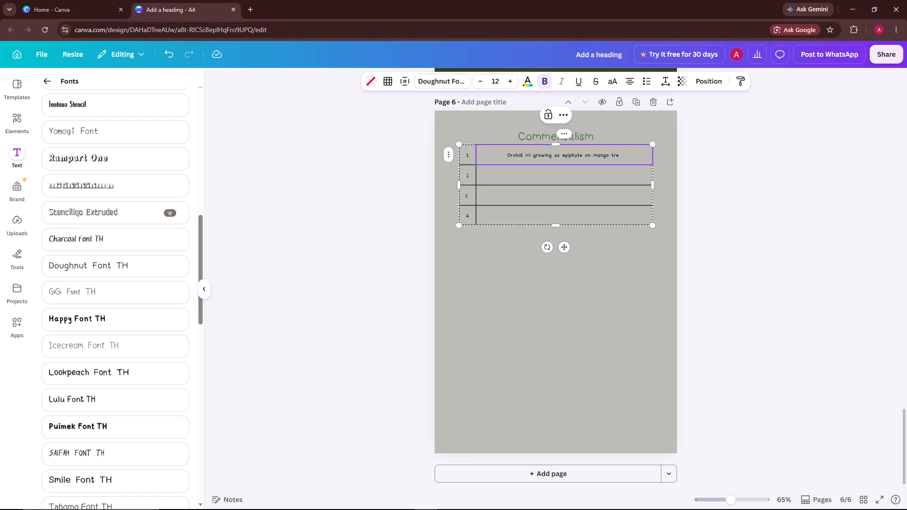
pyautogui.write('(0)')
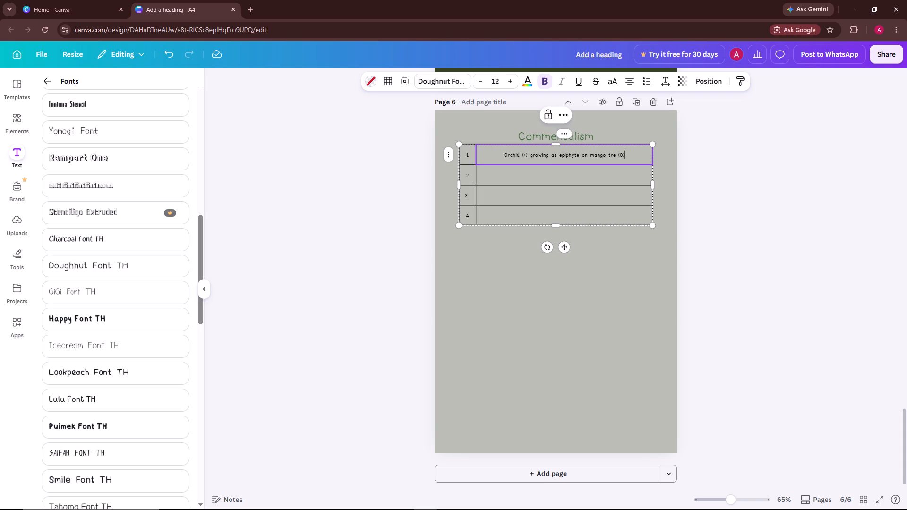
pyautogui.press('space')
pyautogui.press('f')
pyautogui.write('or support')
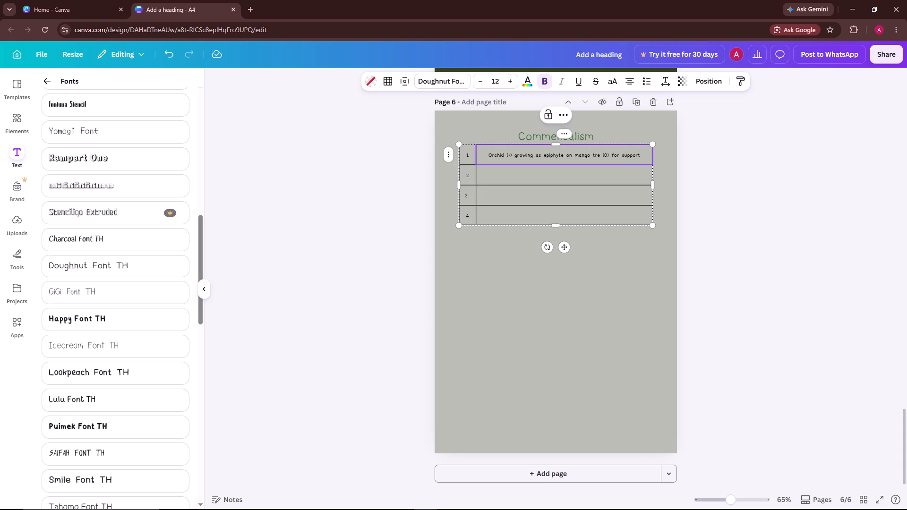
# Add trailing spaces after "support" in row 1 to shift the centred text towards the cell's left edge.
pyautogui.press('space')
pyautogui.press('space')
pyautogui.press('space')
pyautogui.press('space')
pyautogui.press('space')
pyautogui.press('space')
pyautogui.press('space')
pyautogui.press('space')
pyautogui.press('space')
pyautogui.press('space')
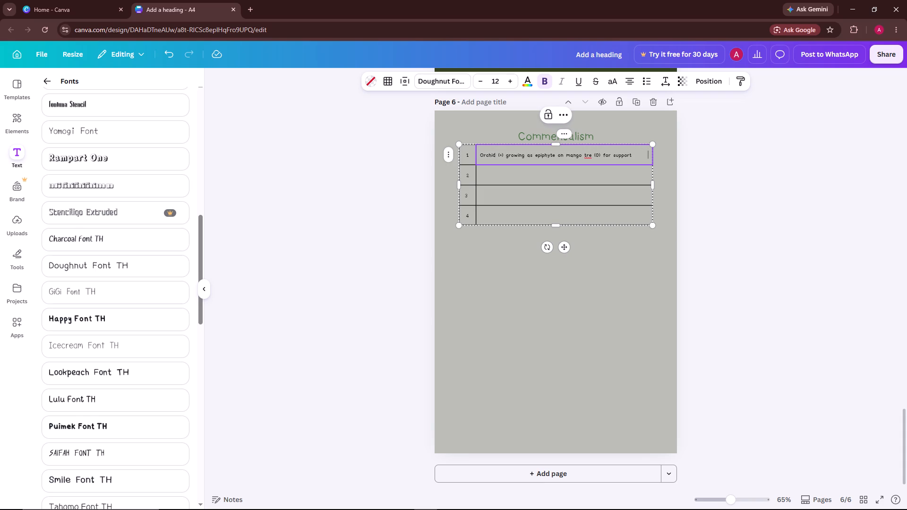
pyautogui.scroll(-1, 586, 20)
# Copy the Commensalism heading's green text colour code, #3D6D37.
pyautogui.click(533, 135)
pyautogui.click(472, 86)
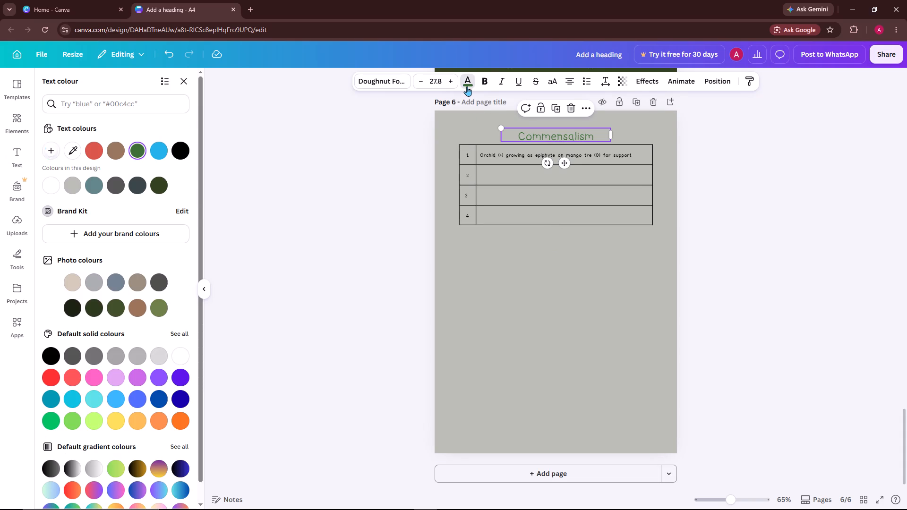
pyautogui.click(57, 153)
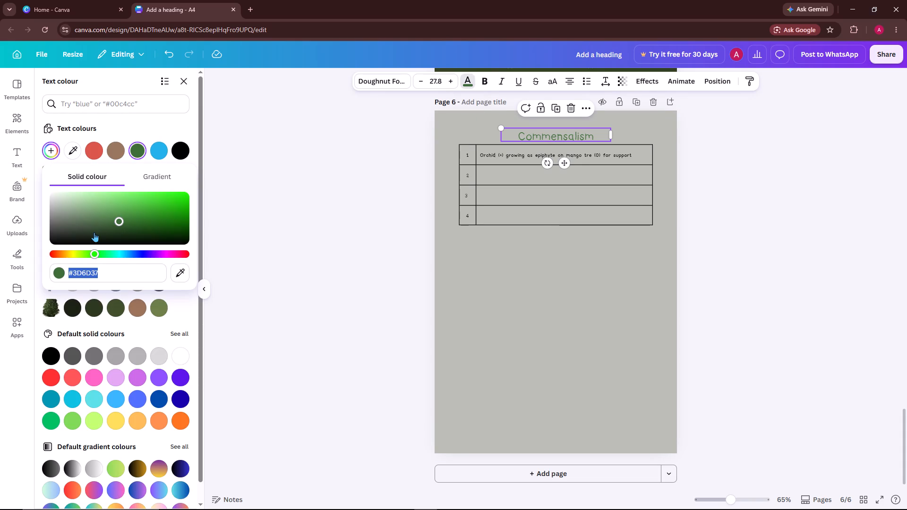
pyautogui.click(104, 272)
pyautogui.moveTo(104, 272); pyautogui.dragTo(62, 270)
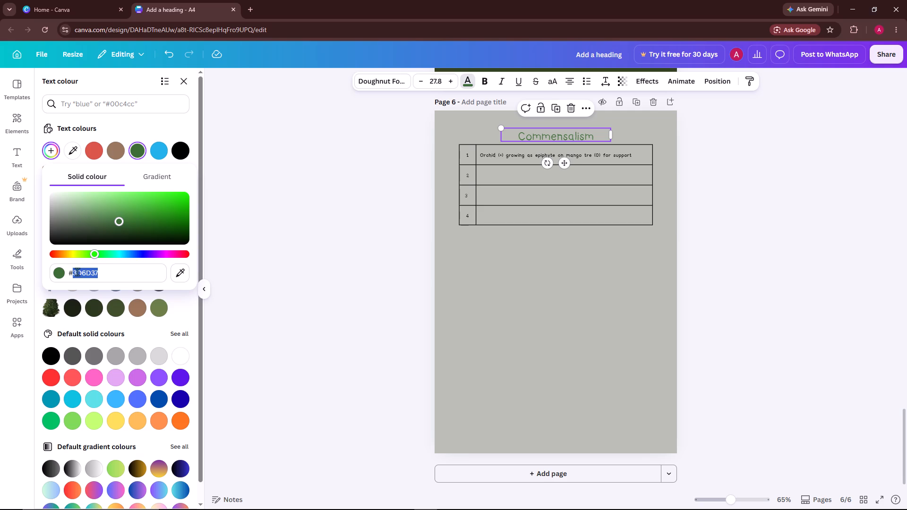
pyautogui.rightClick(77, 272)
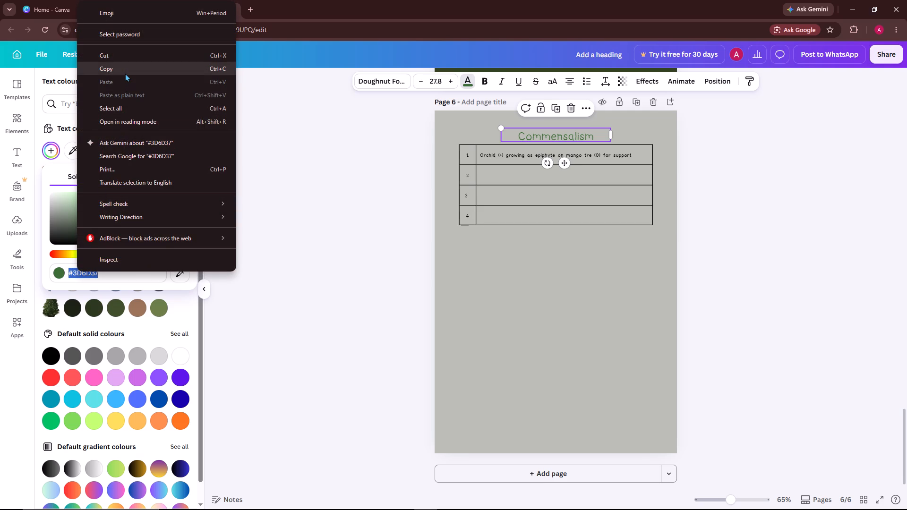
pyautogui.click(125, 73)
pyautogui.click(332, 283)
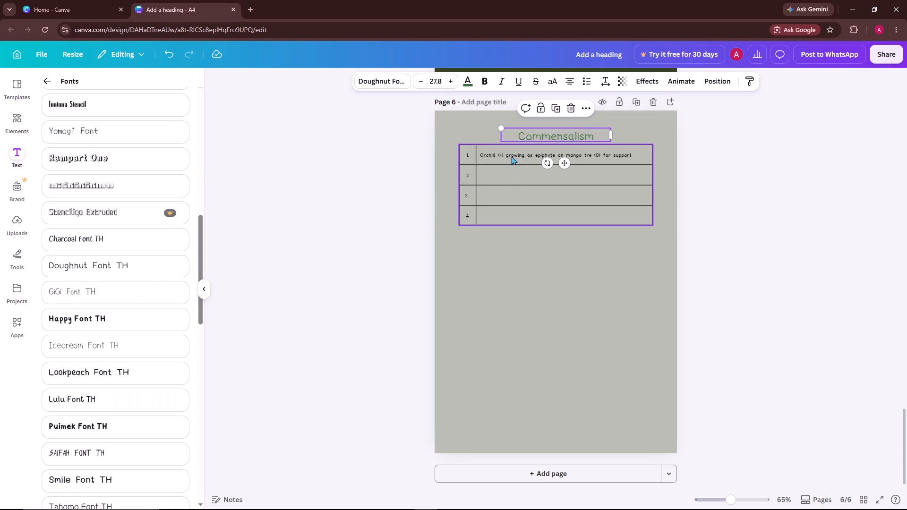
# Recolour "Orchid (+)" in table row 1 with the copied green, #3D6D37.
pyautogui.click(500, 156)
pyautogui.click(504, 153)
pyautogui.click(504, 153)
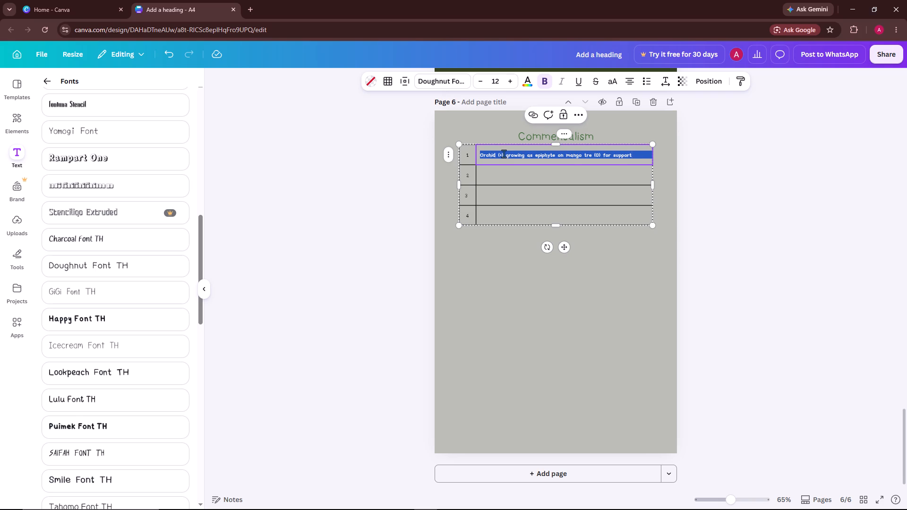
pyautogui.moveTo(504, 153); pyautogui.dragTo(480, 155)
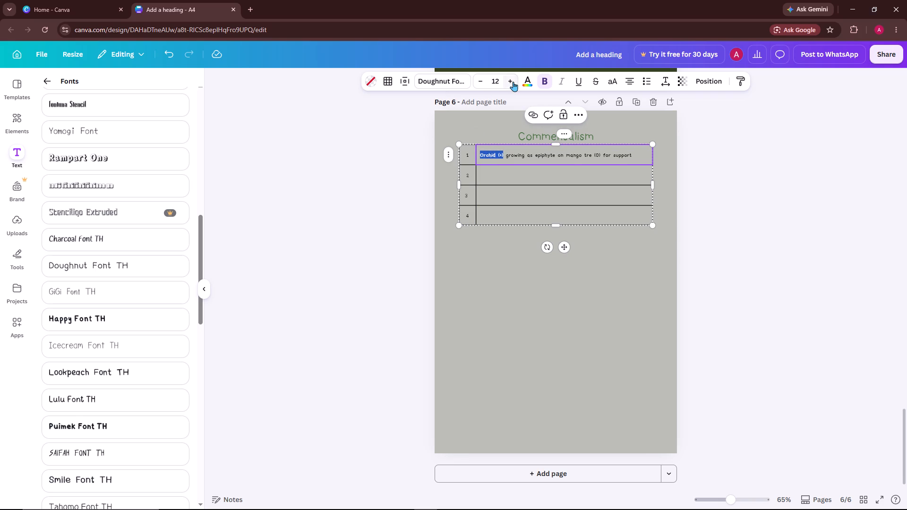
pyautogui.click(525, 82)
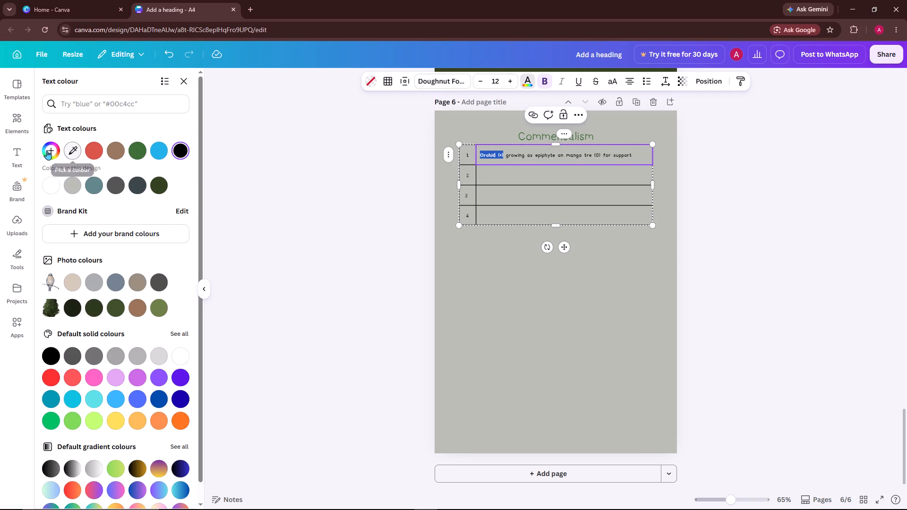
pyautogui.click(47, 150)
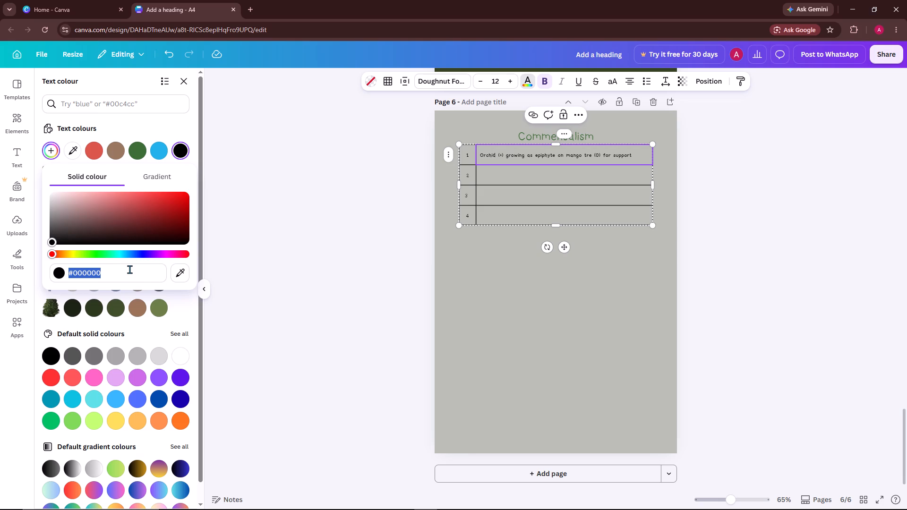
pyautogui.press('BackSpace')
pyautogui.hotkey('ctrl', 'v')
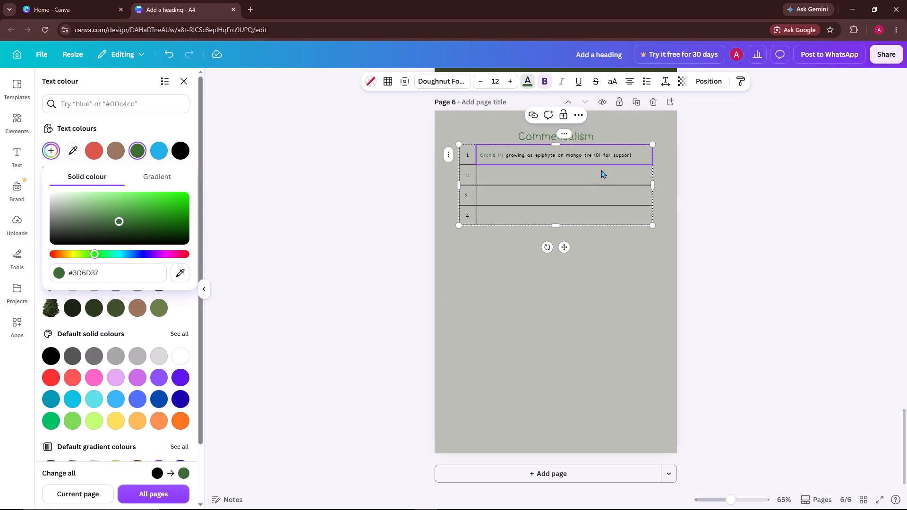
# Correct "tre" to "tree" in the row 1 text.
pyautogui.click(600, 156)
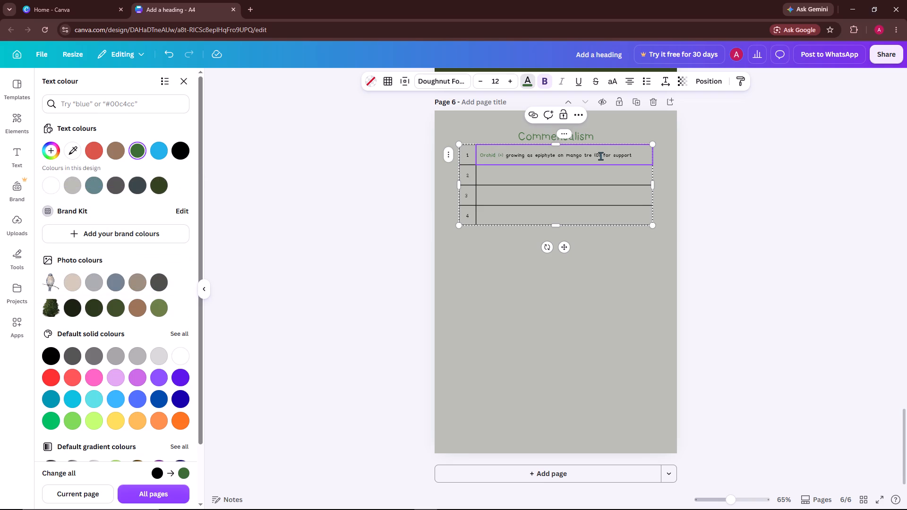
pyautogui.moveTo(600, 154); pyautogui.dragTo(546, 153)
pyautogui.moveTo(546, 153); pyautogui.dragTo(608, 154)
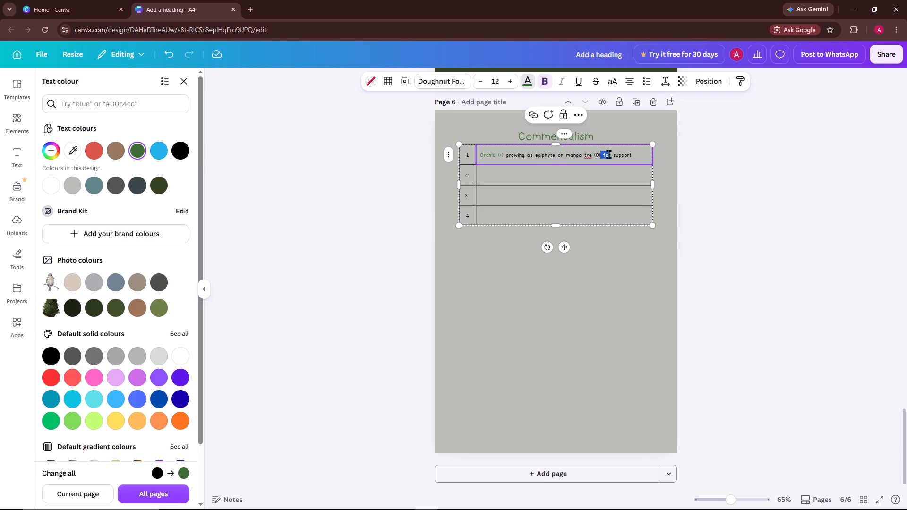
pyautogui.moveTo(608, 154); pyautogui.dragTo(606, 154)
pyautogui.click(590, 155)
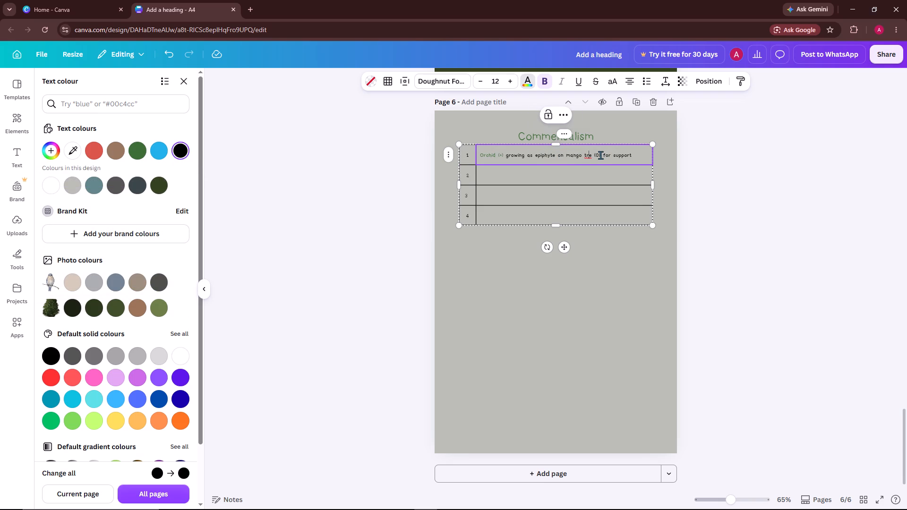
pyautogui.press('e')
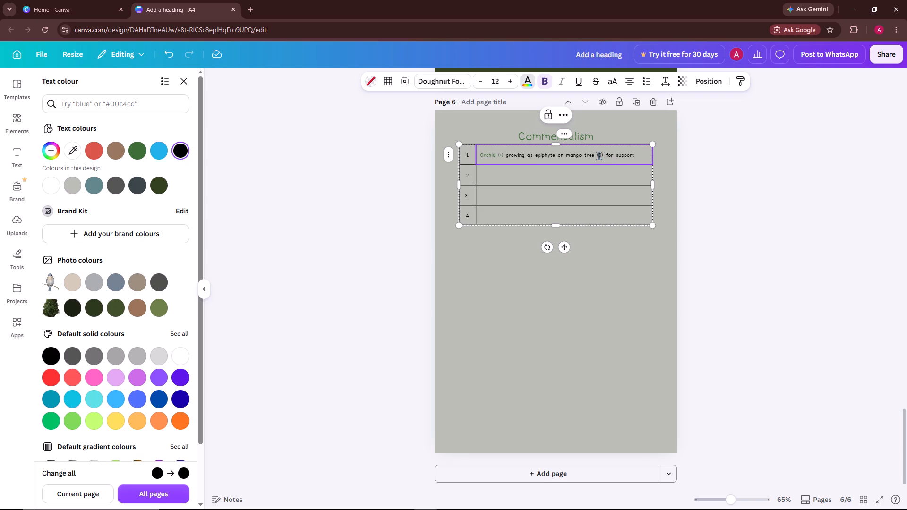
# Recolour "growing as epiphyte on mango tree (0)" in row 1 with a custom dark red.
pyautogui.click(603, 153)
pyautogui.moveTo(603, 153); pyautogui.dragTo(594, 153)
pyautogui.moveTo(594, 153); pyautogui.dragTo(518, 152)
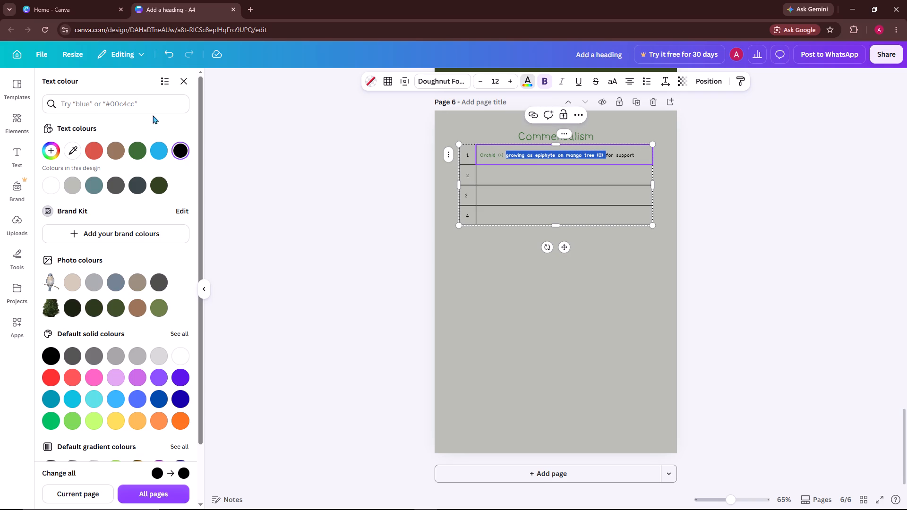
pyautogui.scroll(-2, 67, 215)
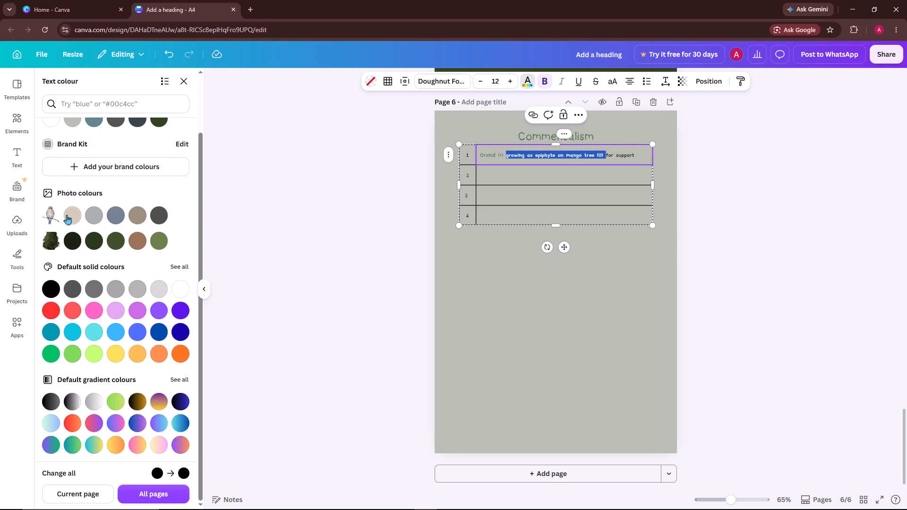
pyautogui.scroll(2, 67, 214)
pyautogui.click(53, 146)
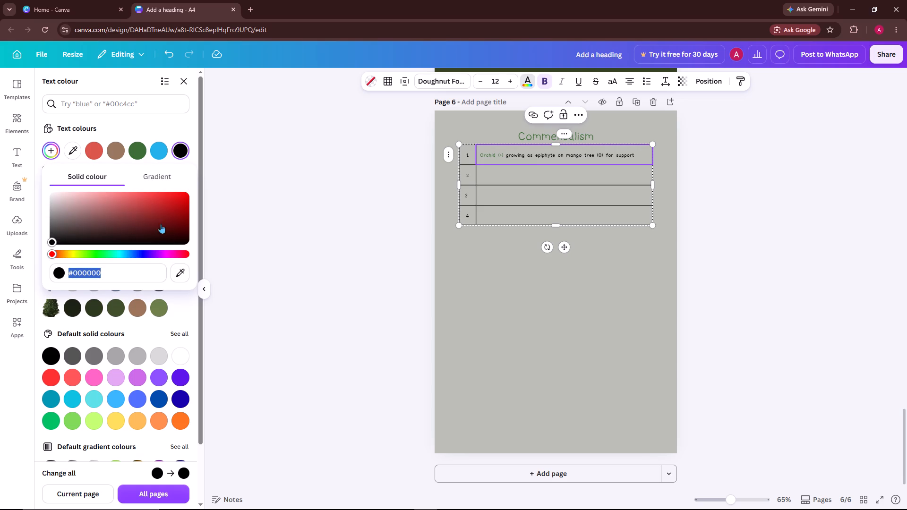
pyautogui.moveTo(144, 214); pyautogui.dragTo(144, 209)
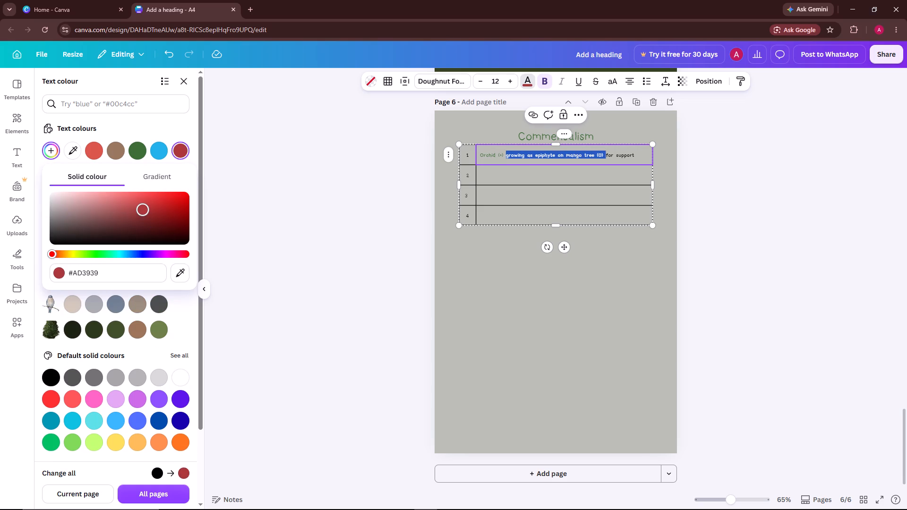
pyautogui.moveTo(144, 209); pyautogui.dragTo(152, 206)
pyautogui.moveTo(152, 206); pyautogui.dragTo(152, 211)
pyautogui.doubleClick(308, 211)
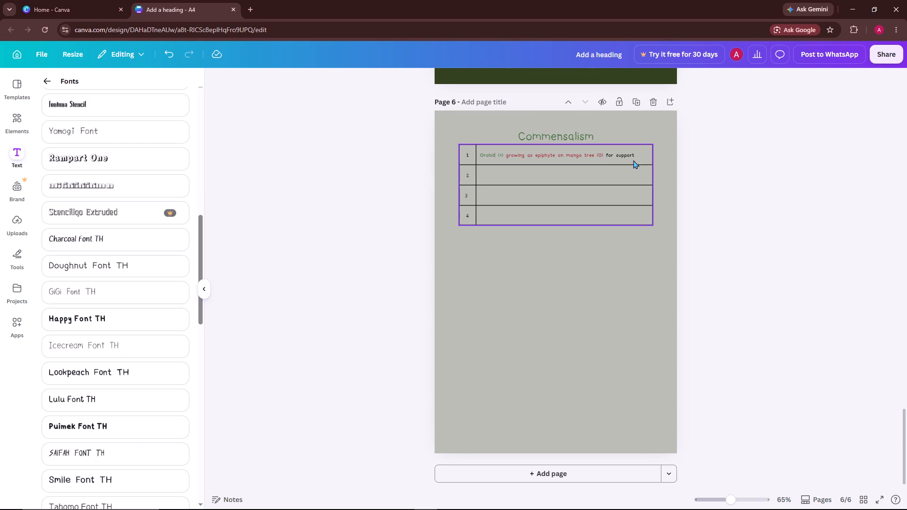
# Enter "Barnacles (+)" in the text cell of table row 2.
pyautogui.click(543, 174)
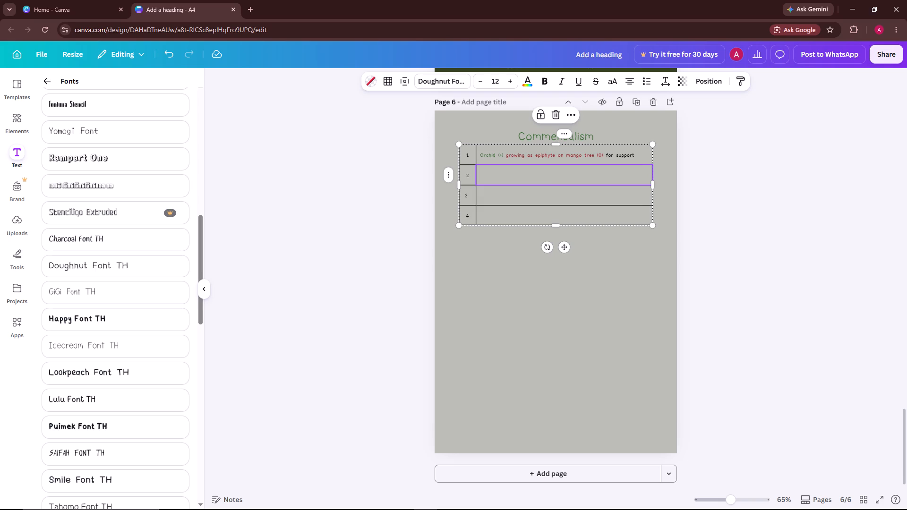
pyautogui.press('r')
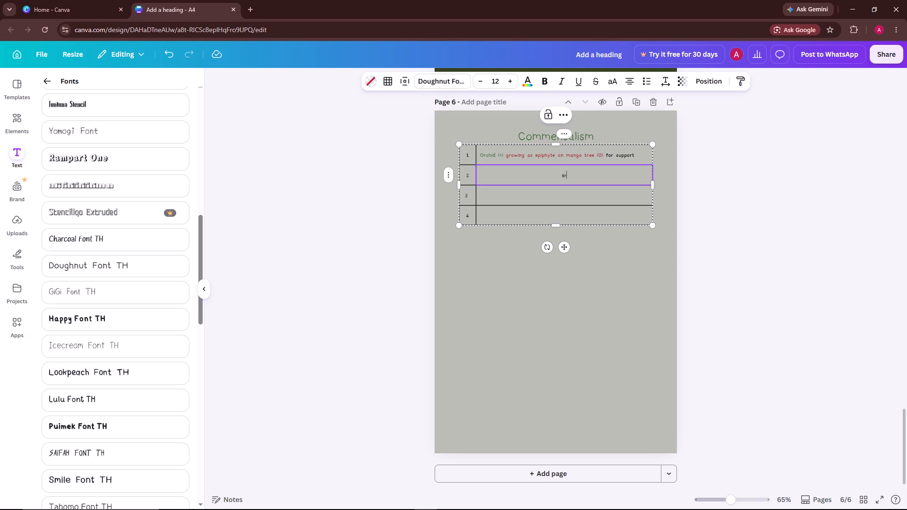
pyautogui.press('BackSpace')
pyautogui.write('arn')
pyautogui.press('a')
pyautogui.write('cle')
pyautogui.write('s')
pyautogui.press('space')
pyautogui.hotkey('shift', '(')
pyautogui.write('=)')
pyautogui.press('BackSpace')
pyautogui.press('BackSpace')
pyautogui.hotkey('shift', '+')
pyautogui.hotkey('shift', '_')
pyautogui.hotkey('shift', 'Return')
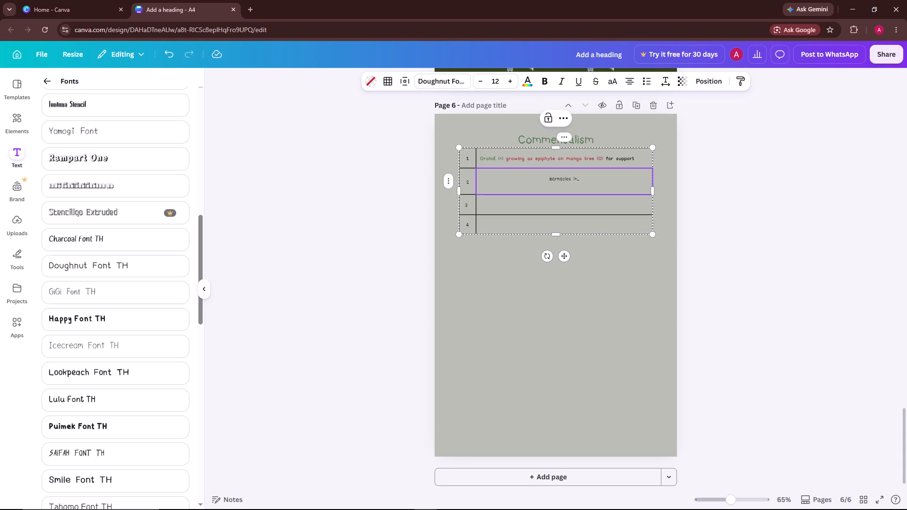
pyautogui.press('BackSpace')
pyautogui.press('BackSpace')
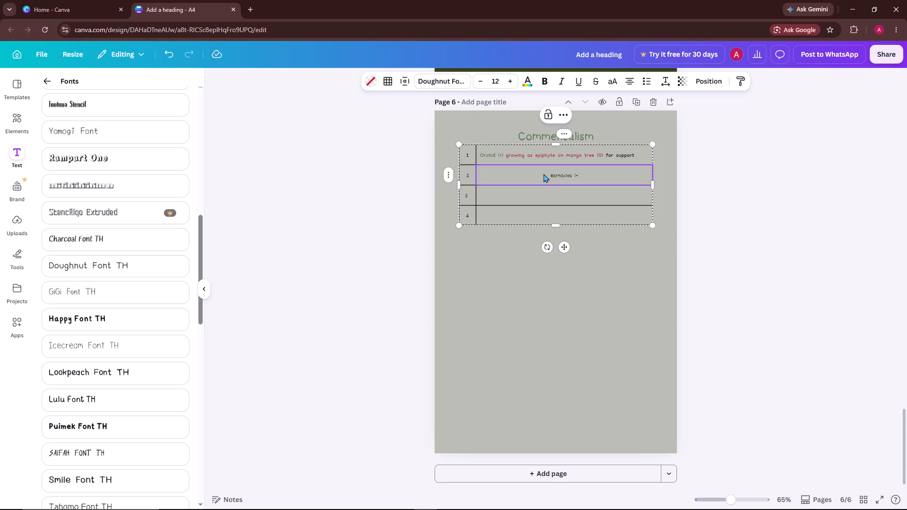
pyautogui.hotkey('shift', ')')
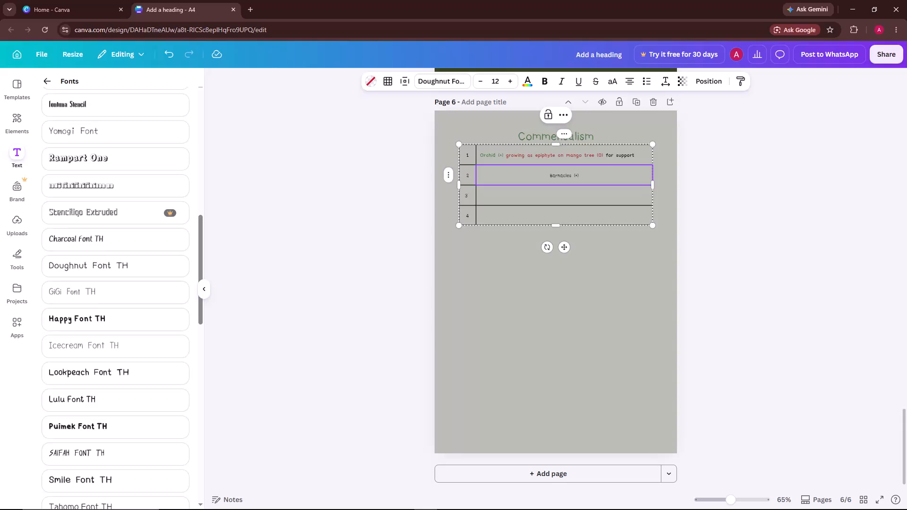
# Continue the row 2 text with "growing on back of whale 90)".
pyautogui.press('space')
pyautogui.press('g')
pyautogui.write('rowing')
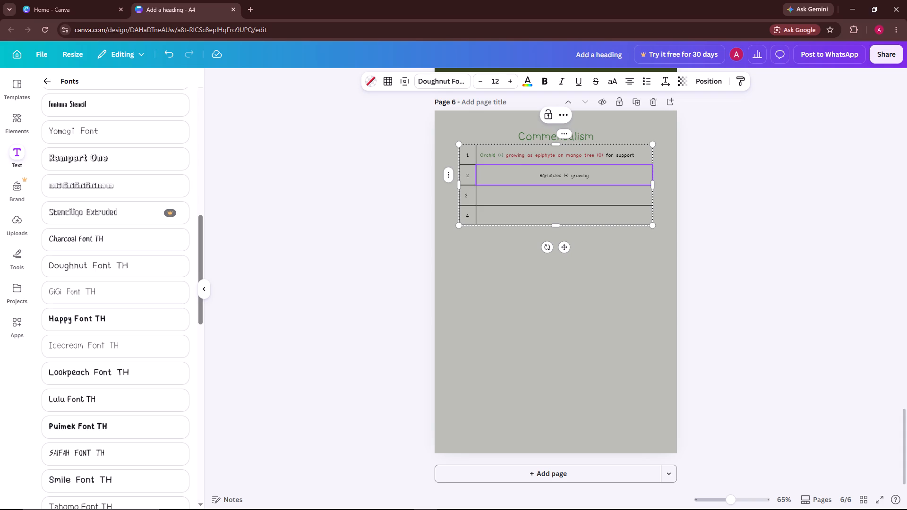
pyautogui.press('space')
pyautogui.write('on')
pyautogui.press('space')
pyautogui.write('back')
pyautogui.press('space')
pyautogui.write('of')
pyautogui.press('space')
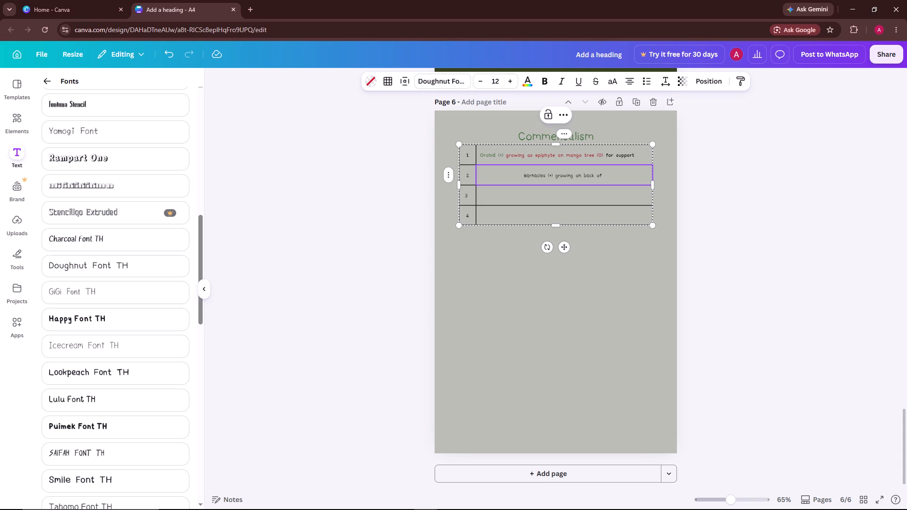
pyautogui.write('wh')
pyautogui.write('ale')
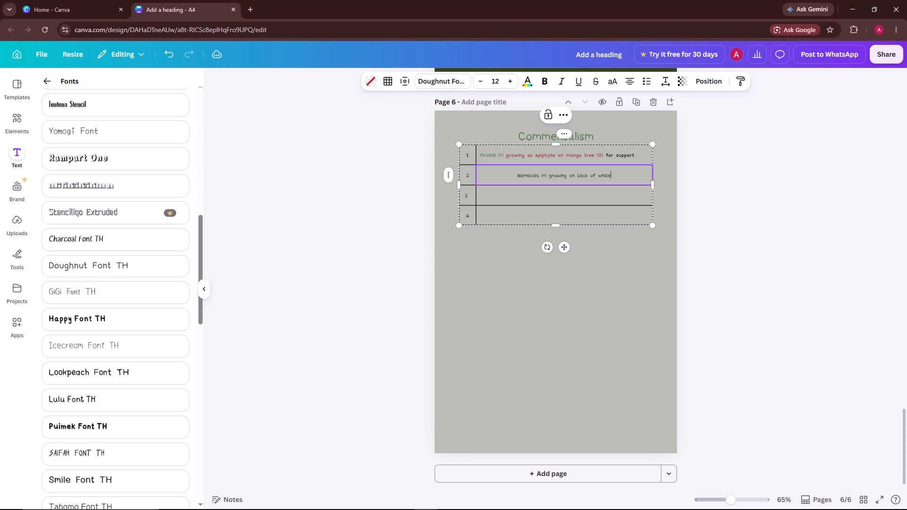
pyautogui.press('space')
pyautogui.write('90)')
pyautogui.press('space')
pyautogui.press('BackSpace')
# Extend the row 2 text with "; do not parasitise whale".
pyautogui.press(';')
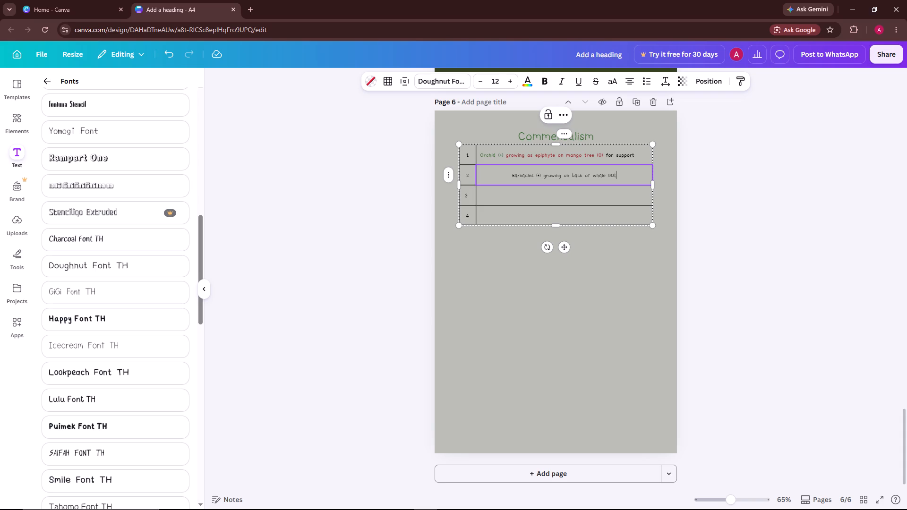
pyautogui.press('space')
pyautogui.write('do not')
pyautogui.press('space')
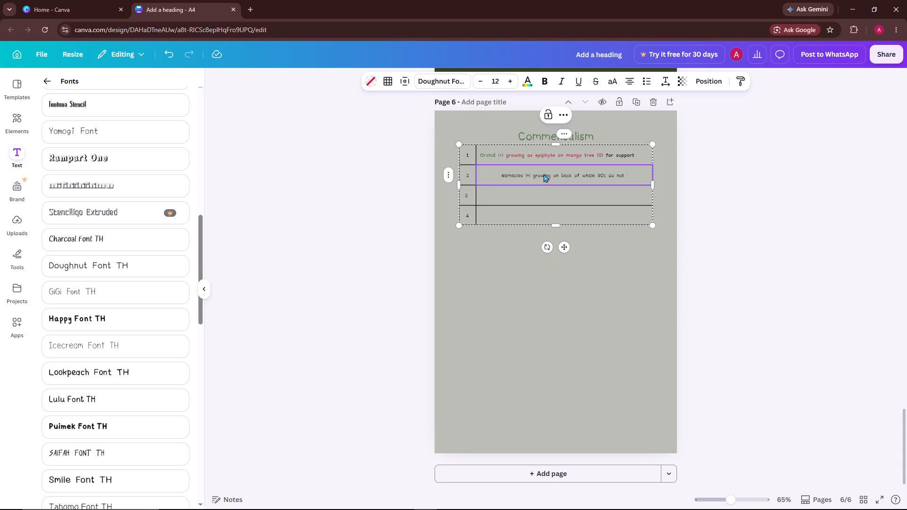
pyautogui.write('prasi')
pyautogui.press('BackSpace')
pyautogui.press('BackSpace')
pyautogui.press('BackSpace')
pyautogui.press('BackSpace')
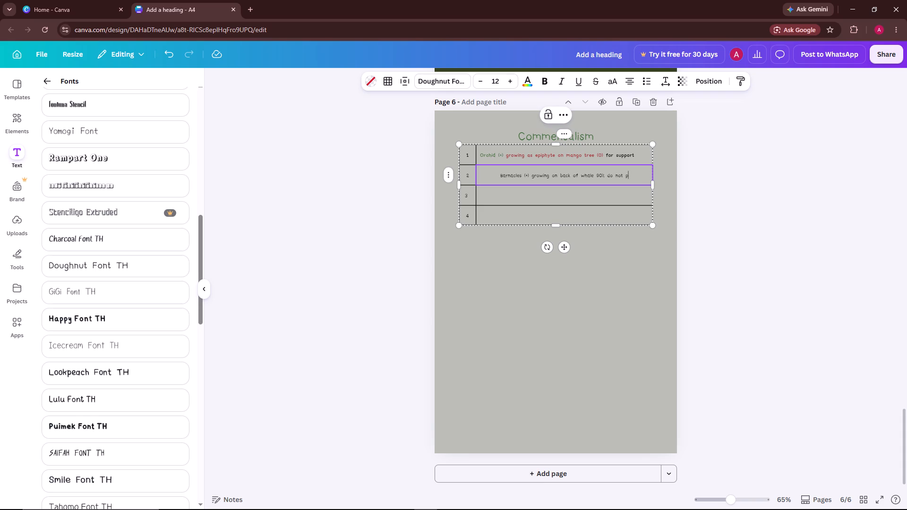
pyautogui.write('ara')
pyautogui.press('s')
pyautogui.press('i')
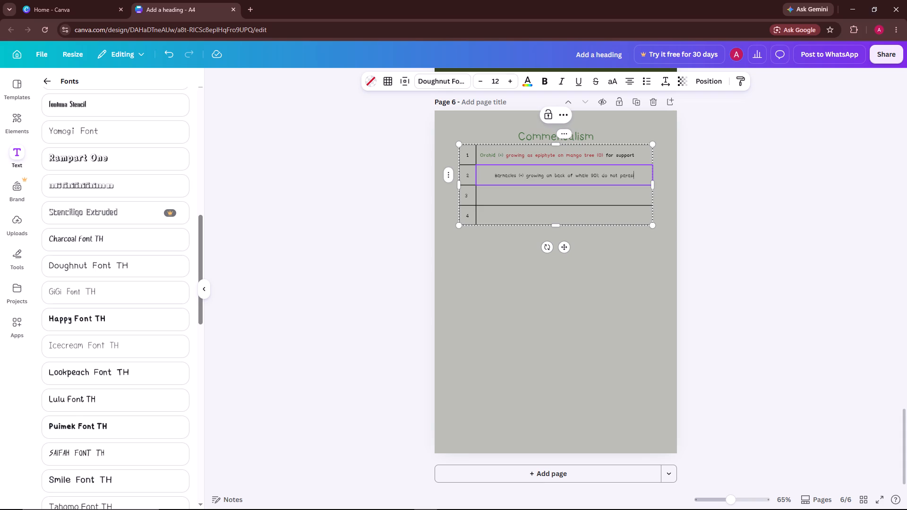
pyautogui.write('ti')
pyautogui.write('se')
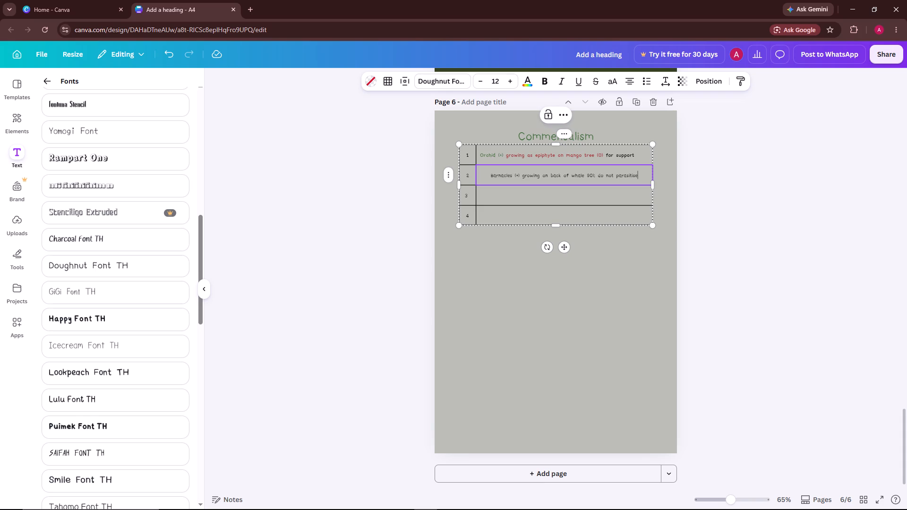
pyautogui.press('space')
pyautogui.write('e')
pyautogui.press('BackSpace')
pyautogui.write('whale')
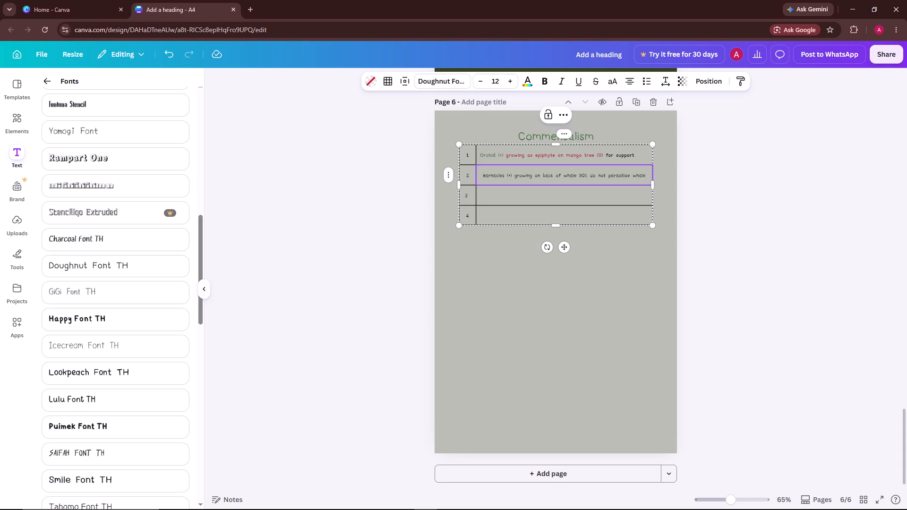
pyautogui.press('space')
pyautogui.press('space')
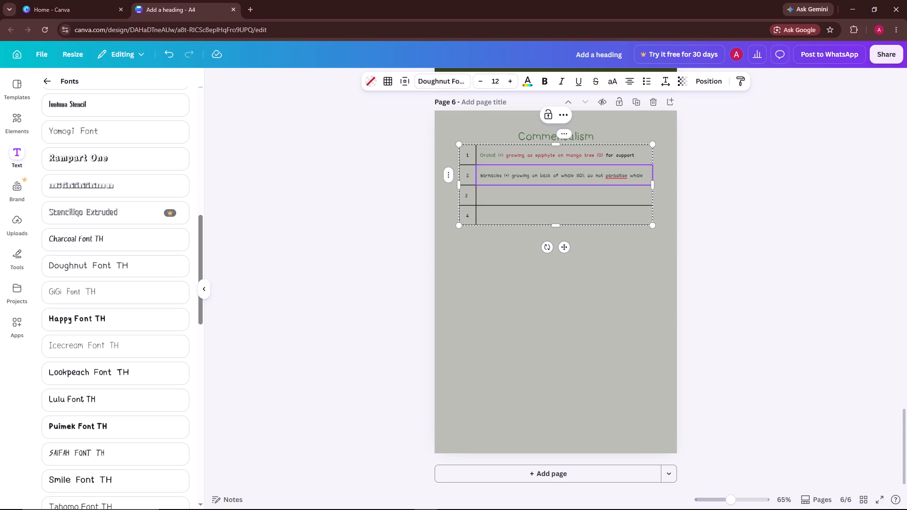
pyautogui.press('space')
# Correct the spelling of "parasitise" in the row 2 text.
pyautogui.click(628, 176)
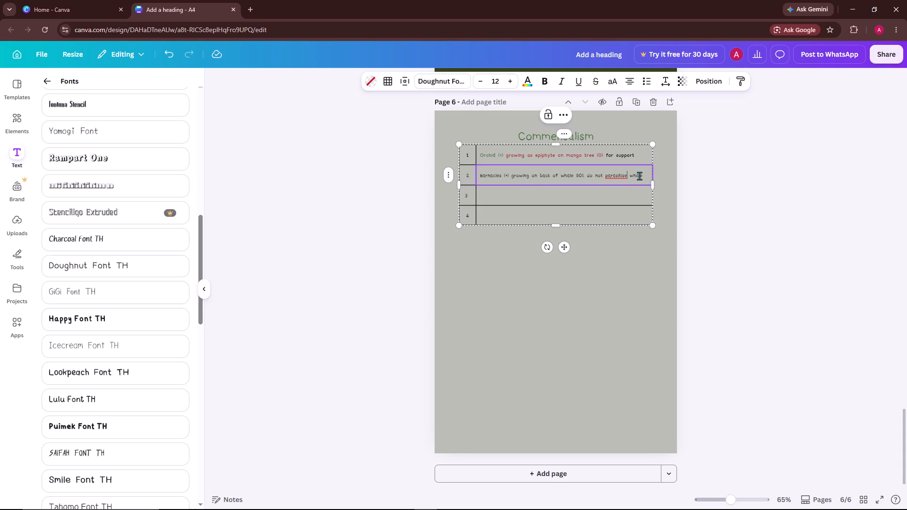
pyautogui.press('BackSpace')
pyautogui.press('BackSpace')
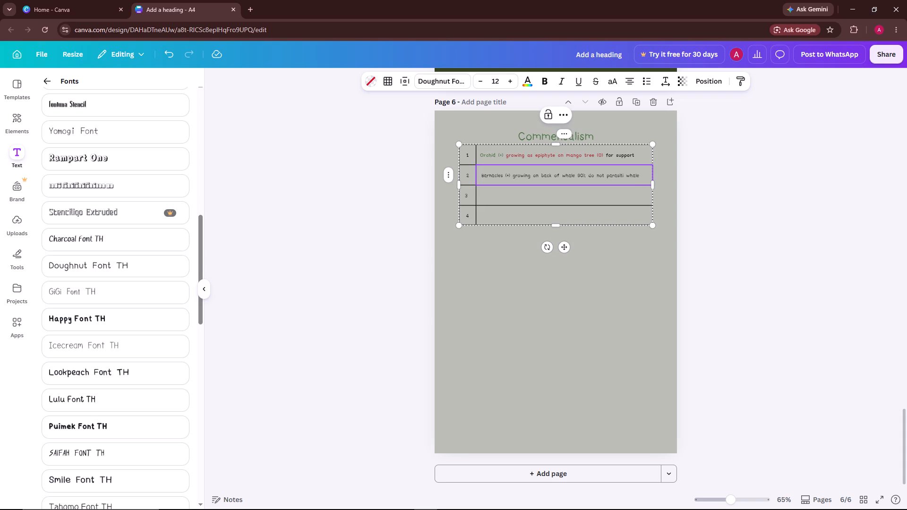
pyautogui.press('BackSpace')
pyautogui.press('BackSpace')
pyautogui.press('BackSpace')
pyautogui.press('BackSpace')
pyautogui.press('BackSpace')
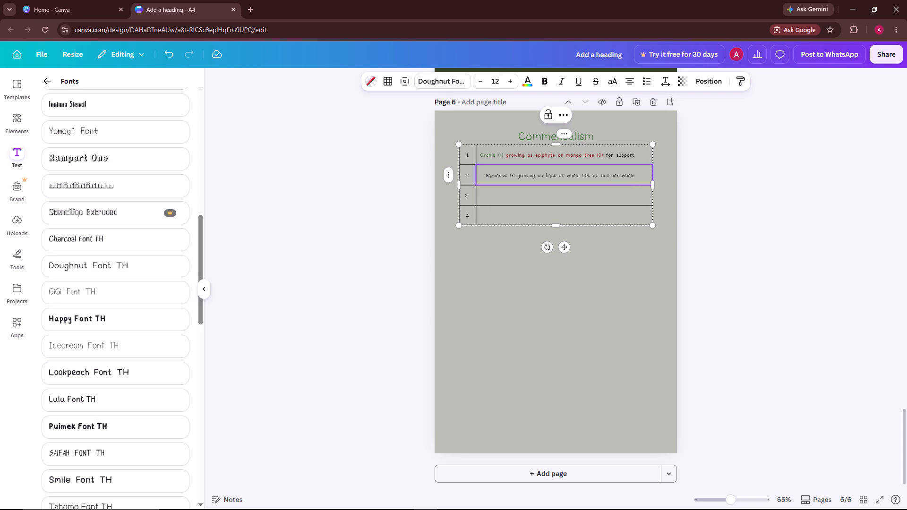
pyautogui.write('as')
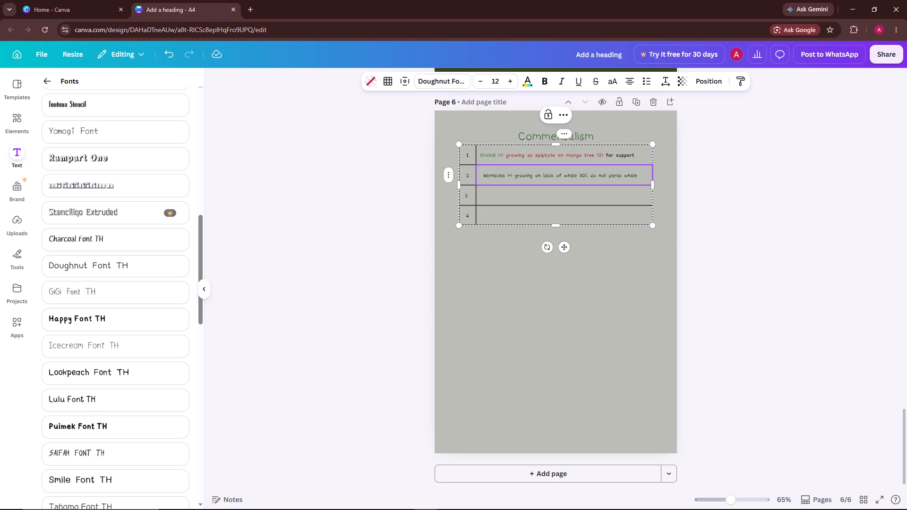
pyautogui.write('iti')
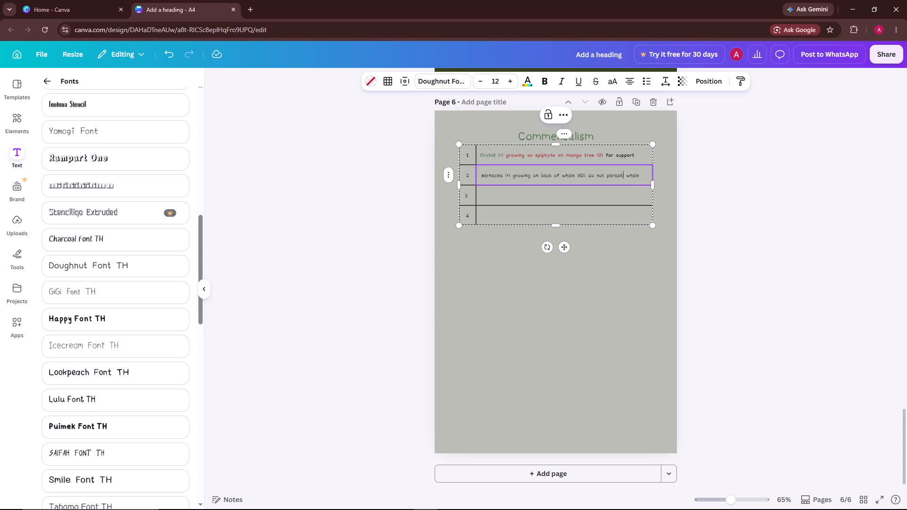
pyautogui.write('se')
# Recolour "Barnacles (+)" in row 2 with the green already used in the design.
pyautogui.moveTo(509, 175); pyautogui.dragTo(480, 177)
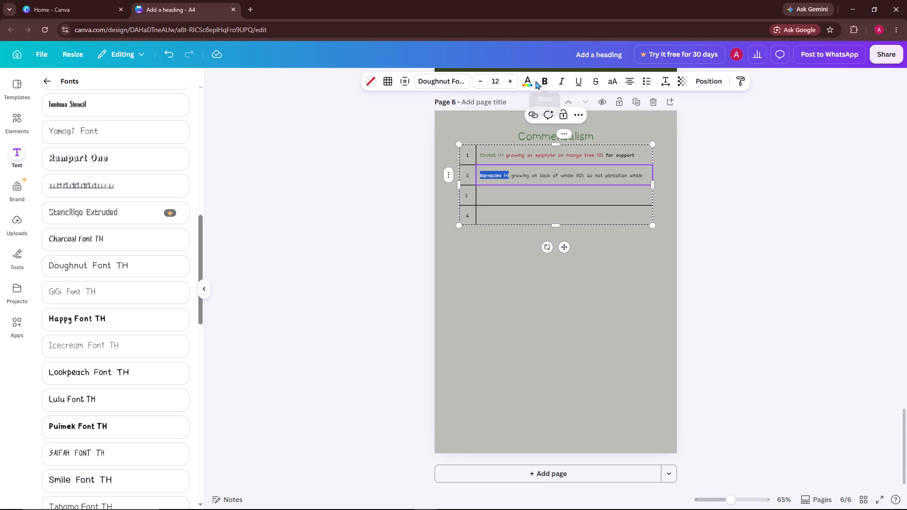
pyautogui.click(528, 86)
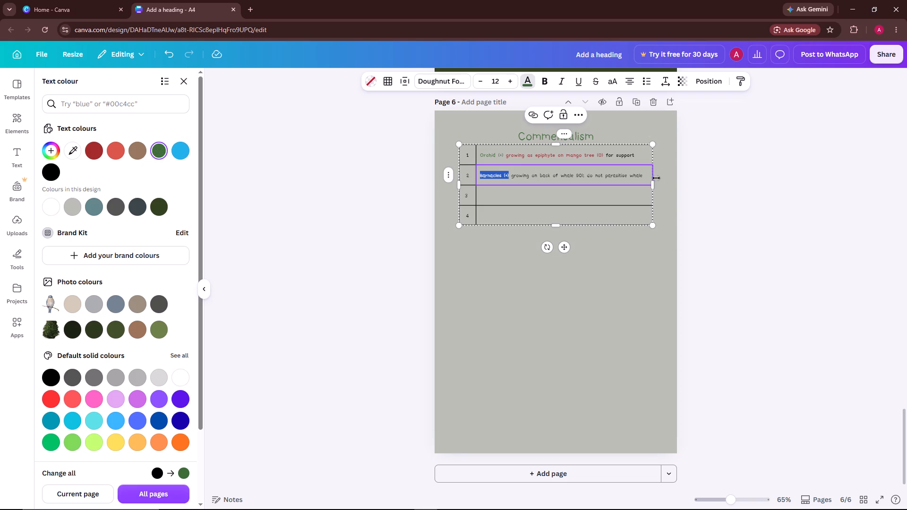
# Correct "90)" after "whale" in the row 2 text so that it reads "(0)".
pyautogui.click(579, 176)
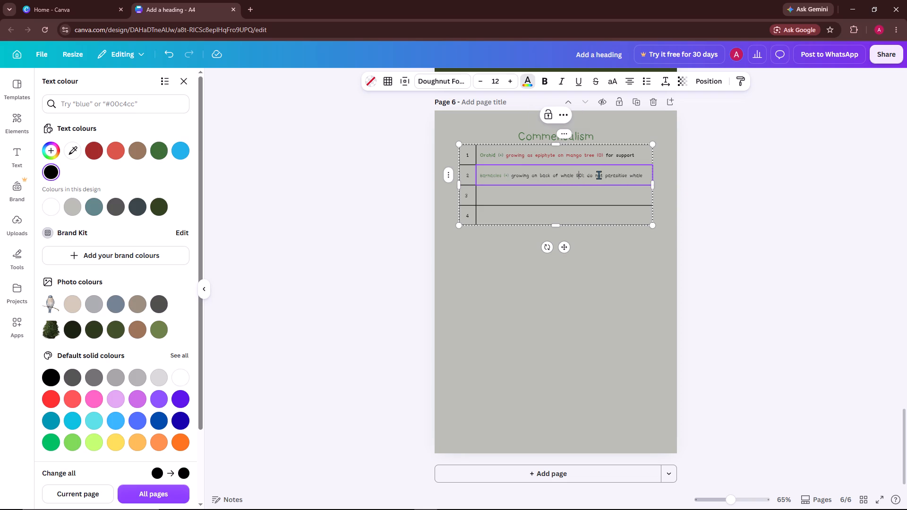
pyautogui.press('BackSpace')
pyautogui.hotkey('shift', '(')
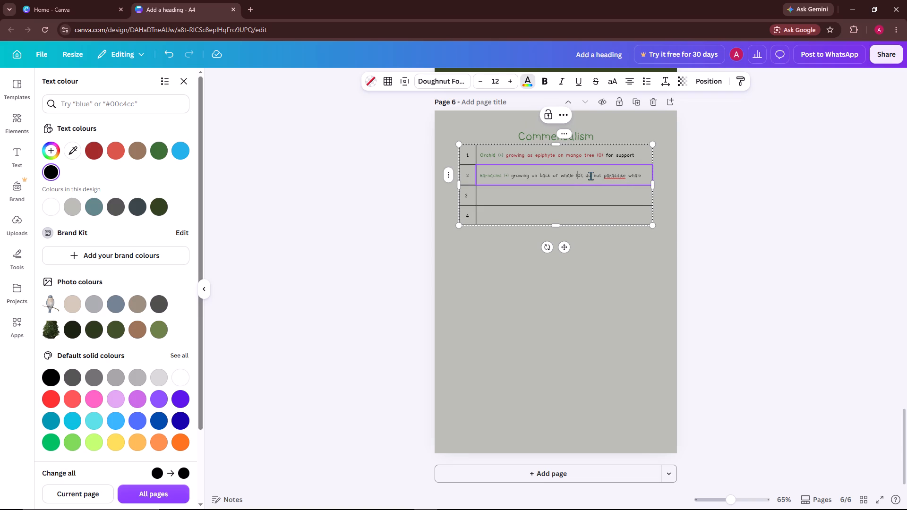
# Recolour "growing on back of whale (0);" in row 2 with the dark red used in row 1.
pyautogui.moveTo(584, 176); pyautogui.dragTo(538, 179)
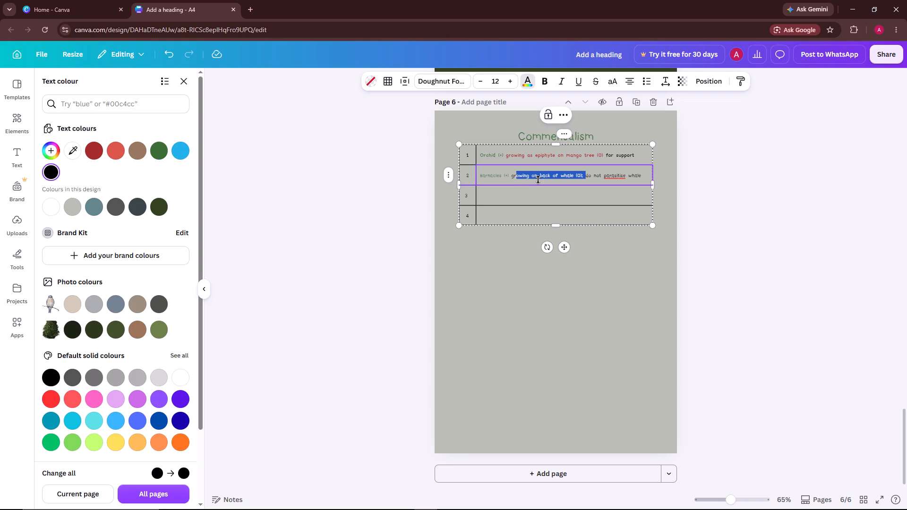
pyautogui.moveTo(538, 179); pyautogui.dragTo(523, 179)
pyautogui.moveTo(523, 179); pyautogui.dragTo(513, 172)
pyautogui.moveTo(513, 172); pyautogui.dragTo(512, 176)
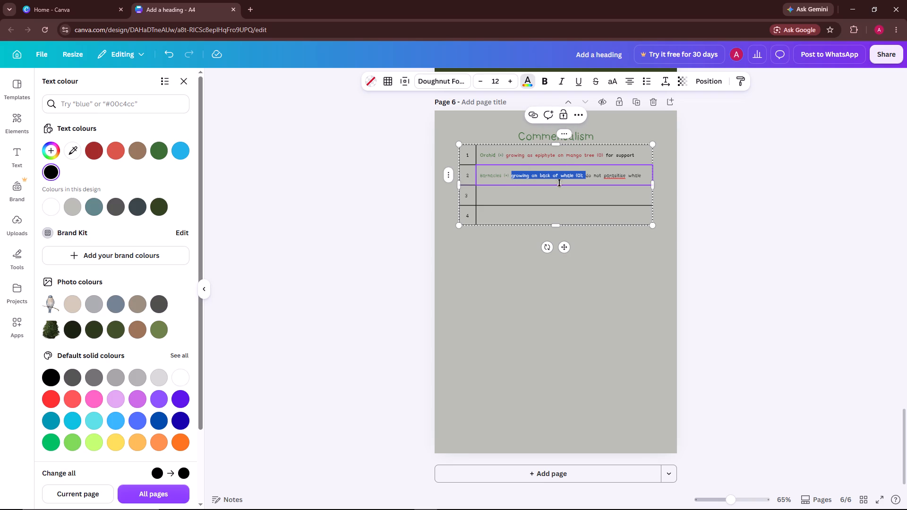
pyautogui.click(98, 149)
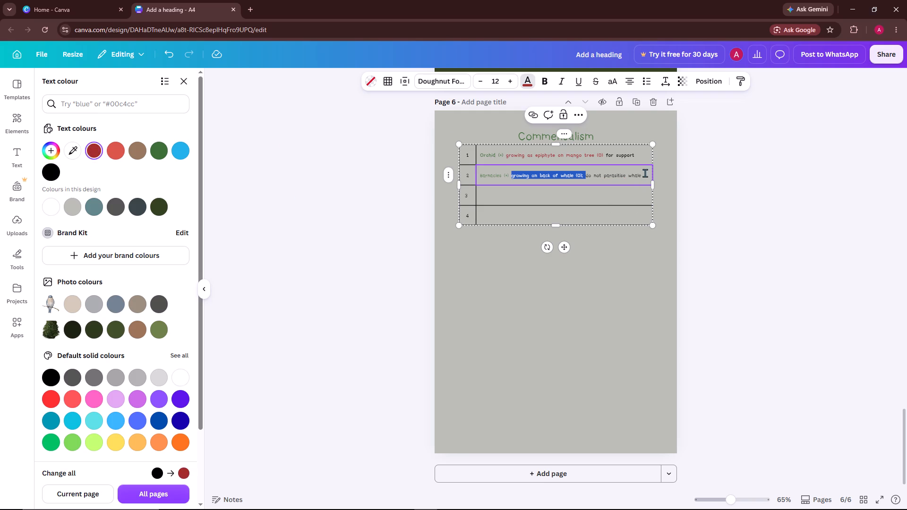
pyautogui.click(709, 198)
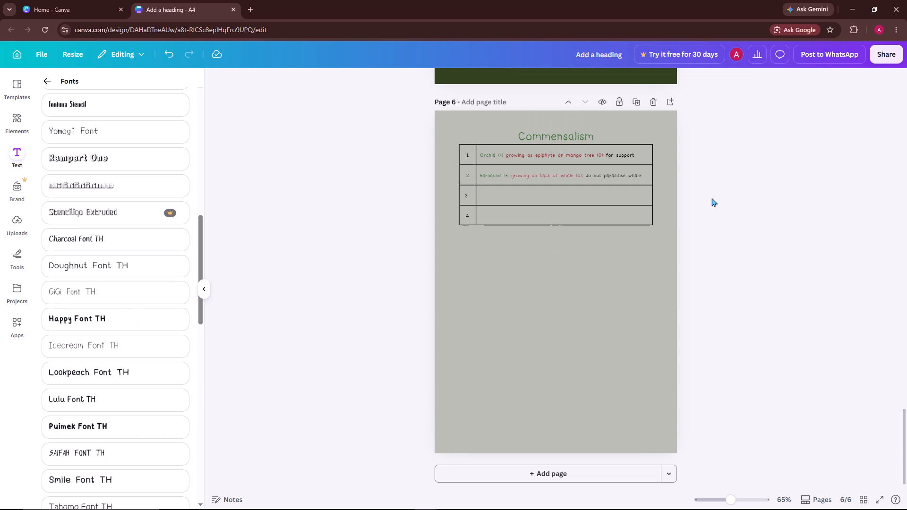
pyautogui.click(206, 291)
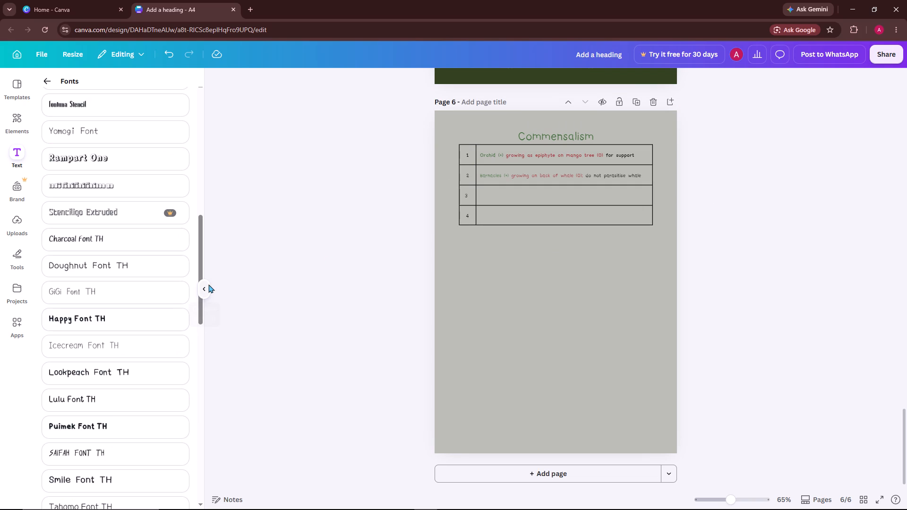
# Enter "grazing cattle (0)" in the text cell of table row 3.
pyautogui.click(405, 199)
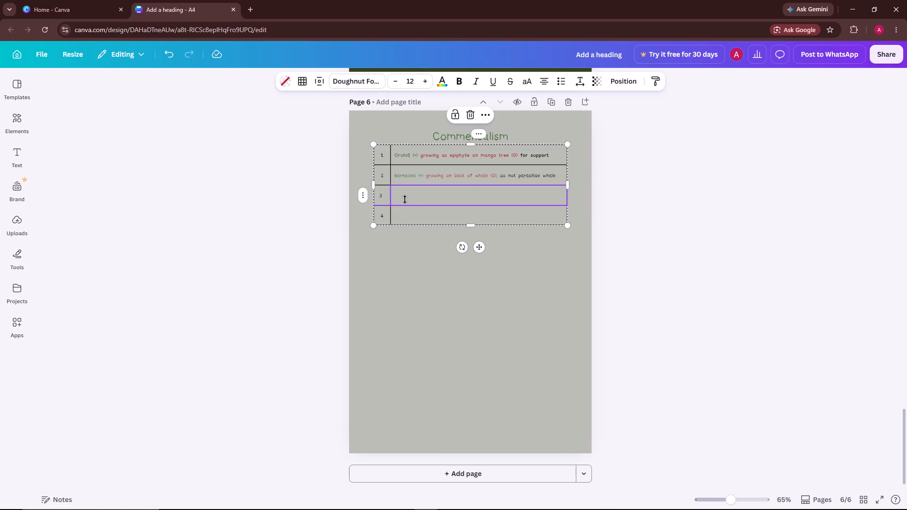
pyautogui.click(405, 199)
pyautogui.press('h')
pyautogui.press('BackSpace')
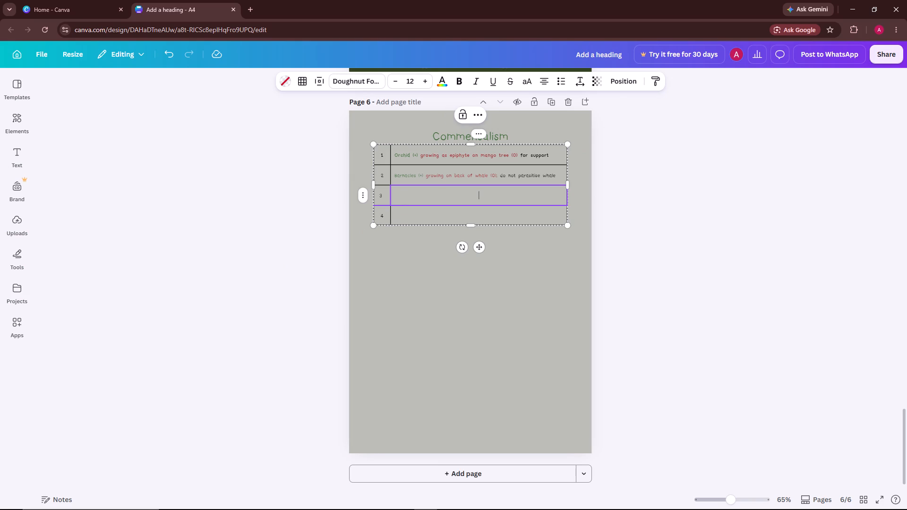
pyautogui.write('gra')
pyautogui.write('zi')
pyautogui.write('ng')
pyautogui.press('space')
pyautogui.write('cat')
pyautogui.write('tle')
pyautogui.press('space')
pyautogui.hotkey('shift', '(')
pyautogui.write('0)')
pyautogui.press('space')
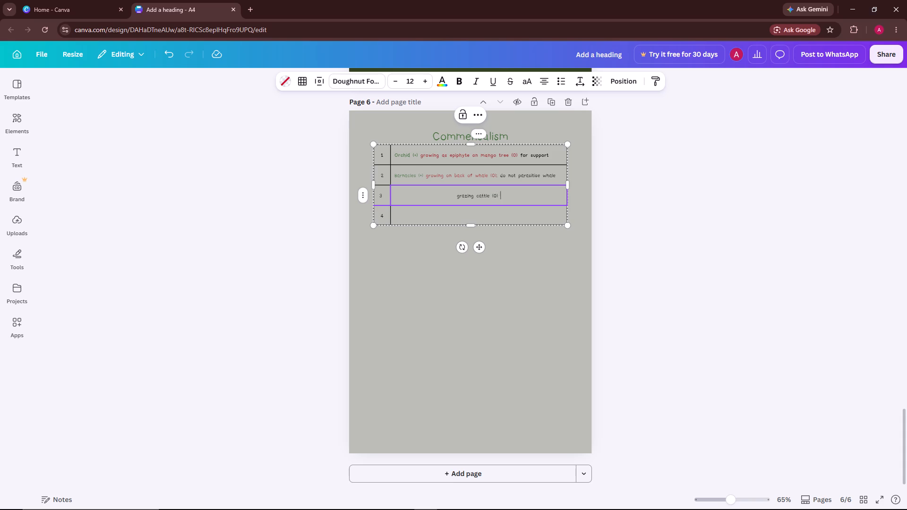
# Continue the row 3 text with "while eating grass steps on it".
pyautogui.write('while')
pyautogui.press('space')
pyautogui.write('eating')
pyautogui.press('space')
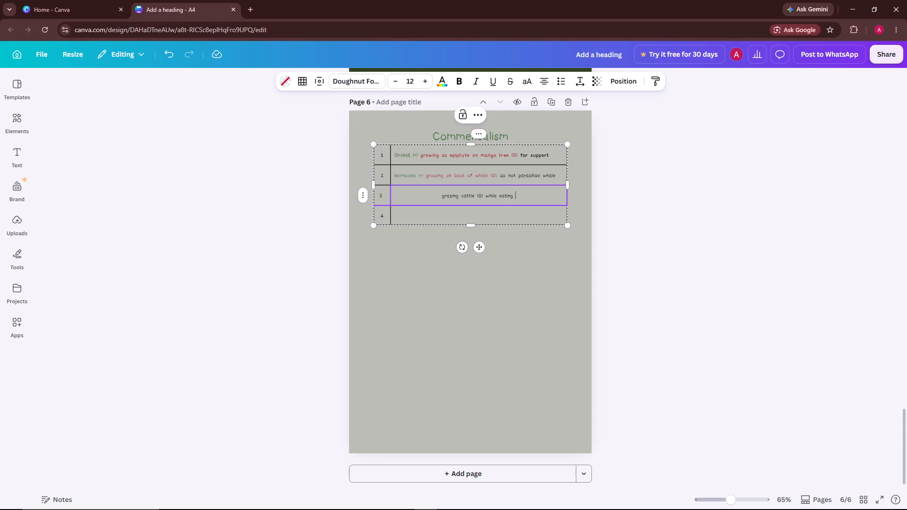
pyautogui.write('grass')
pyautogui.press('space')
pyautogui.write('ste')
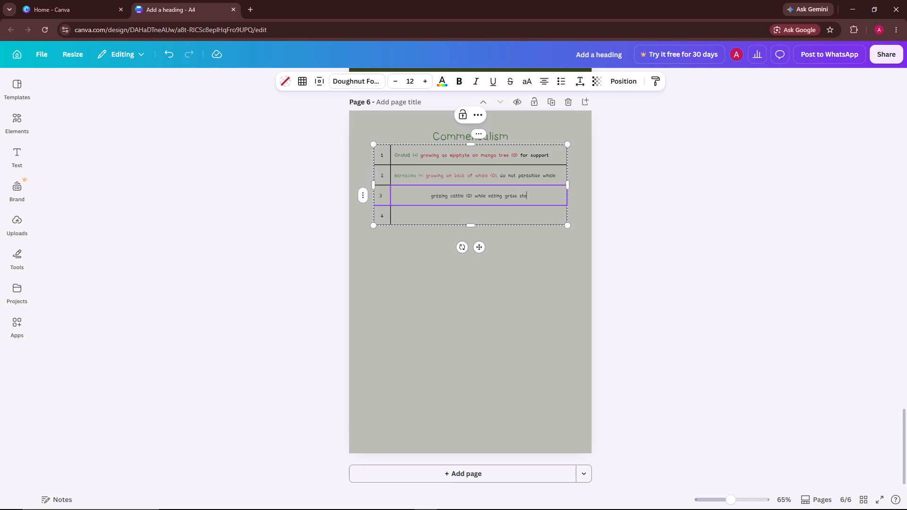
pyautogui.press('p')
pyautogui.press('s')
pyautogui.press('space')
pyautogui.write('on it')
pyautogui.press('space')
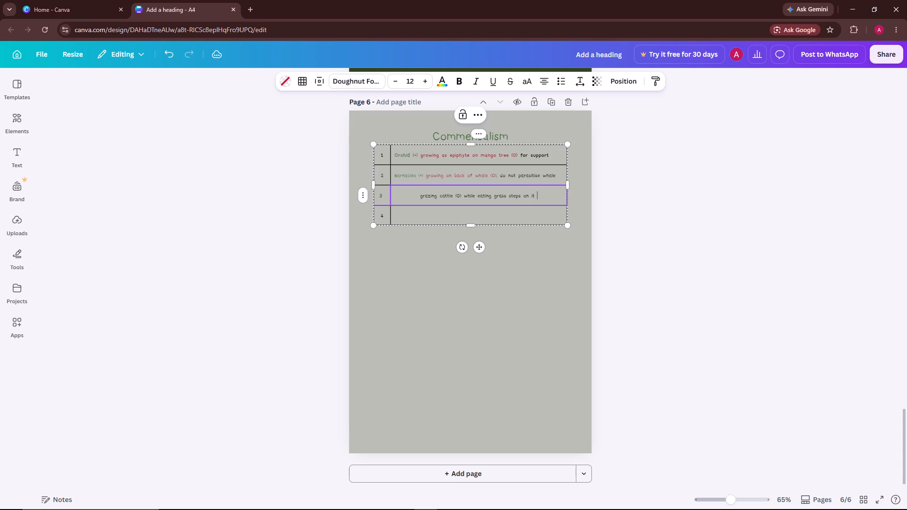
# Continue the row 3 text with "due to which the insects flush out".
pyautogui.write('due')
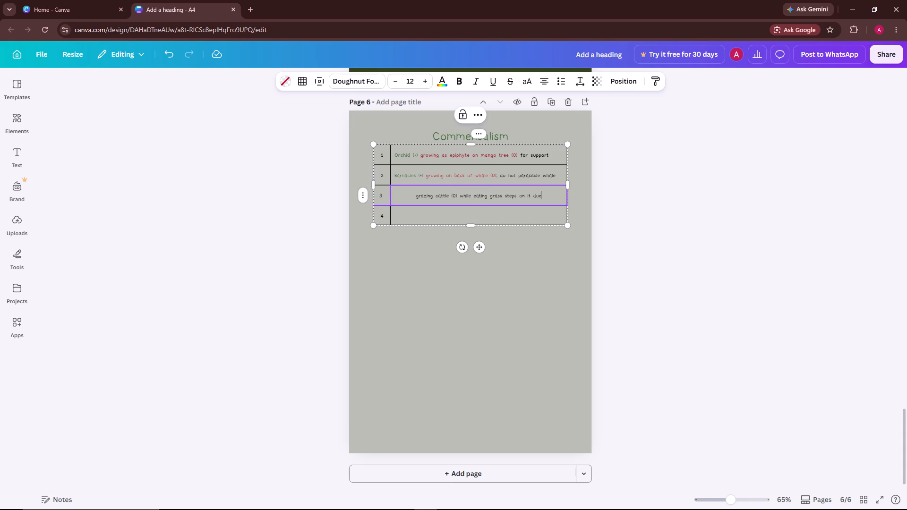
pyautogui.press('space')
pyautogui.write('to')
pyautogui.press('space')
pyautogui.write('which')
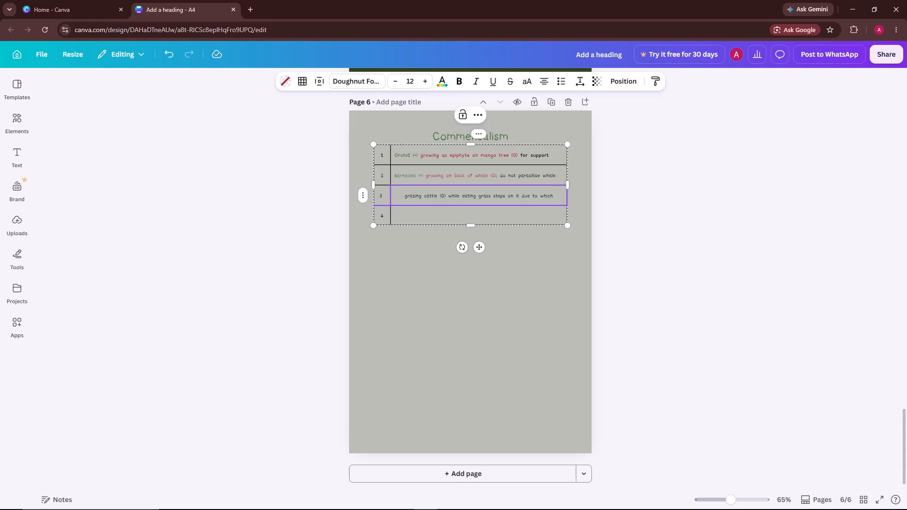
pyautogui.press('space')
pyautogui.write('the')
pyautogui.press('space')
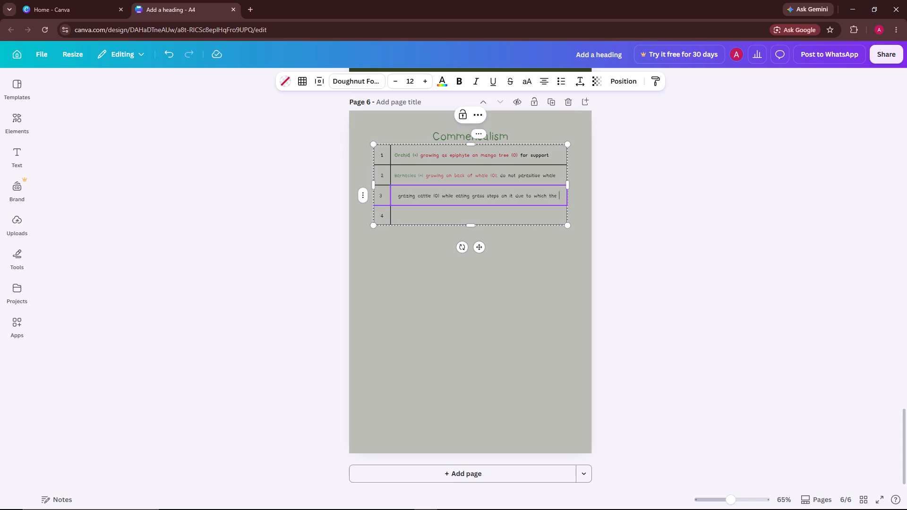
pyautogui.write('in')
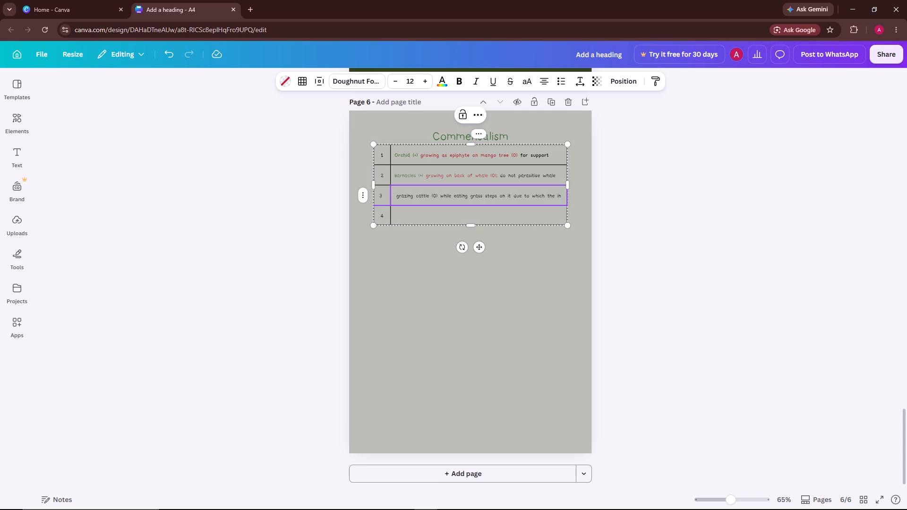
pyautogui.write('se')
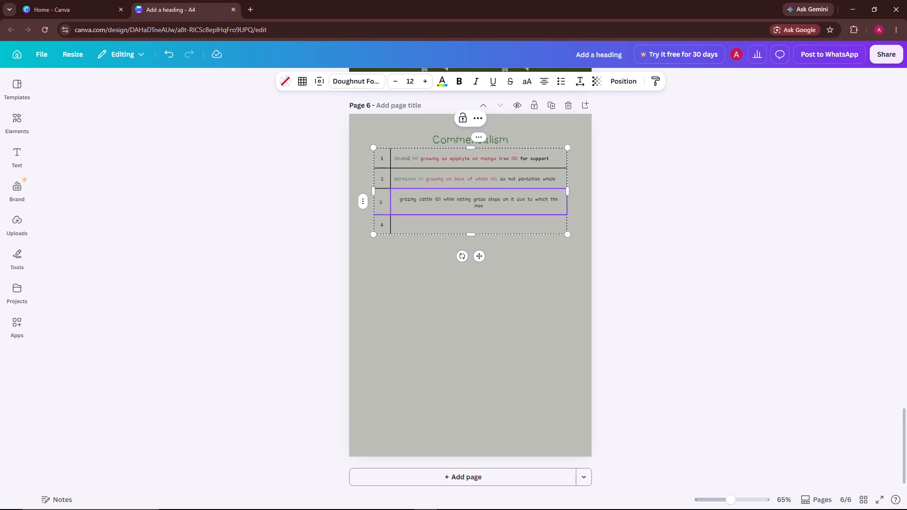
pyautogui.write('cts')
pyautogui.press('space')
pyautogui.write('fl')
pyautogui.write('us')
pyautogui.write('h ou')
pyautogui.write('t')
# Add "and erget (+)" to the end of the row 3 text.
pyautogui.press('space')
pyautogui.write('and')
pyautogui.press('space')
pyautogui.write('eg')
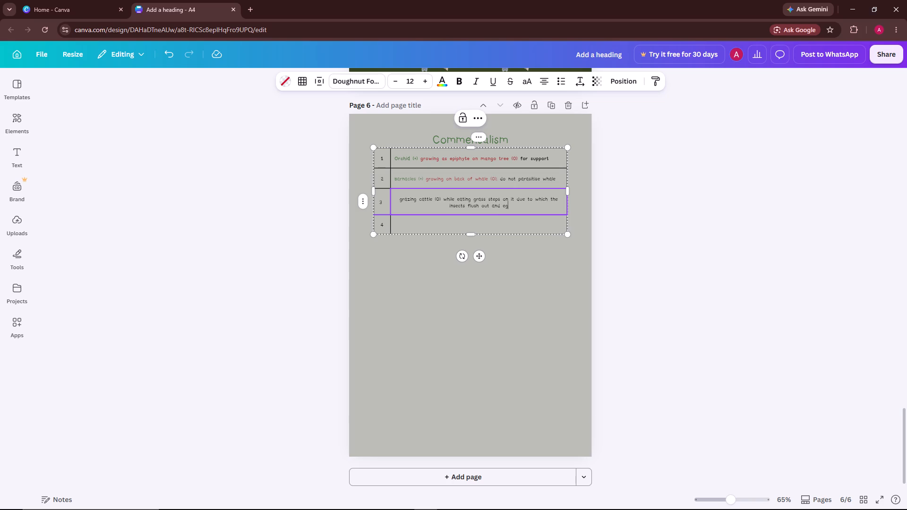
pyautogui.press('BackSpace')
pyautogui.write('rget')
pyautogui.press('space')
pyautogui.hotkey('shift', '(')
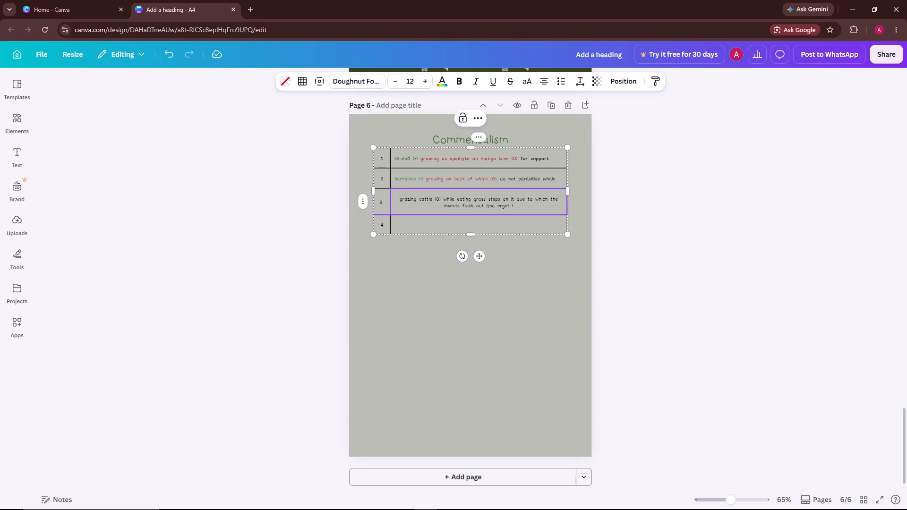
pyautogui.write('+)')
pyautogui.press('space')
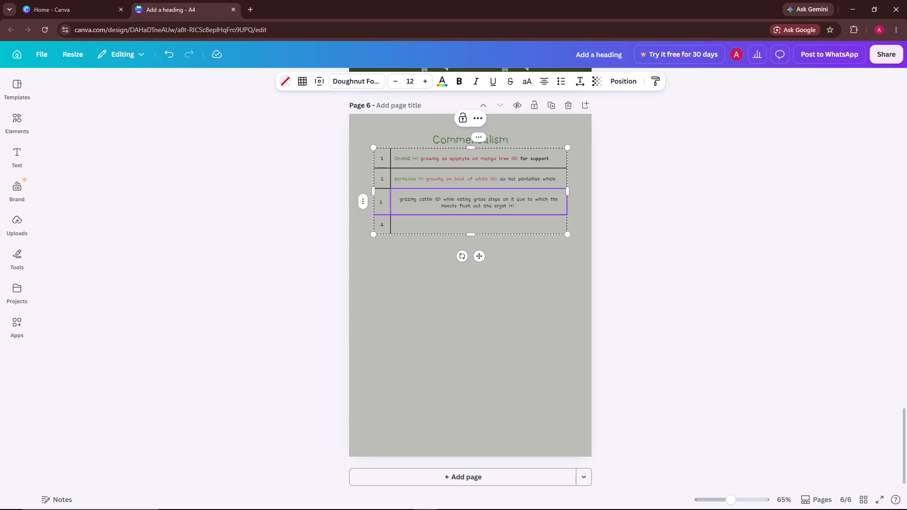
# Finish the row 3 sentence with "can eat those insects".
pyautogui.write('can')
pyautogui.press('space')
pyautogui.write('eat')
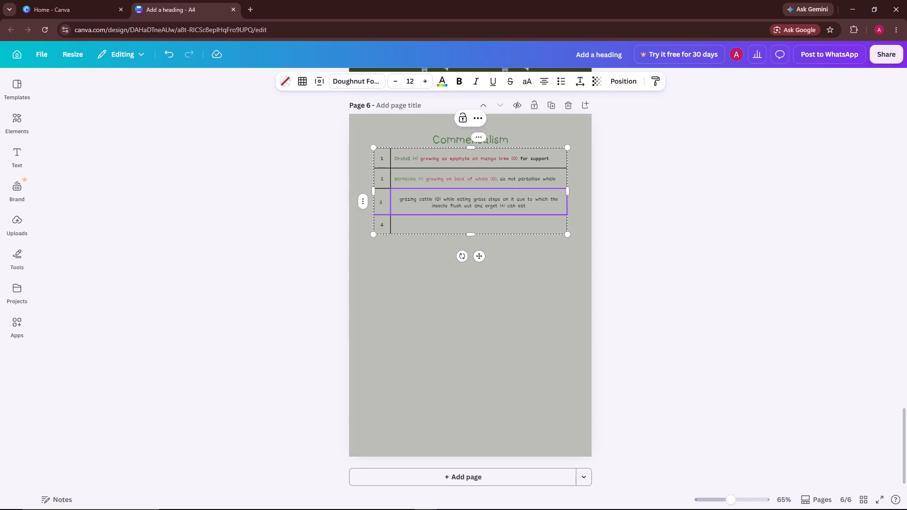
pyautogui.press('space')
pyautogui.write('those')
pyautogui.press('space')
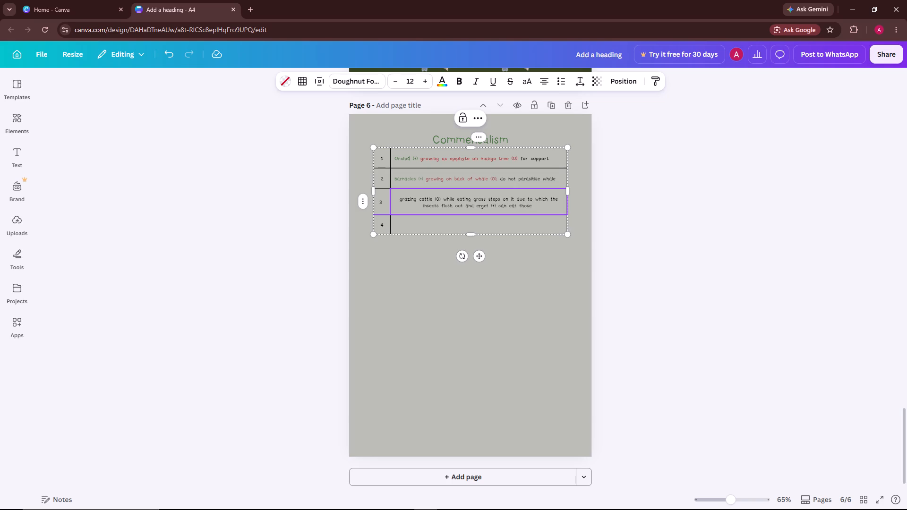
pyautogui.write('inse')
pyautogui.write('cts')
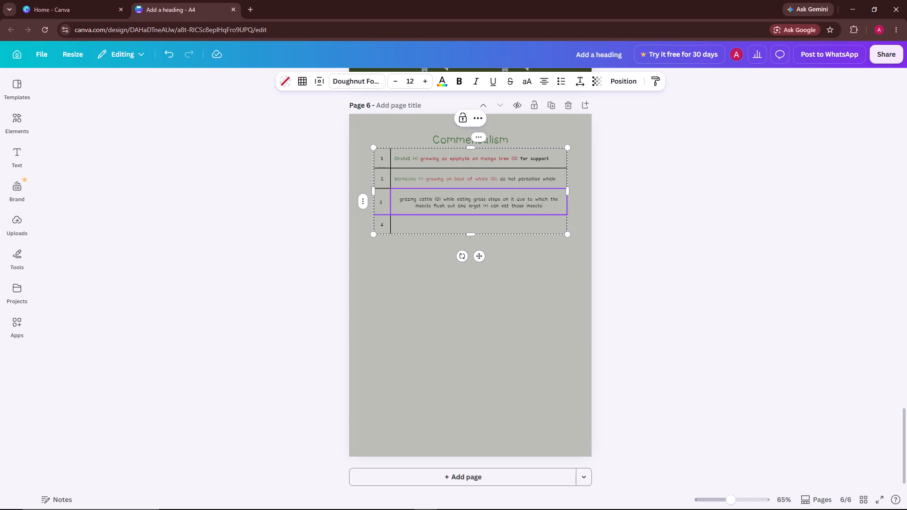
# Widen the table on both sides to about 17.6 and narrow its number column to fit the digits.
pyautogui.moveTo(370, 192); pyautogui.dragTo(359, 199)
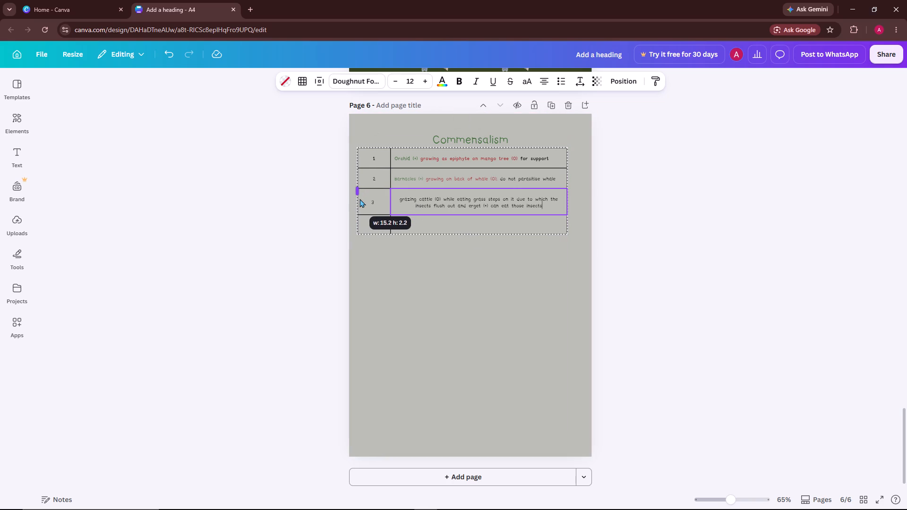
pyautogui.moveTo(359, 199); pyautogui.dragTo(360, 199)
pyautogui.moveTo(391, 183); pyautogui.dragTo(385, 183)
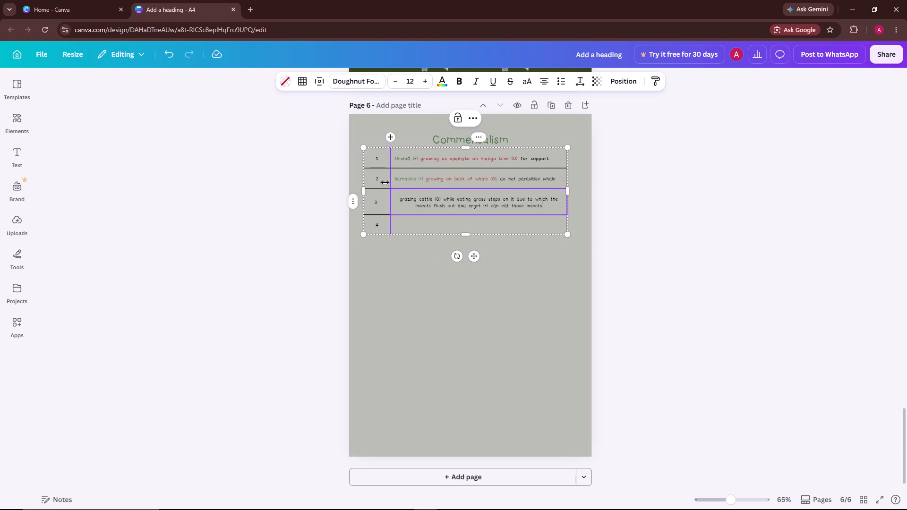
pyautogui.moveTo(385, 183); pyautogui.dragTo(372, 183)
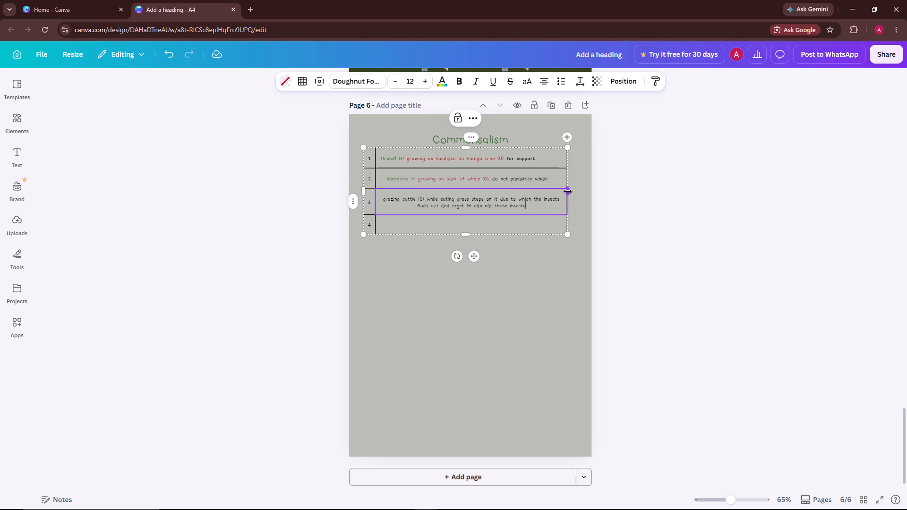
pyautogui.moveTo(568, 191); pyautogui.dragTo(574, 191)
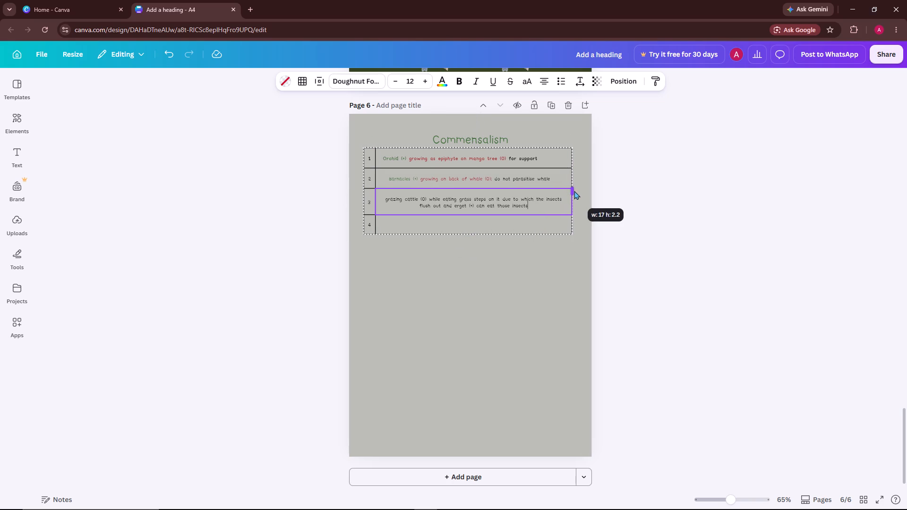
pyautogui.moveTo(574, 191); pyautogui.dragTo(581, 179)
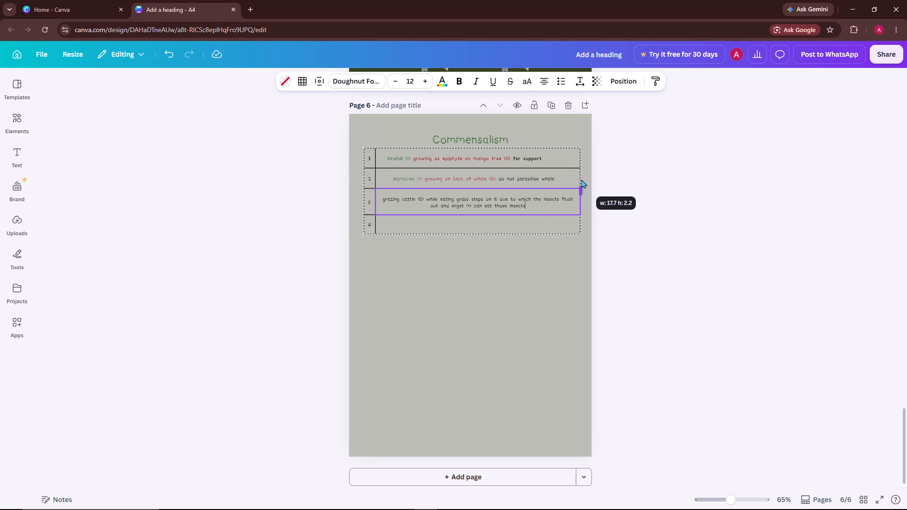
pyautogui.moveTo(581, 179); pyautogui.dragTo(580, 181)
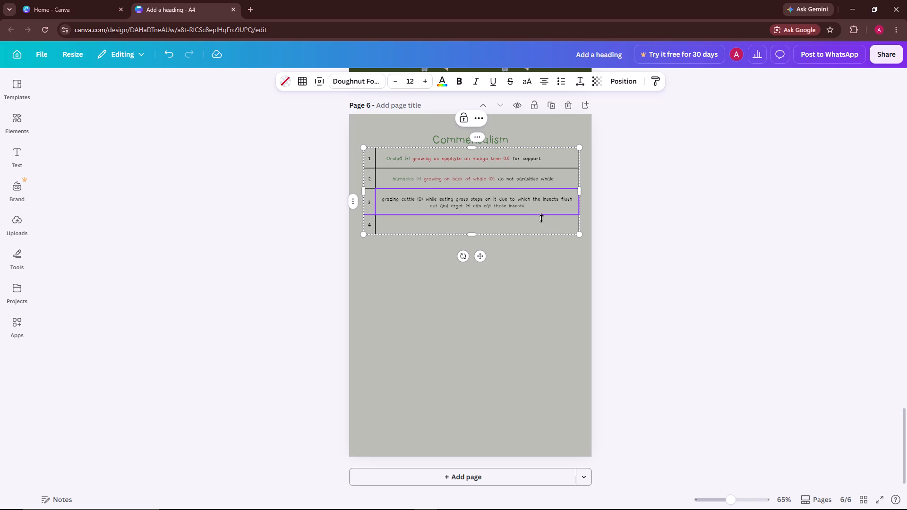
# Pad the end of the row 2 text with spaces so the line starts at the left edge of its cell.
pyautogui.click(566, 187)
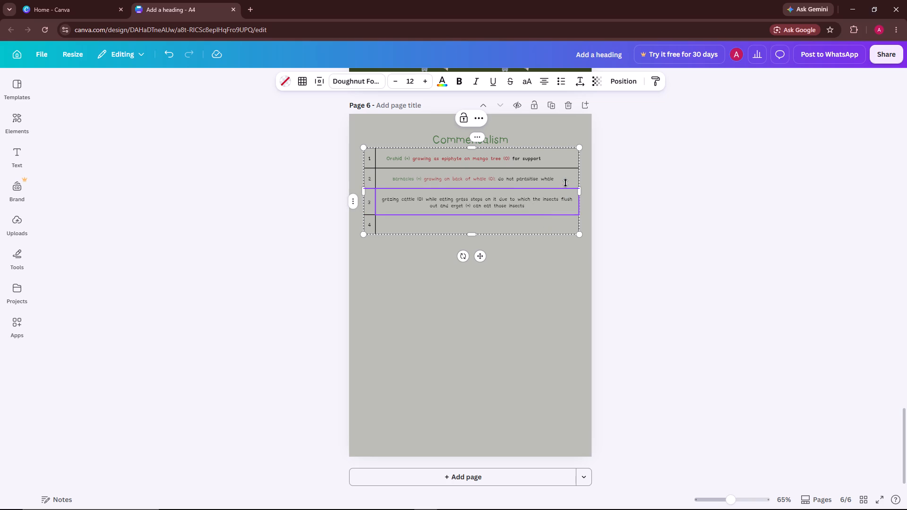
pyautogui.click(565, 181)
pyautogui.click(563, 179)
pyautogui.click(563, 179)
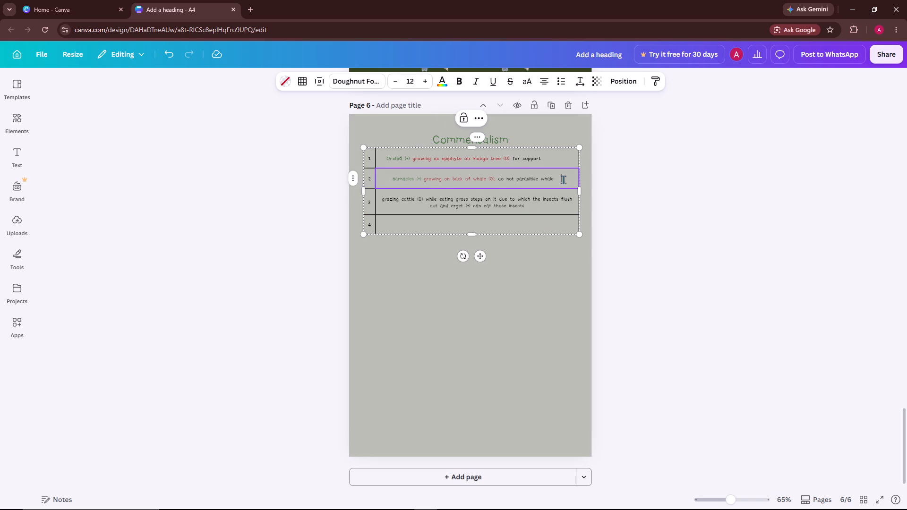
pyautogui.press('space')
pyautogui.press('space')
pyautogui.press('space')
pyautogui.press('space')
pyautogui.press('space')
pyautogui.press('space')
pyautogui.press('space')
pyautogui.press('space')
pyautogui.press('space')
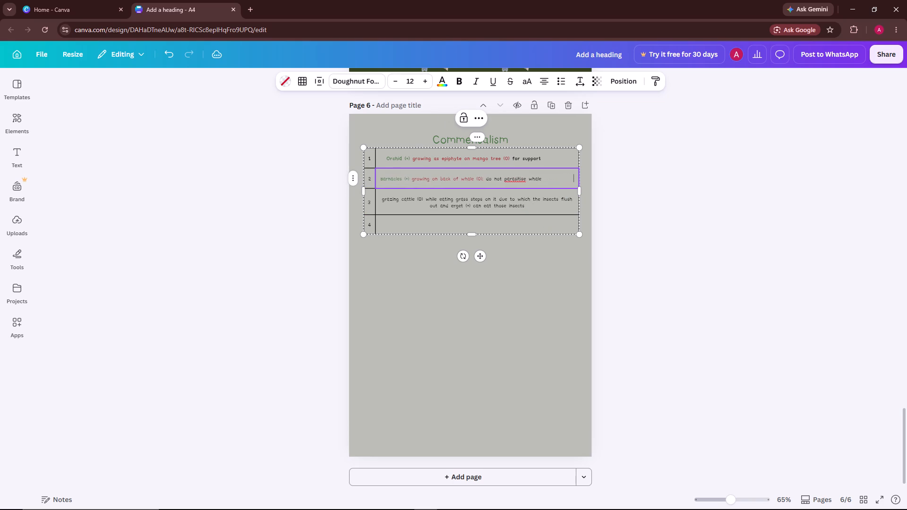
pyautogui.press('space')
pyautogui.press('space')
pyautogui.press('space')
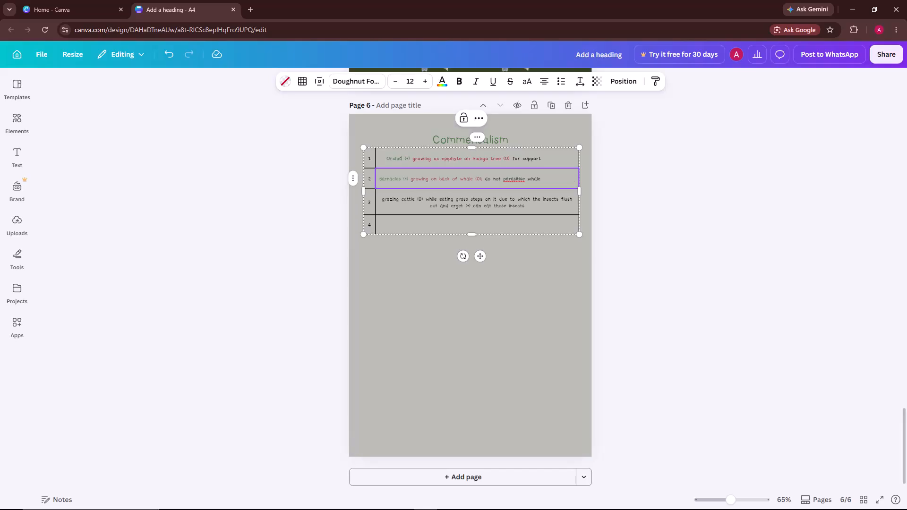
# Pad the end of the row 1 text with spaces so its start lines up with row 2.
pyautogui.click(552, 155)
pyautogui.click(552, 155)
pyautogui.click(552, 155)
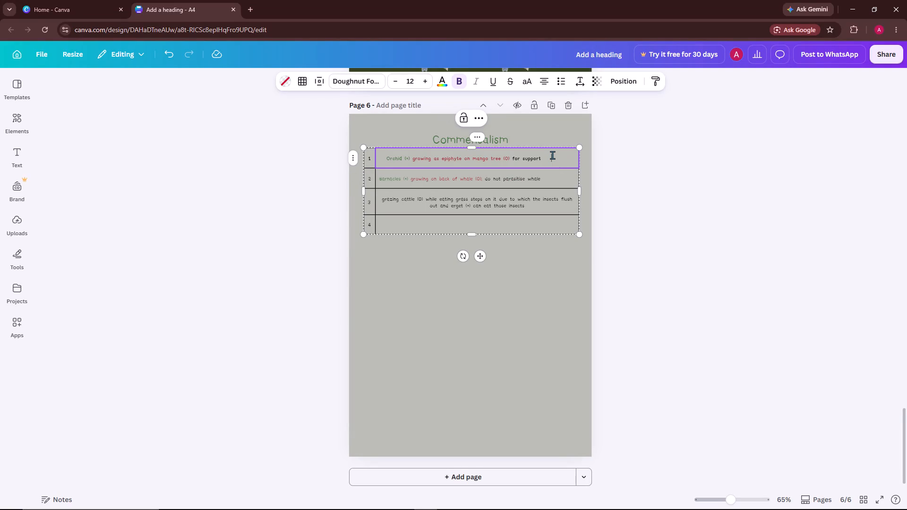
pyautogui.press('space')
pyautogui.press('space')
pyautogui.press('space')
pyautogui.press('space')
pyautogui.press('space')
pyautogui.press('space')
pyautogui.press('space')
pyautogui.press('space')
pyautogui.press('space')
pyautogui.press('space')
pyautogui.press('space')
pyautogui.press('space')
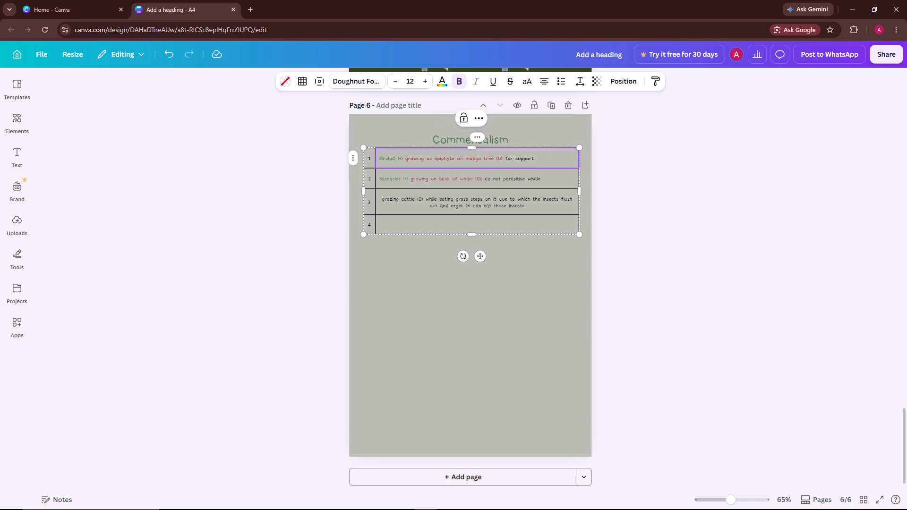
# Colour the words "grazing cattle (0)" in row 3 of the table dark red.
pyautogui.click(540, 204)
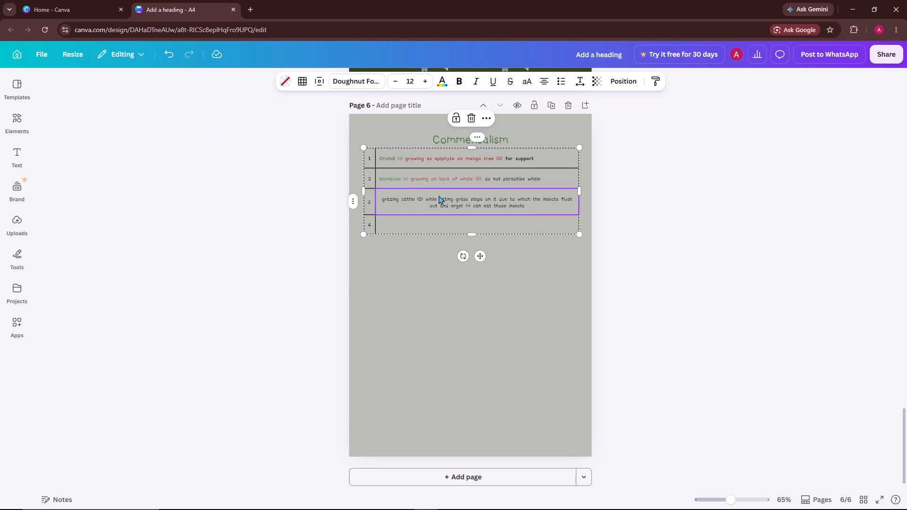
pyautogui.click(422, 199)
pyautogui.click(422, 197)
pyautogui.moveTo(422, 197); pyautogui.dragTo(419, 197)
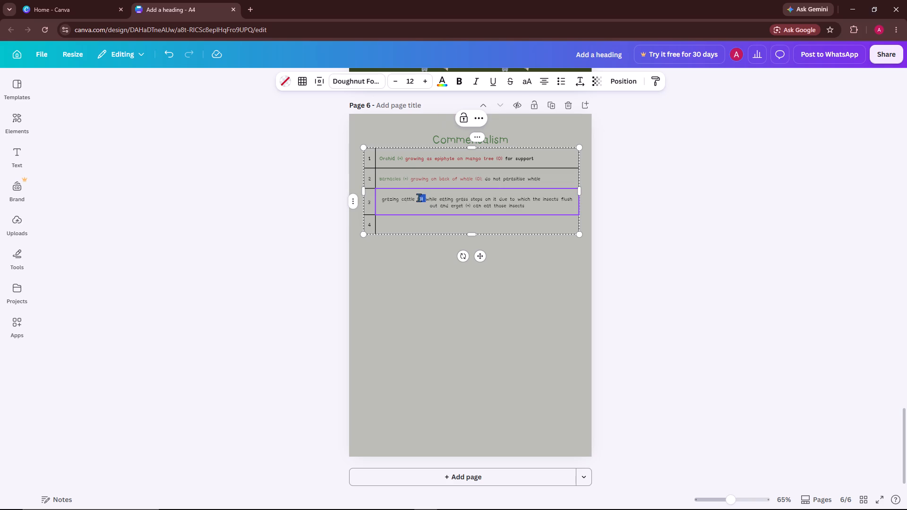
pyautogui.moveTo(419, 197); pyautogui.dragTo(391, 202)
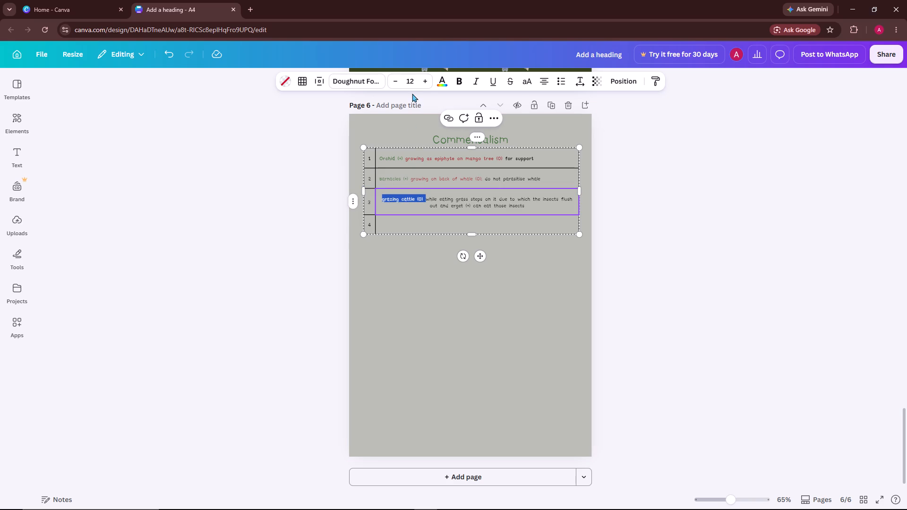
pyautogui.click(446, 82)
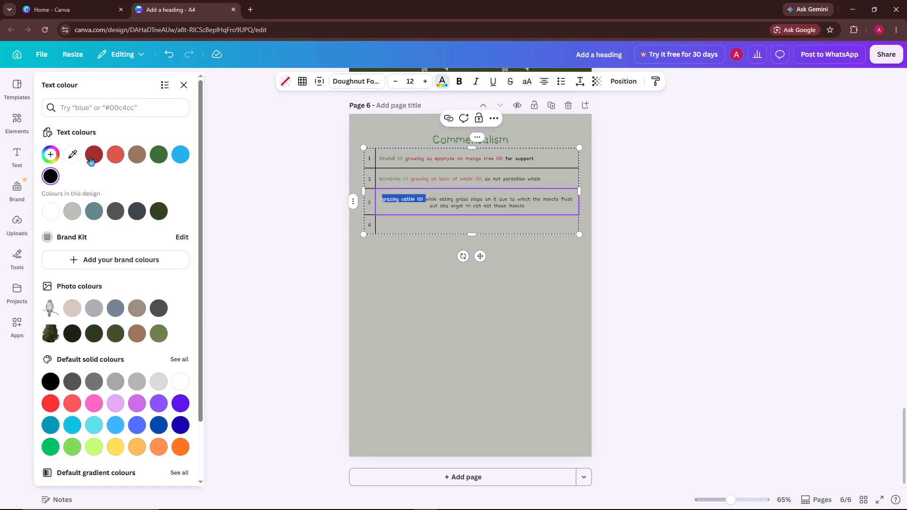
pyautogui.click(89, 156)
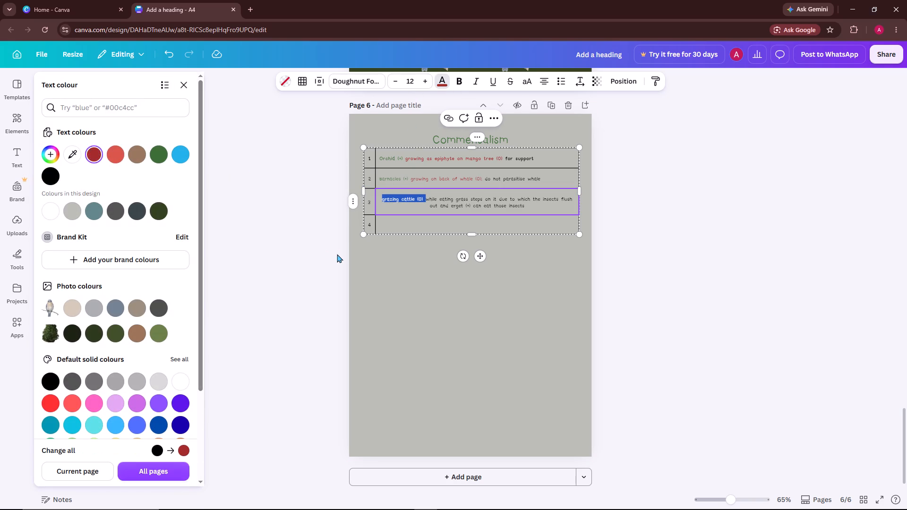
pyautogui.click(411, 265)
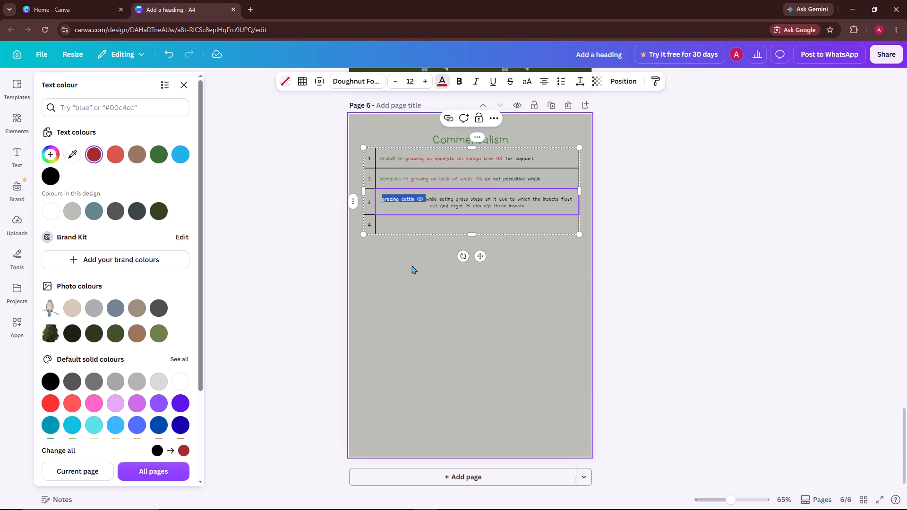
# Colour the words "erget (+)" in row 3 green and deselect the table.
pyautogui.click(471, 206)
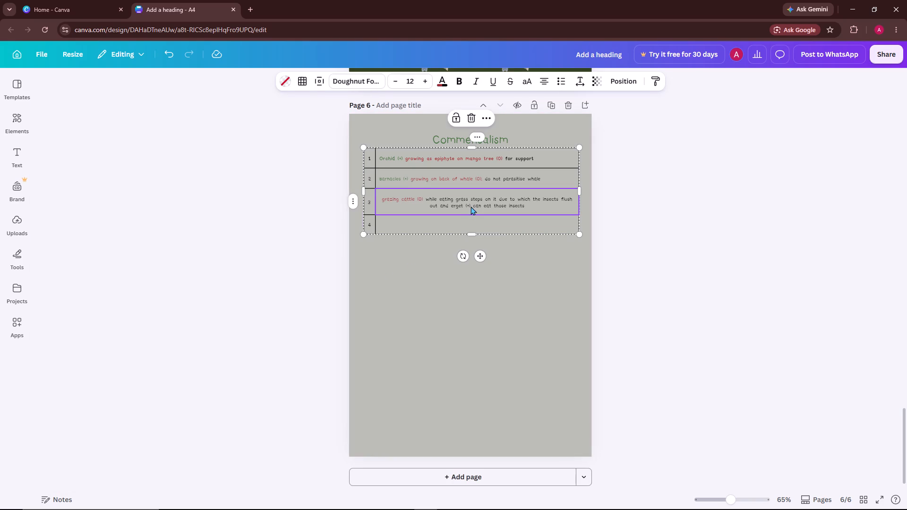
pyautogui.click(471, 206)
pyautogui.click(471, 206)
pyautogui.moveTo(471, 206); pyautogui.dragTo(459, 207)
pyautogui.click(441, 83)
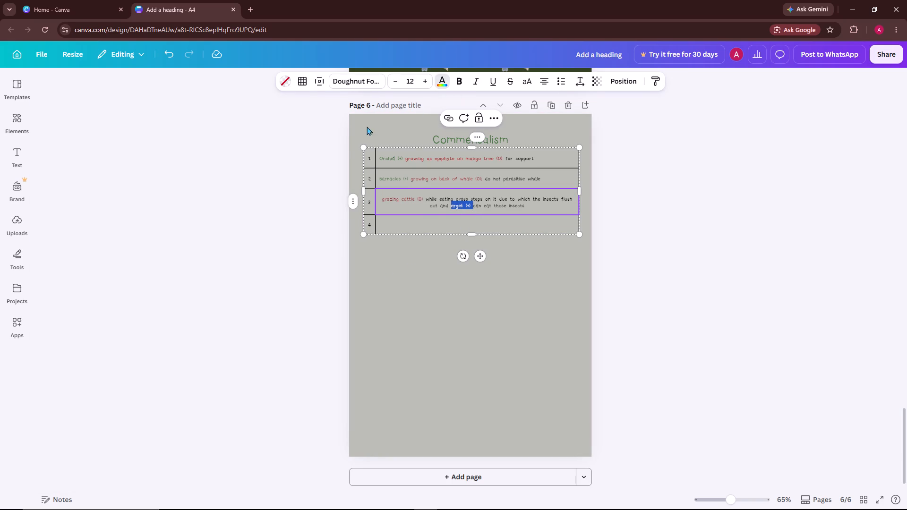
pyautogui.click(158, 151)
pyautogui.doubleClick(263, 172)
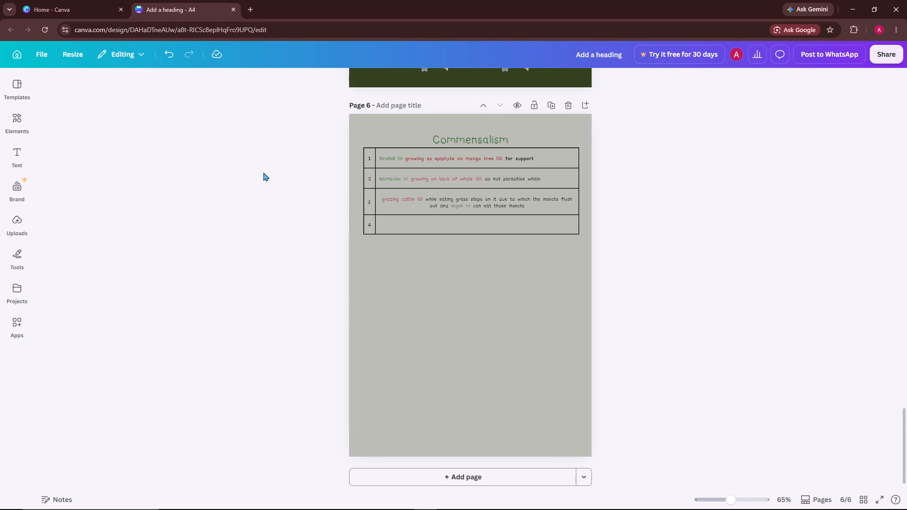
# Start the text in the empty row 4 cell with "sea anemone (0)".
pyautogui.click(420, 229)
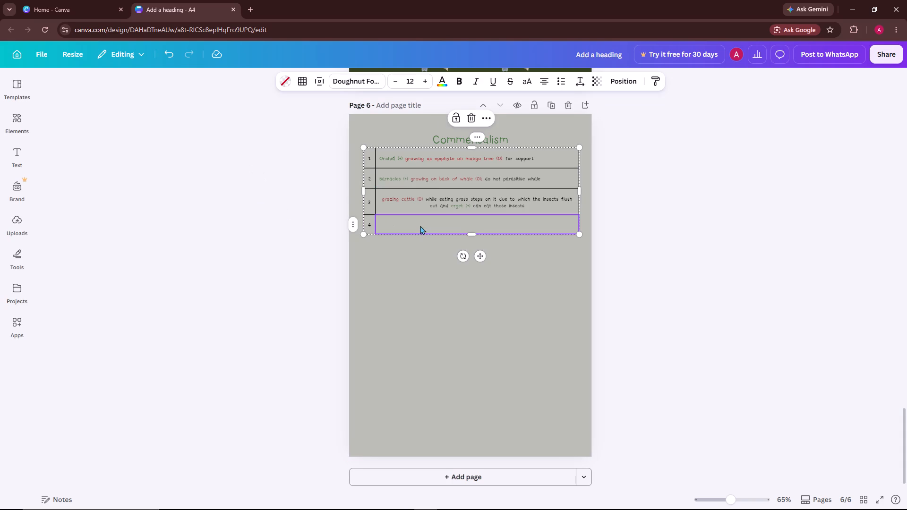
pyautogui.click(418, 221)
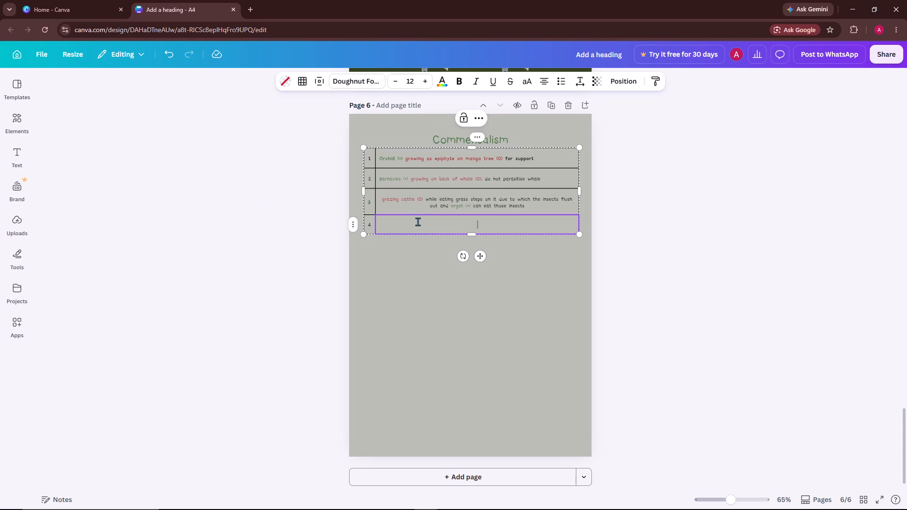
pyautogui.write('sea')
pyautogui.press('space')
pyautogui.write('ane')
pyautogui.write('mone')
pyautogui.press('space')
pyautogui.write('(0)')
pyautogui.press('space')
# Continue the row 4 sentence with "has stinging tentacle".
pyautogui.write('has')
pyautogui.press('space')
pyautogui.write('st')
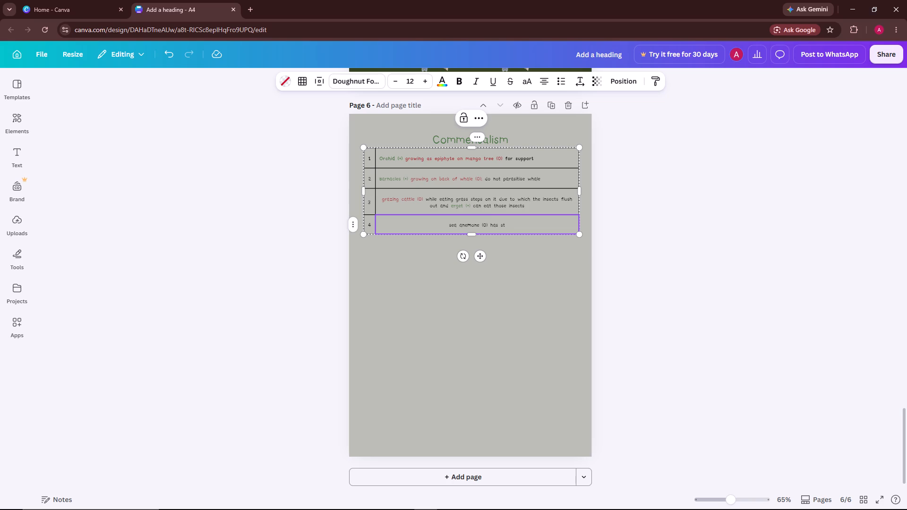
pyautogui.write('in')
pyautogui.write('ging')
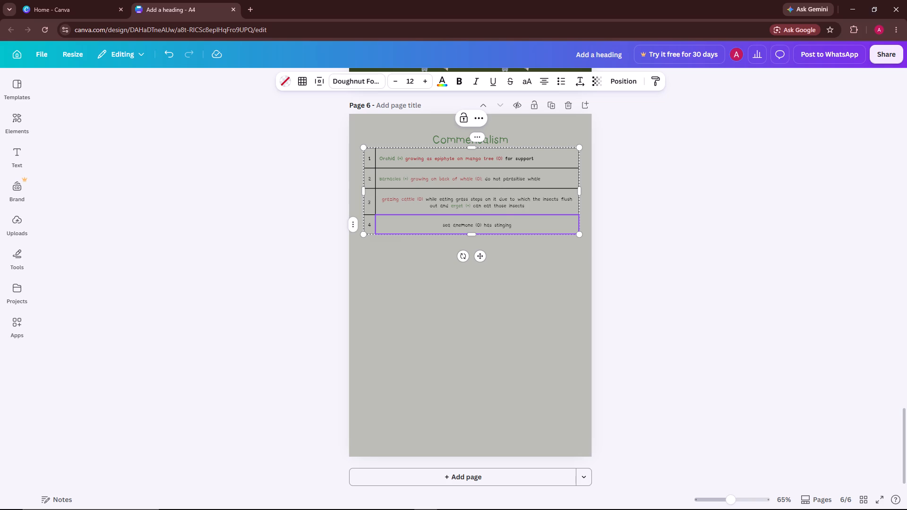
pyautogui.press('space')
pyautogui.write('te')
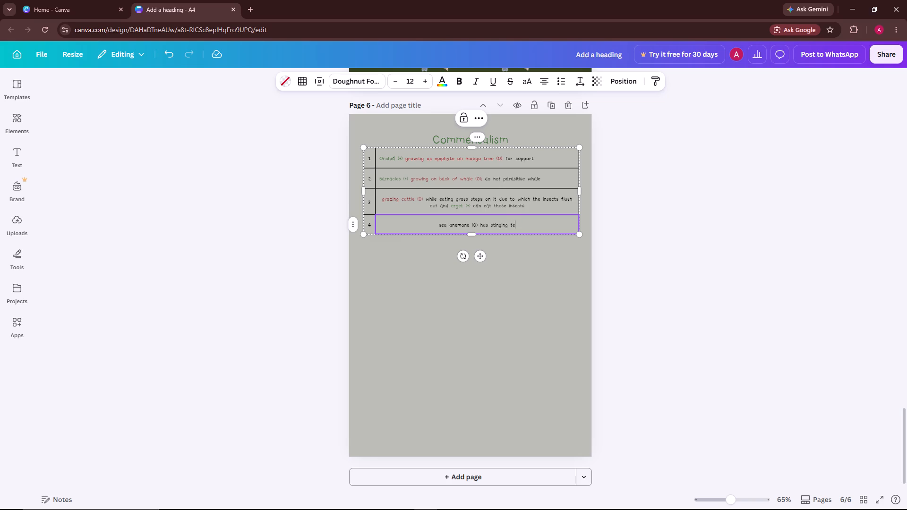
pyautogui.press('n')
pyautogui.write('tac')
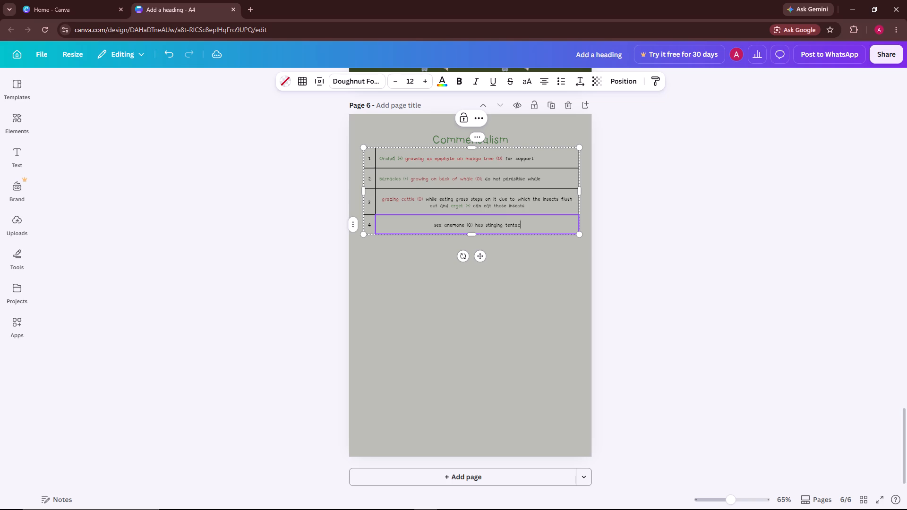
pyautogui.write('le')
# Extend the row 4 sentence with "for protrction due tto which".
pyautogui.press('space')
pyautogui.write('for')
pyautogui.press('space')
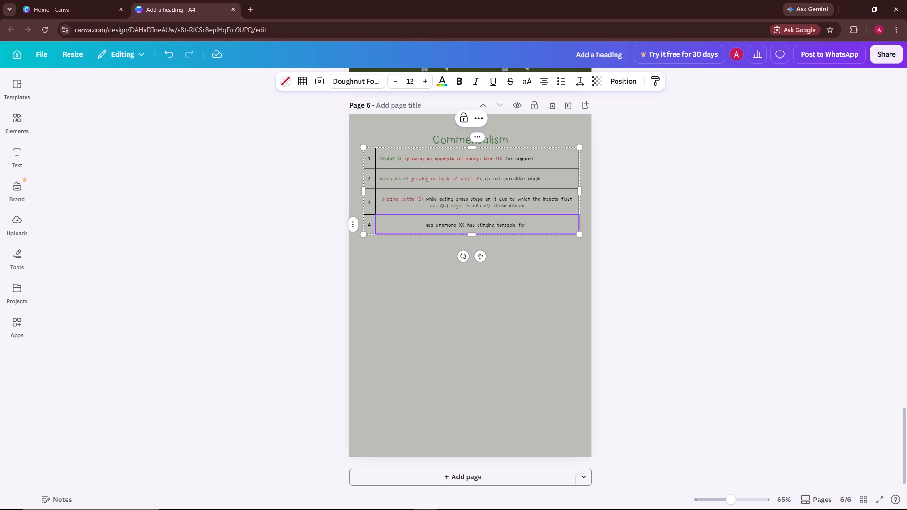
pyautogui.write('protrction')
pyautogui.press('space')
pyautogui.write('due')
pyautogui.press('space')
pyautogui.write('tto')
pyautogui.press('space')
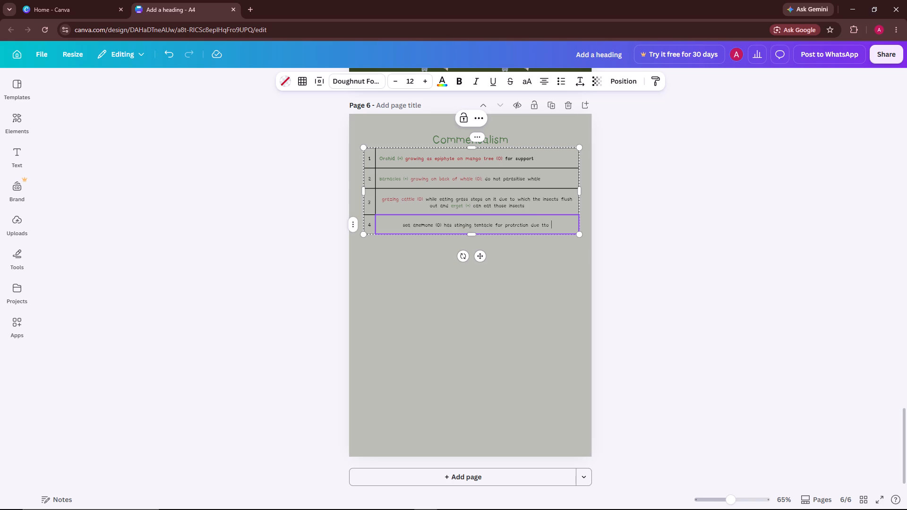
pyautogui.write('which')
pyautogui.press('space')
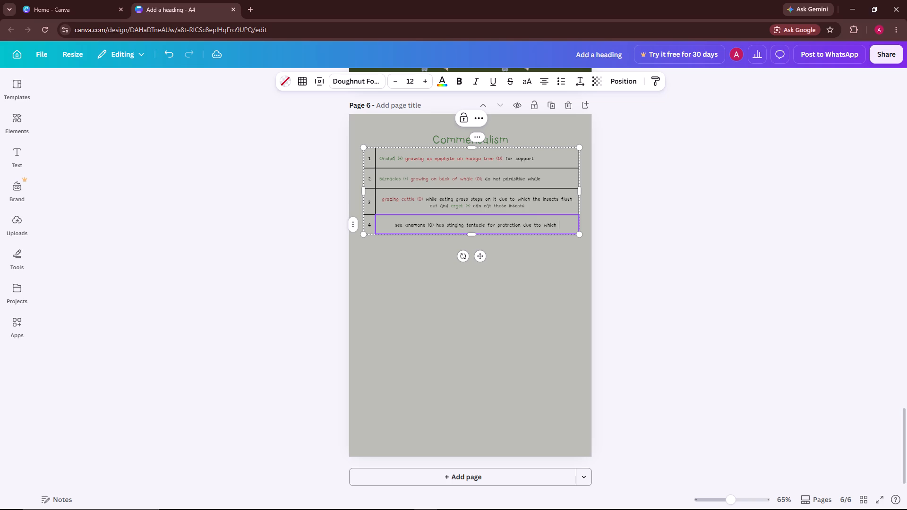
# Finish the row 4 sentence with "non body dare to fight with anemone.".
pyautogui.write('non')
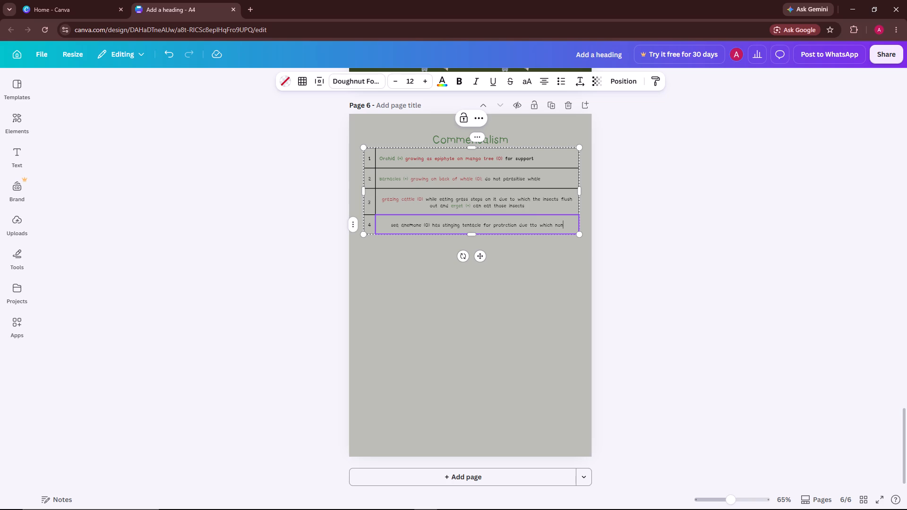
pyautogui.press('space')
pyautogui.write('body')
pyautogui.press('space')
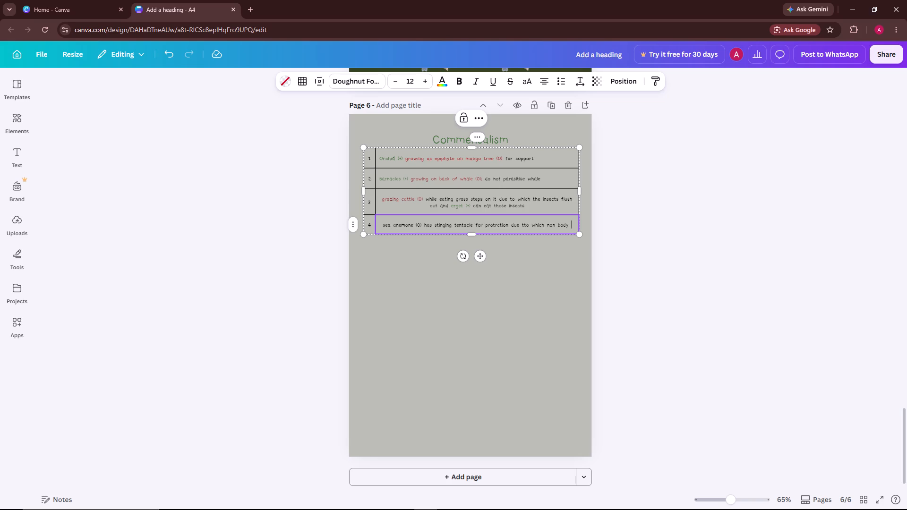
pyautogui.write('dare')
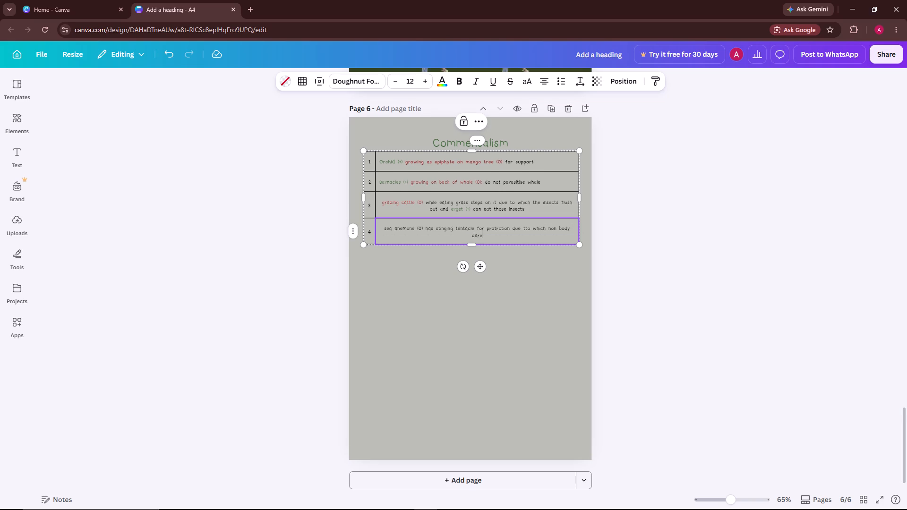
pyautogui.press('space')
pyautogui.write('to')
pyautogui.press('space')
pyautogui.write('fight')
pyautogui.press('space')
pyautogui.write('with')
pyautogui.press('space')
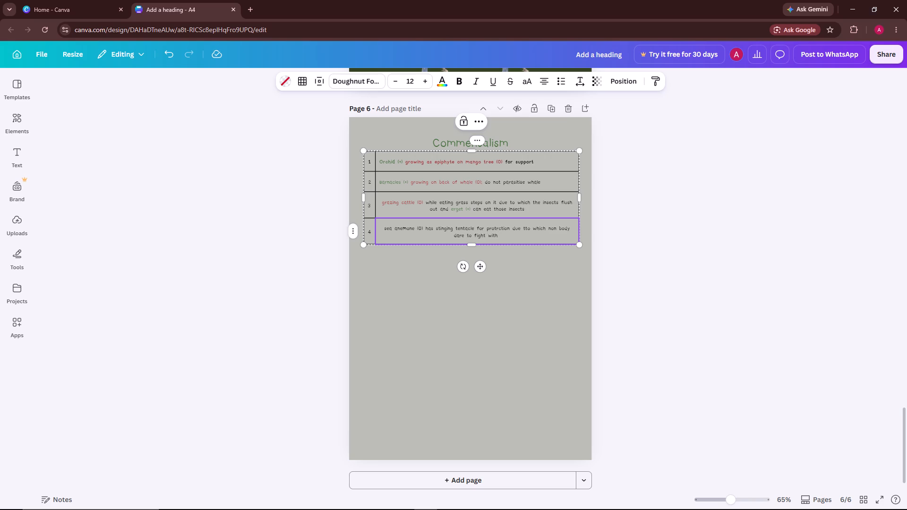
pyautogui.write('anemone')
pyautogui.write('.')
# Add "he protects the clown fish (+)" to the end of the row 4 text.
pyautogui.press('space')
pyautogui.write('he')
pyautogui.press('space')
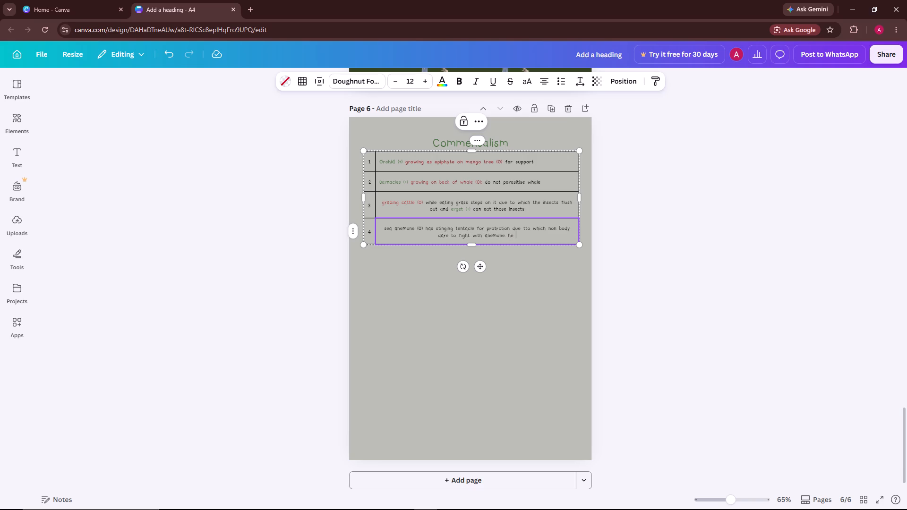
pyautogui.write('protects')
pyautogui.press('space')
pyautogui.write('the')
pyautogui.press('space')
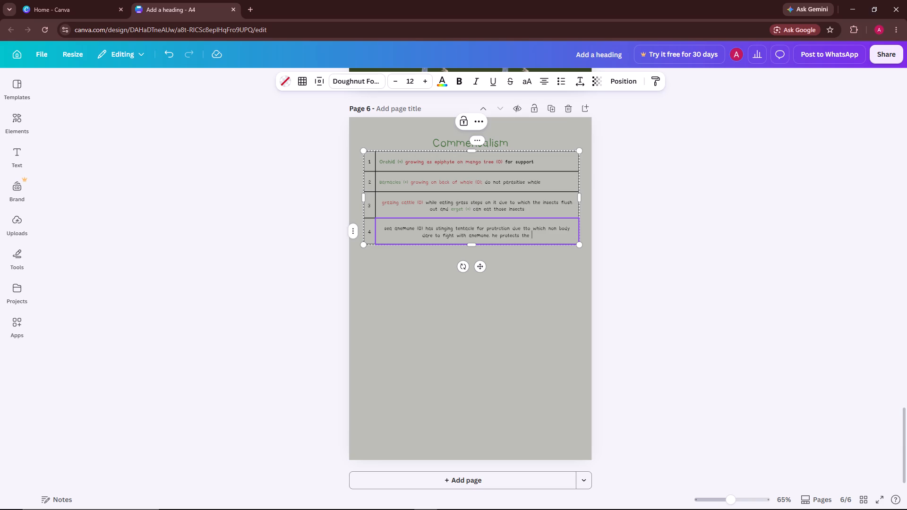
pyautogui.write('cl')
pyautogui.write('own')
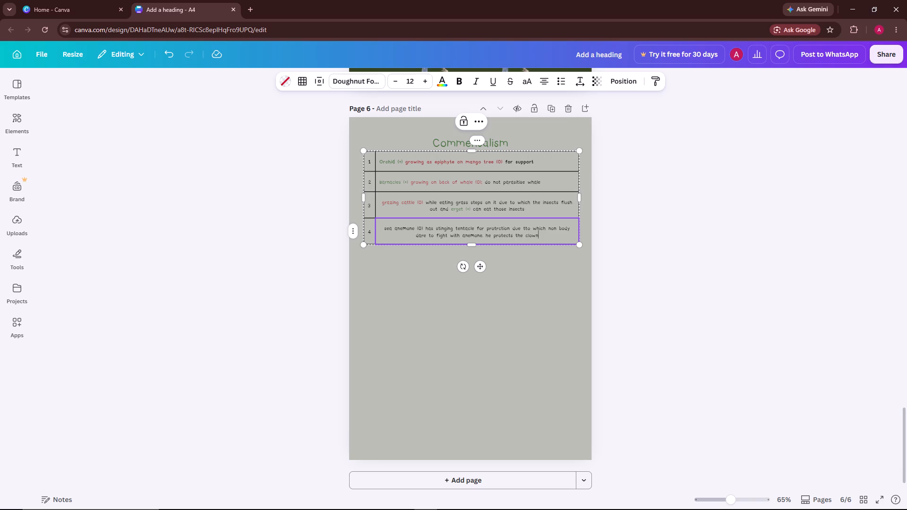
pyautogui.press('space')
pyautogui.write('fish')
pyautogui.press('space')
pyautogui.write('(+)')
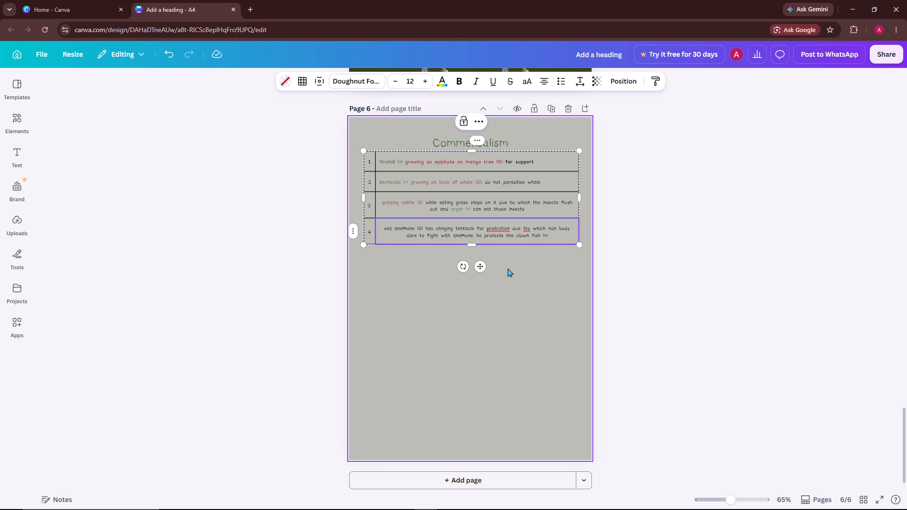
# Colour "sea anemone (0)" in row 4 dark red, using the existing text colour.
pyautogui.click(423, 229)
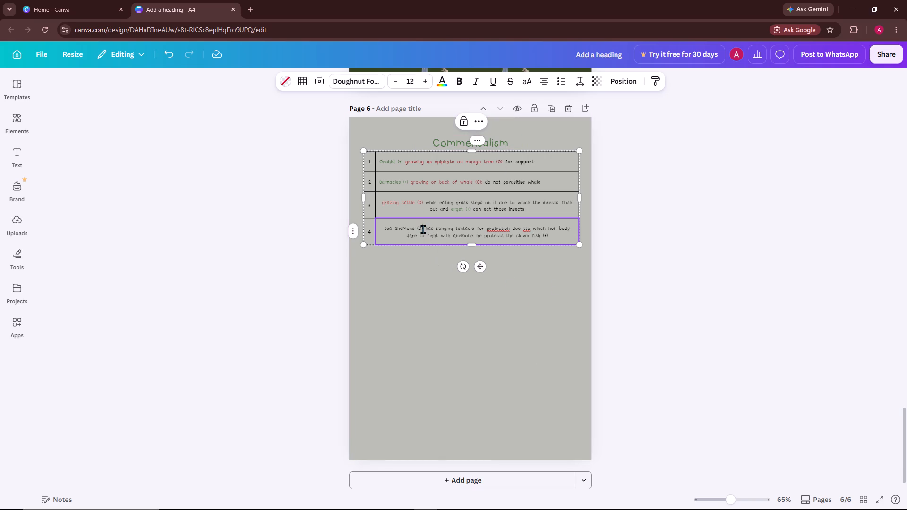
pyautogui.moveTo(423, 229); pyautogui.dragTo(387, 228)
pyautogui.click(440, 86)
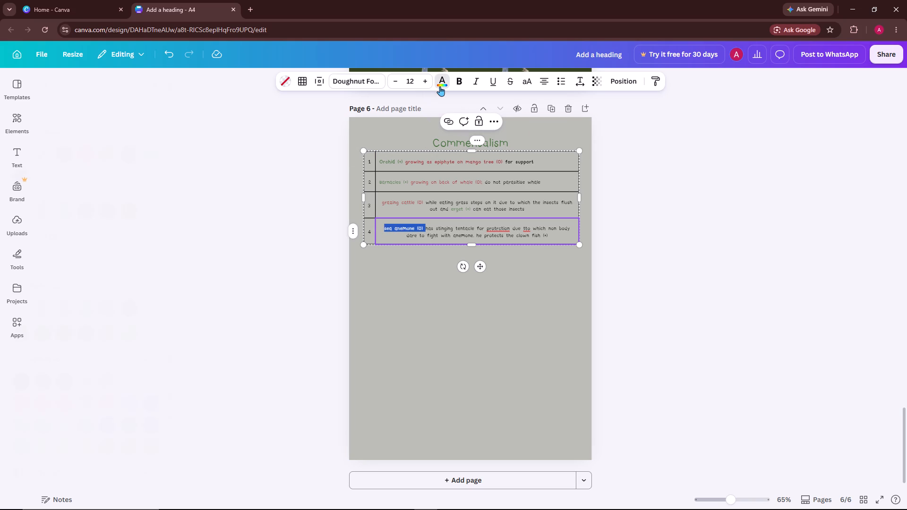
pyautogui.click(97, 157)
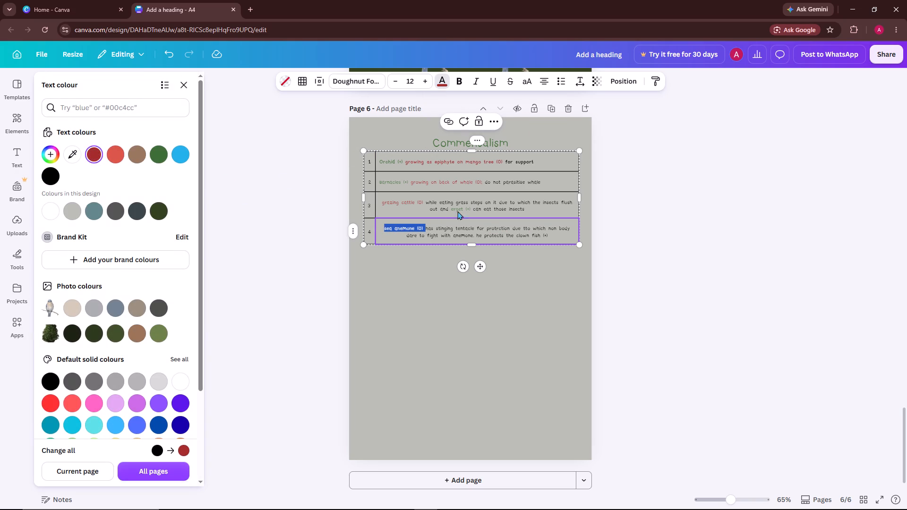
# Colour "clown fish (+)" at the end of row 4 green and deselect the table.
pyautogui.moveTo(552, 235); pyautogui.dragTo(536, 236)
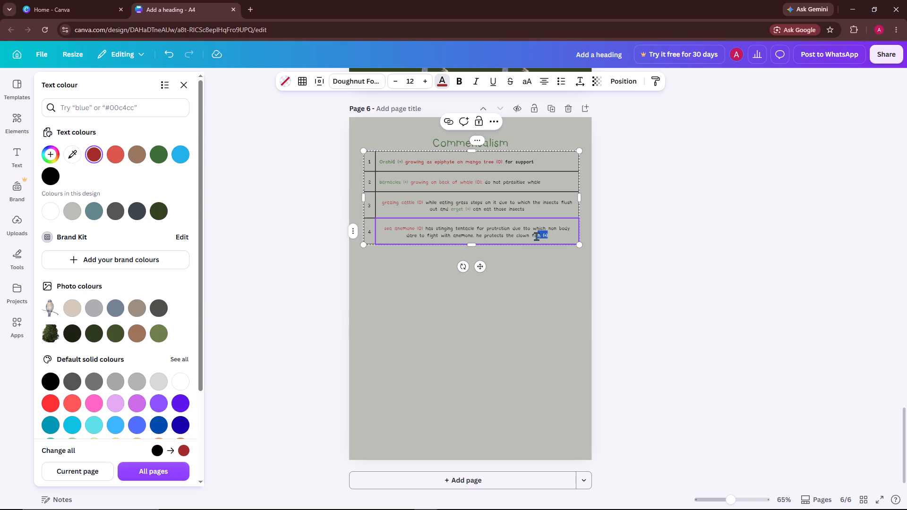
pyautogui.moveTo(536, 236); pyautogui.dragTo(524, 236)
pyautogui.moveTo(524, 236); pyautogui.dragTo(517, 236)
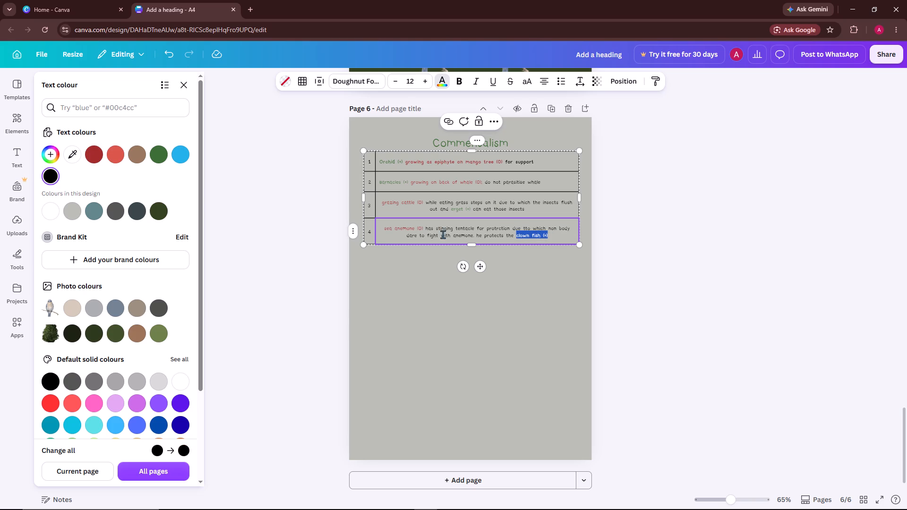
pyautogui.click(160, 154)
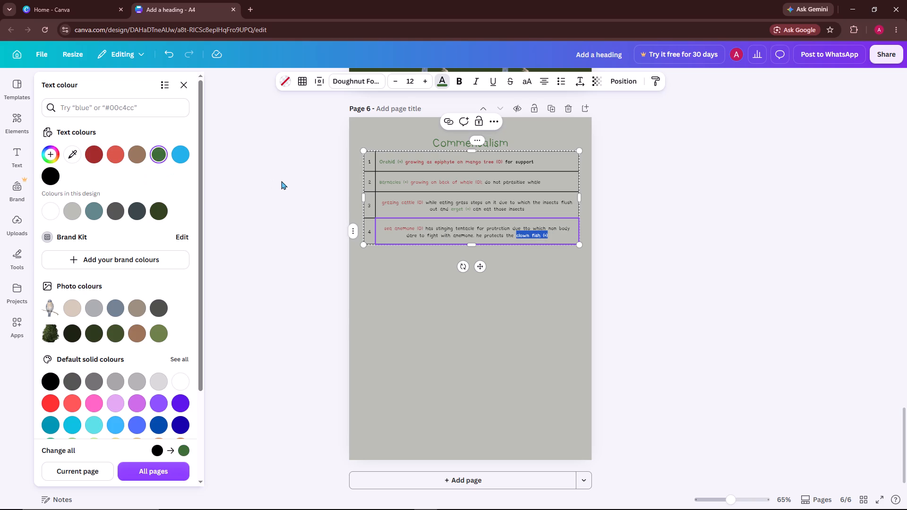
pyautogui.doubleClick(281, 181)
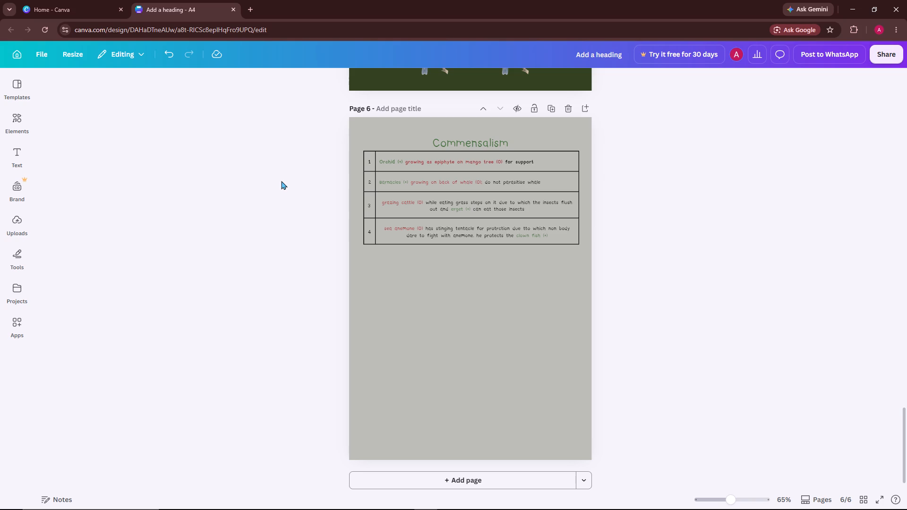
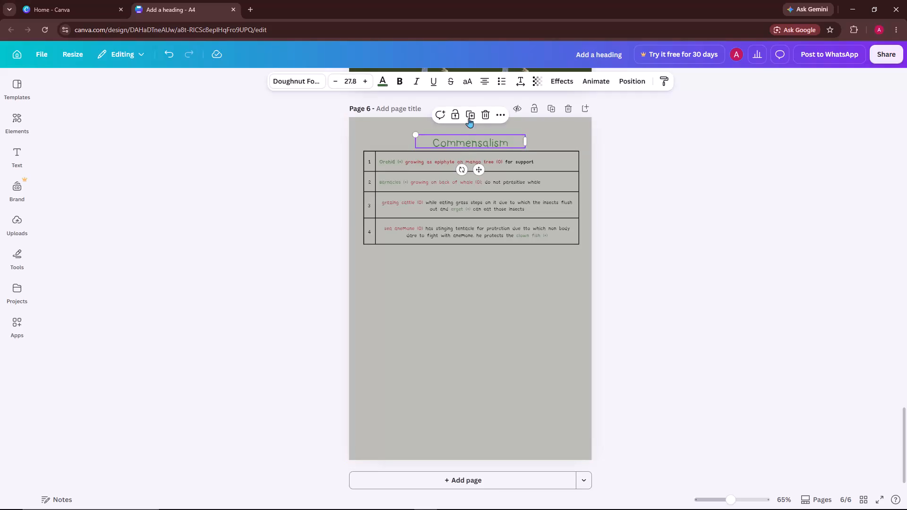
# Duplicate the Commensalism heading, place the copy centred below the table, and change its text to "prasitism".
pyautogui.click(470, 114)
pyautogui.moveTo(475, 147); pyautogui.dragTo(470, 266)
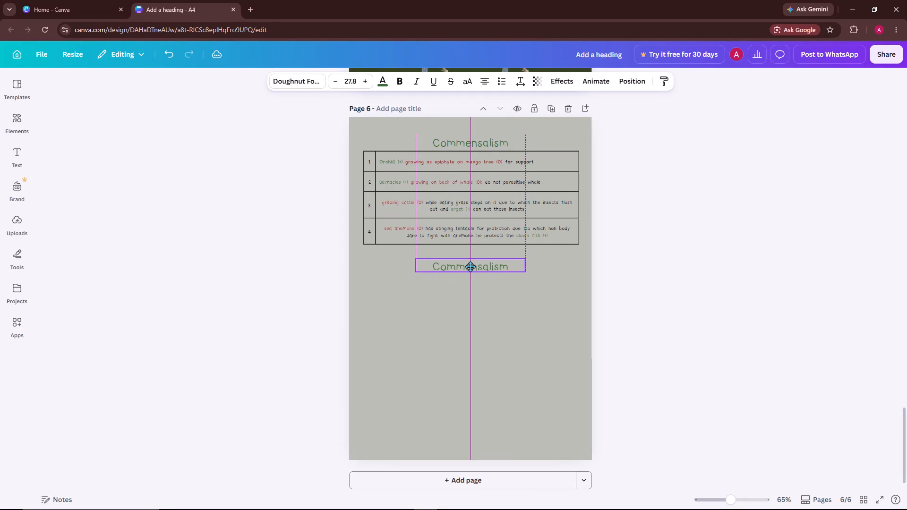
pyautogui.moveTo(470, 266); pyautogui.dragTo(470, 262)
pyautogui.click(499, 262)
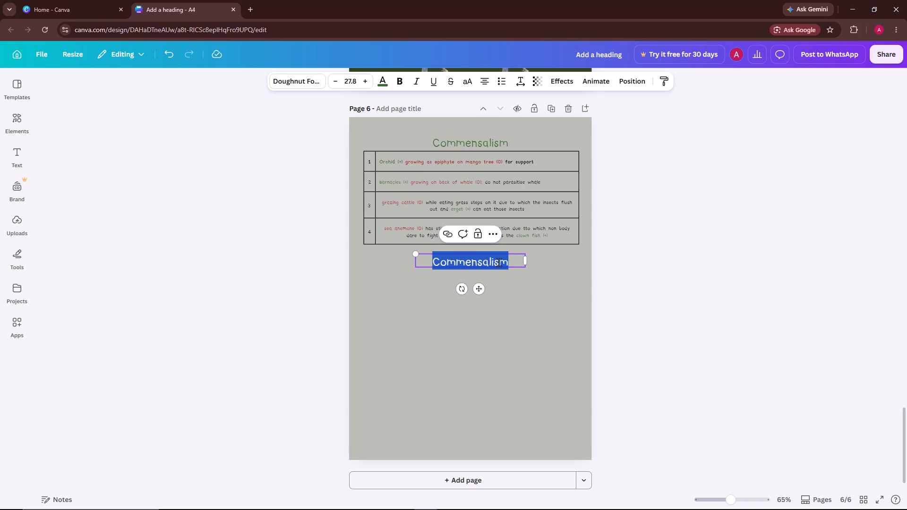
pyautogui.write('pra')
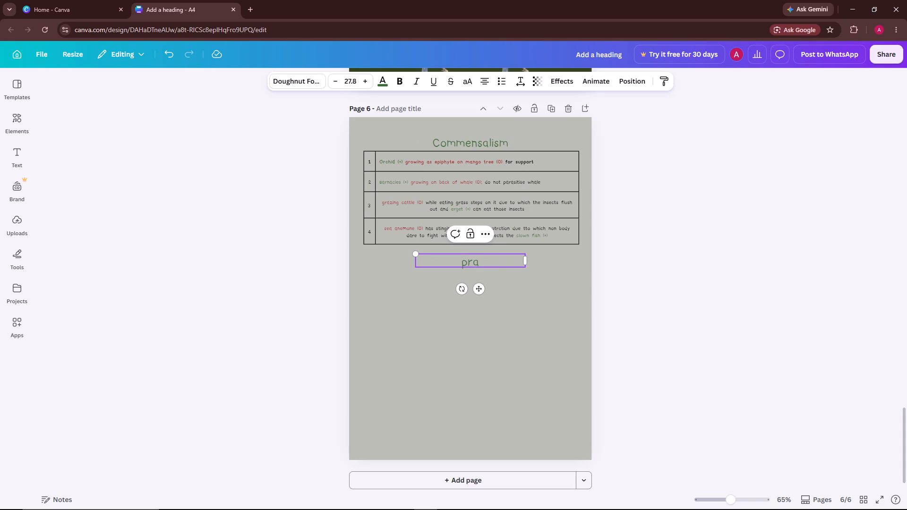
pyautogui.write('si')
pyautogui.write('tism')
pyautogui.click(499, 332)
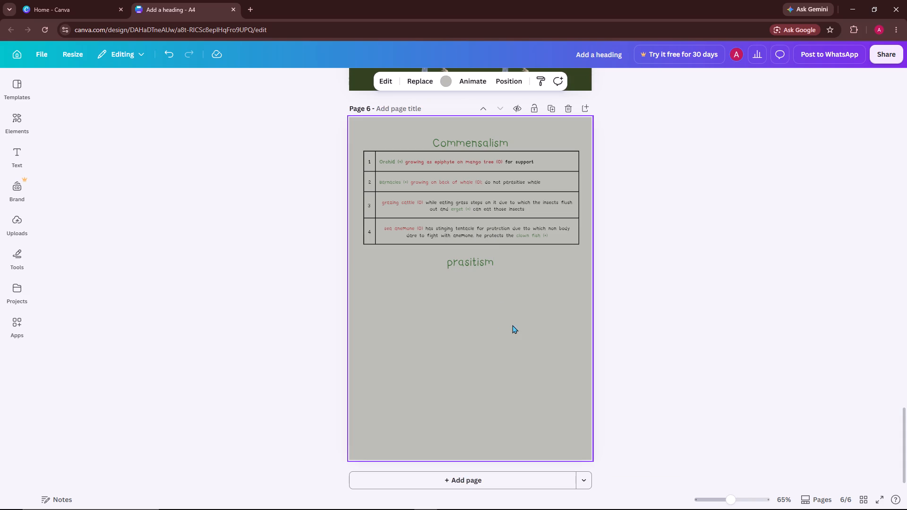
# Insert a plain grid table with three columns and four rows, and place it below the prasitism heading.
pyautogui.click(21, 121)
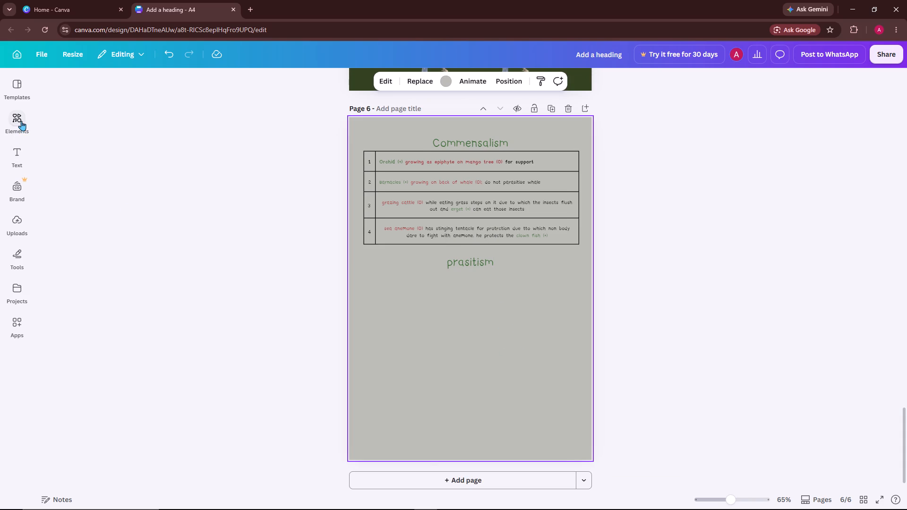
pyautogui.click(68, 130)
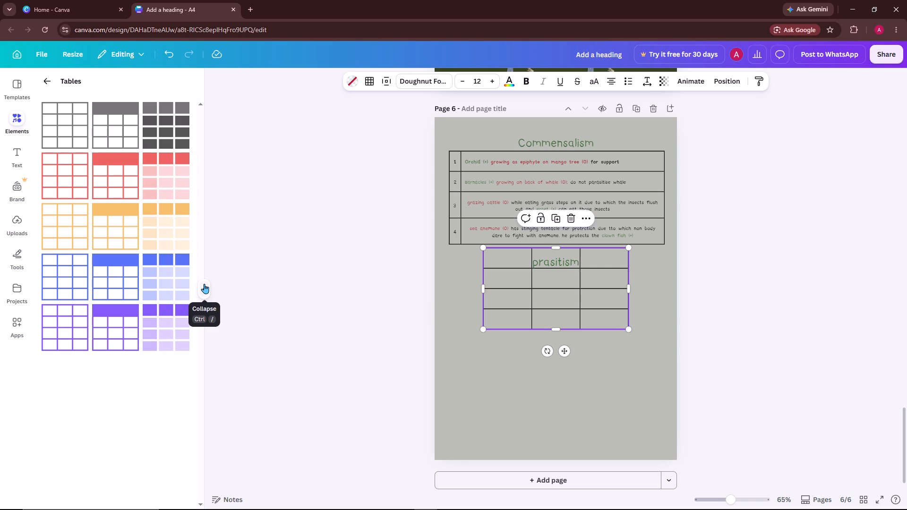
pyautogui.moveTo(565, 308); pyautogui.dragTo(567, 340)
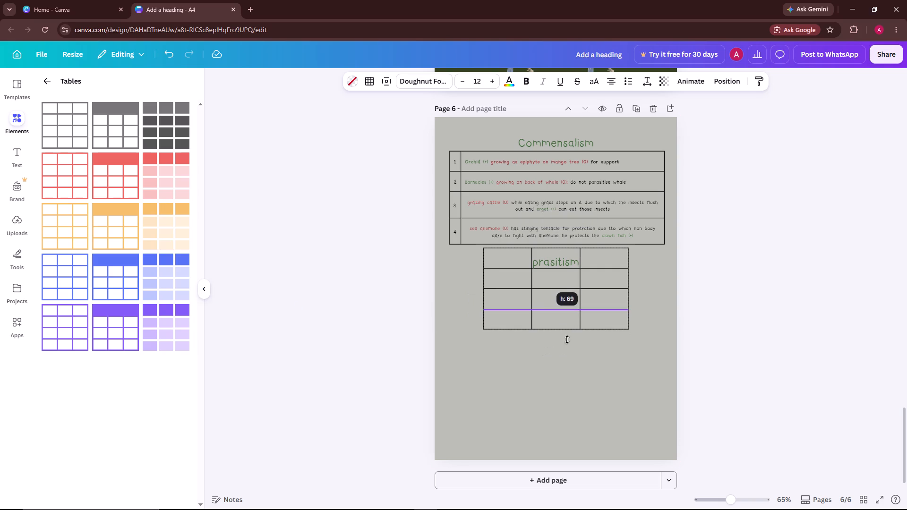
pyautogui.moveTo(567, 340); pyautogui.dragTo(560, 309)
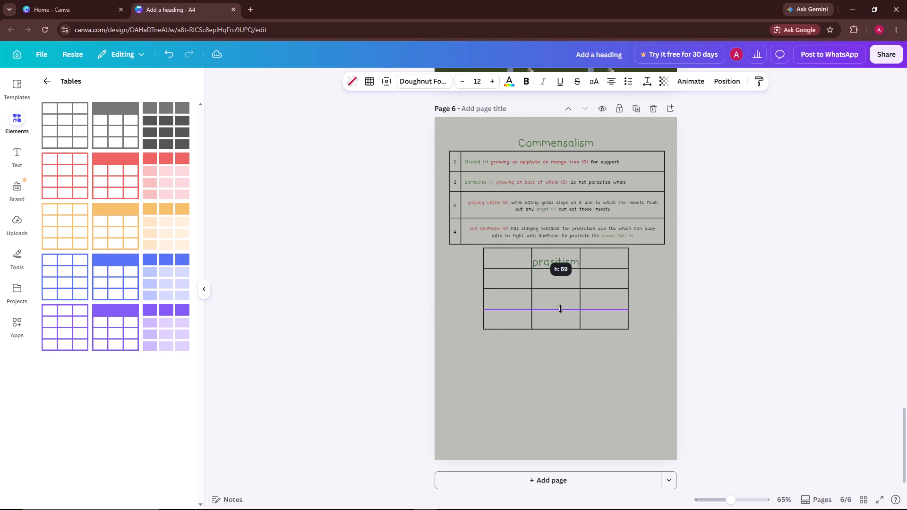
pyautogui.moveTo(560, 309); pyautogui.dragTo(560, 298)
pyautogui.click(594, 353)
pyautogui.moveTo(564, 282); pyautogui.dragTo(571, 364)
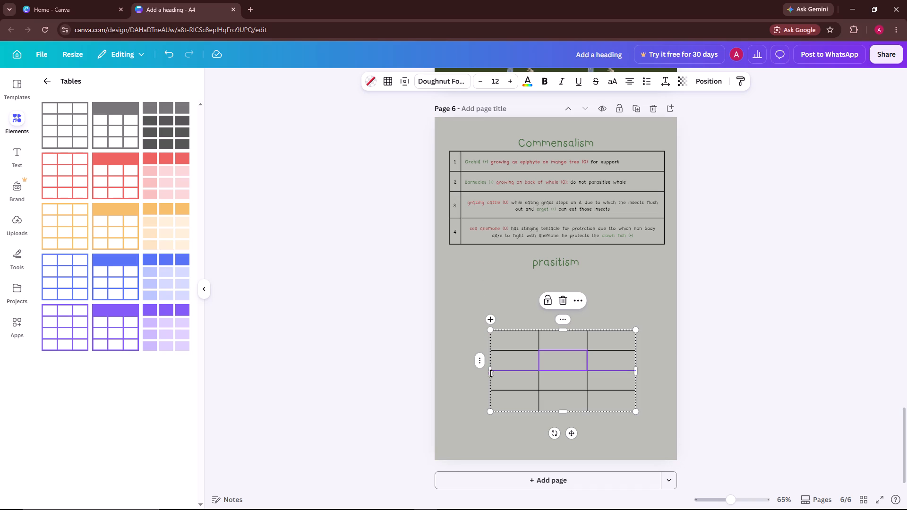
# Bring the new table closer to the prasitism heading and widen it on both sides to match the Commensalism table's width.
pyautogui.moveTo(488, 367); pyautogui.dragTo(475, 367)
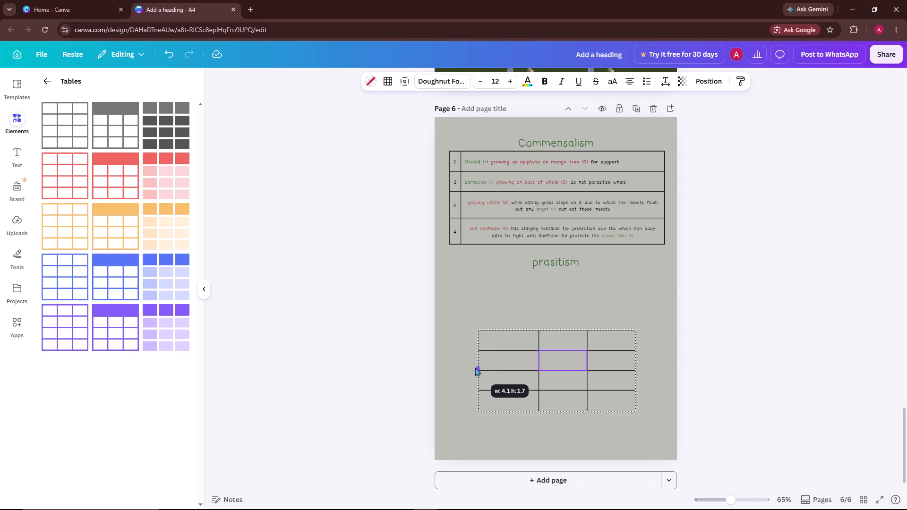
pyautogui.moveTo(475, 367); pyautogui.dragTo(472, 366)
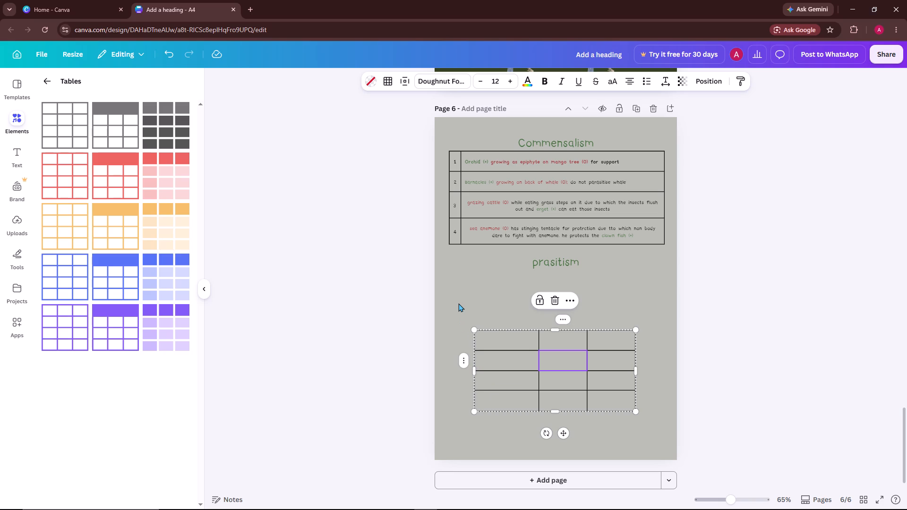
pyautogui.click(606, 296)
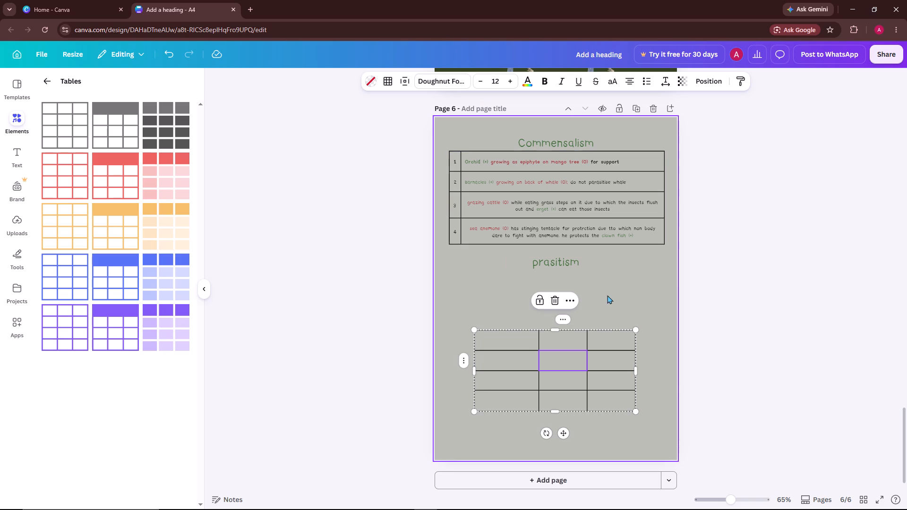
pyautogui.moveTo(545, 362); pyautogui.dragTo(543, 321)
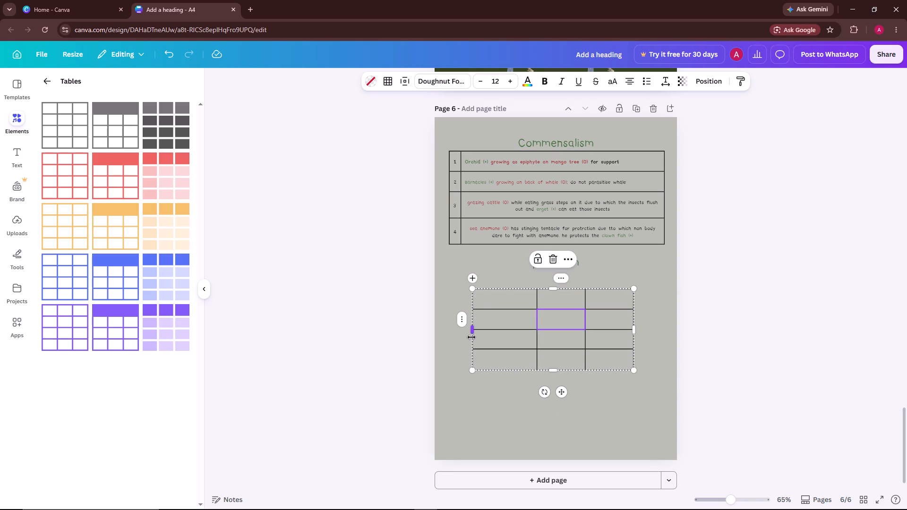
pyautogui.moveTo(471, 331); pyautogui.dragTo(450, 355)
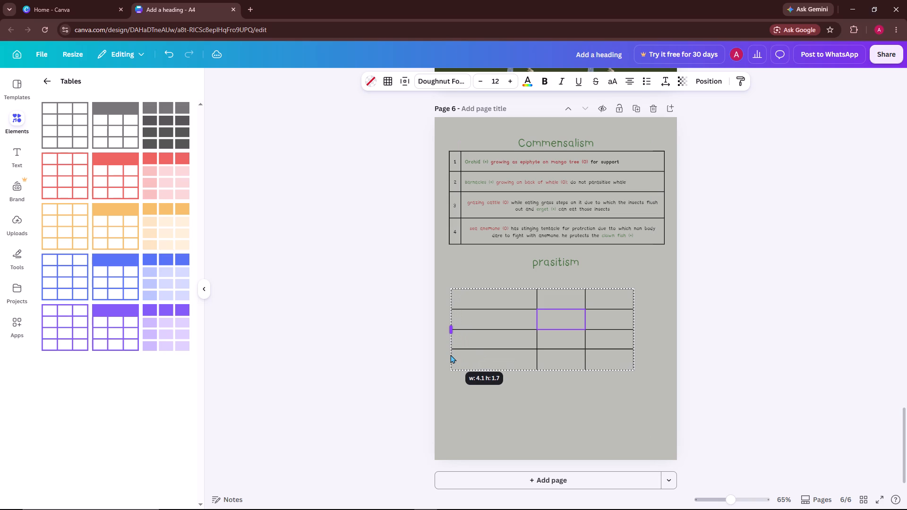
pyautogui.moveTo(450, 355); pyautogui.dragTo(445, 348)
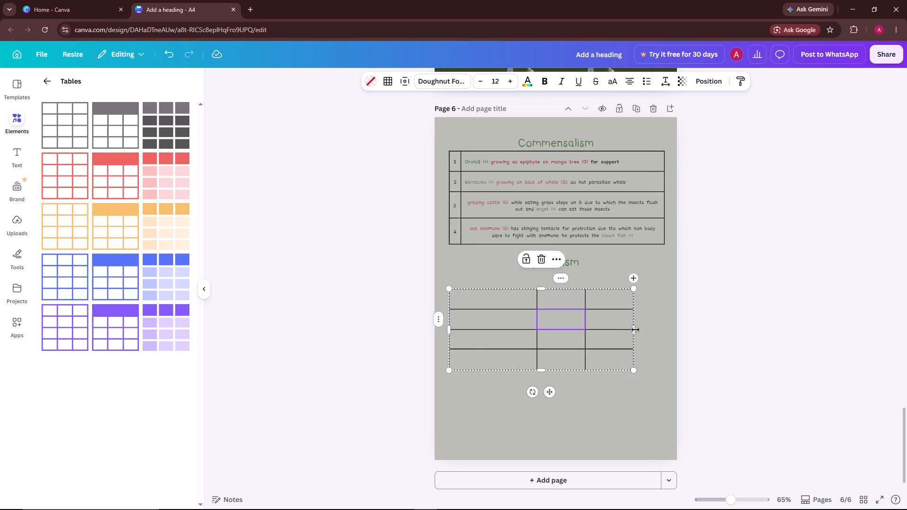
pyautogui.moveTo(635, 330); pyautogui.dragTo(661, 278)
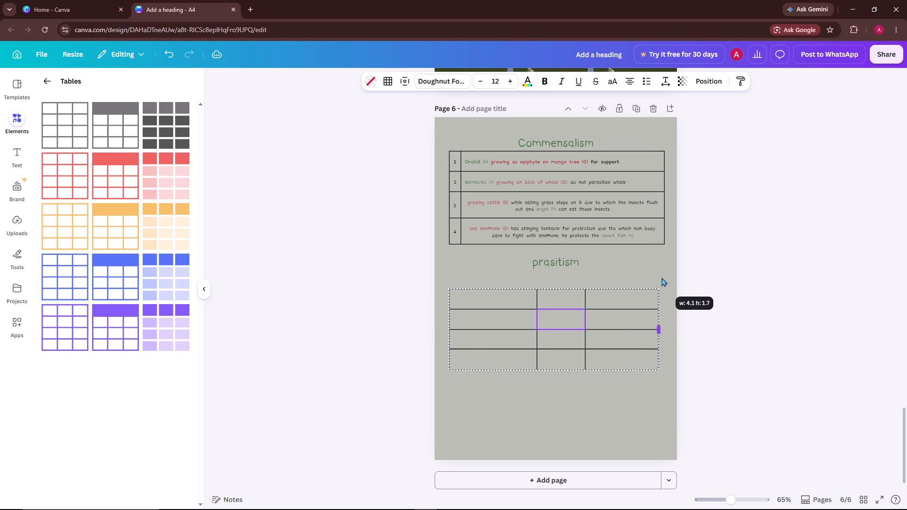
pyautogui.moveTo(661, 278); pyautogui.dragTo(665, 266)
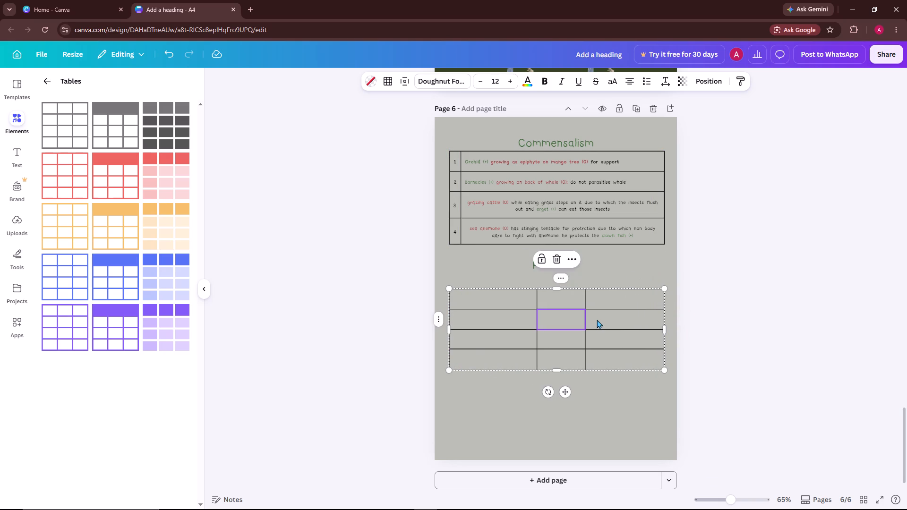
# Delete the middle column of the new table, leaving two columns.
pyautogui.click(588, 301)
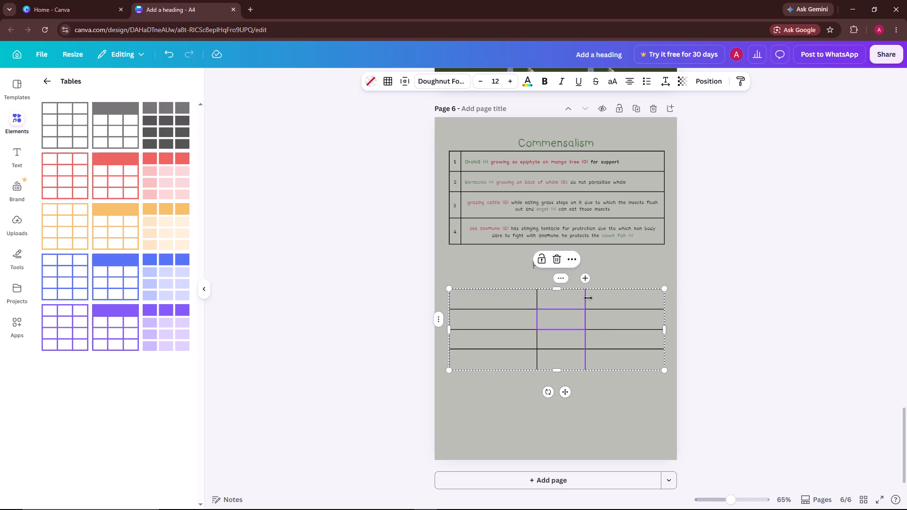
pyautogui.click(585, 301)
pyautogui.rightClick(585, 301)
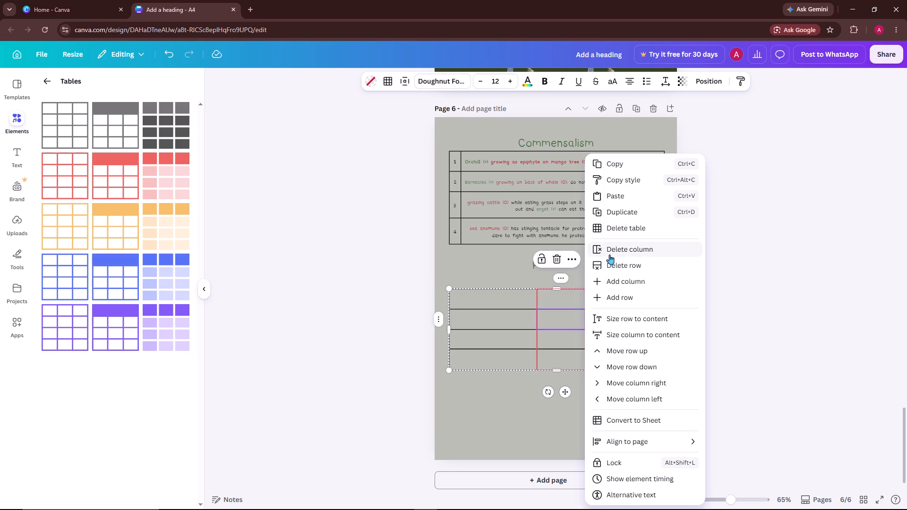
pyautogui.click(609, 255)
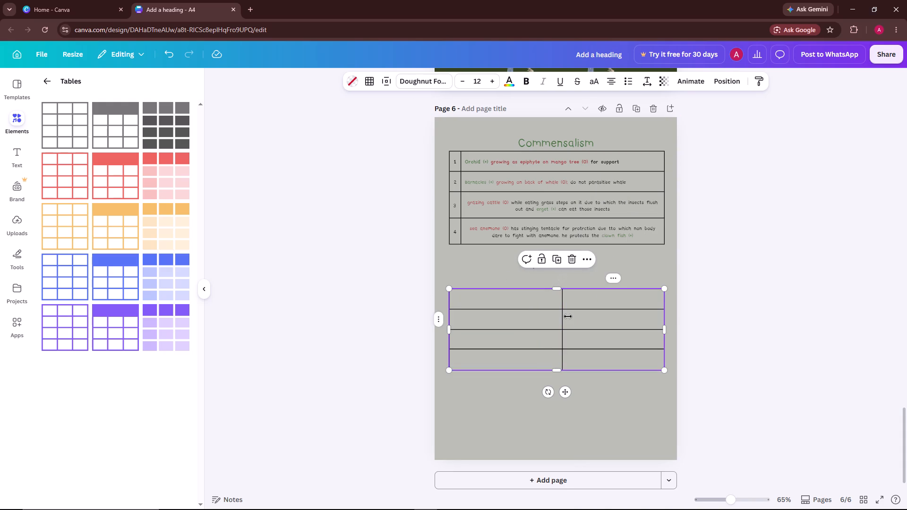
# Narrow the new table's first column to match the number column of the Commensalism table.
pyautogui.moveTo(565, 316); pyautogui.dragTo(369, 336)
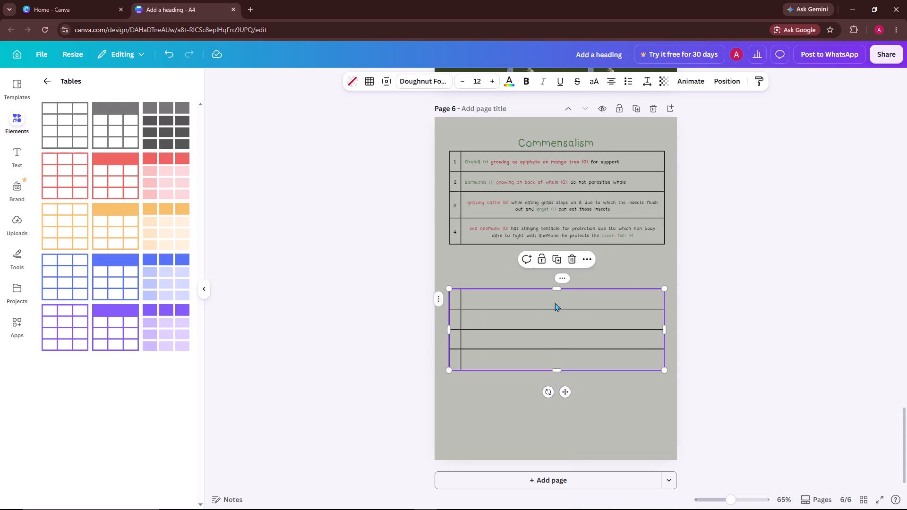
# Move the new table up slightly so it sits just beneath the prasitism heading.
pyautogui.click(562, 287)
pyautogui.click(602, 414)
pyautogui.moveTo(560, 337); pyautogui.dragTo(560, 325)
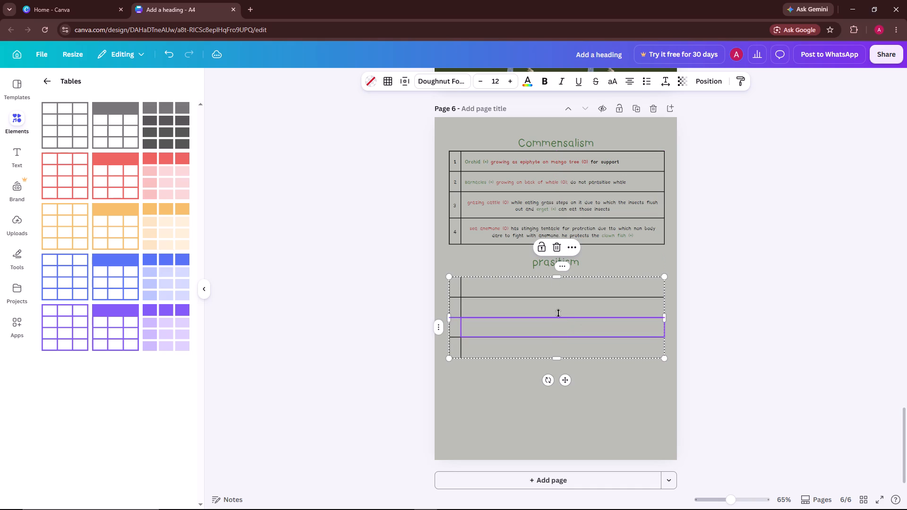
# Shift the new table's column divider to the middle so both columns are equally wide.
pyautogui.click(483, 292)
pyautogui.click(496, 289)
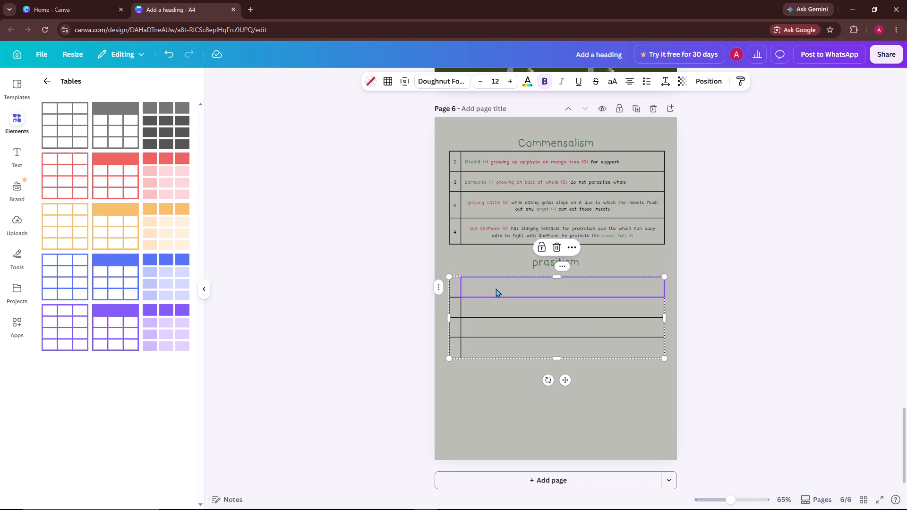
pyautogui.click(496, 289)
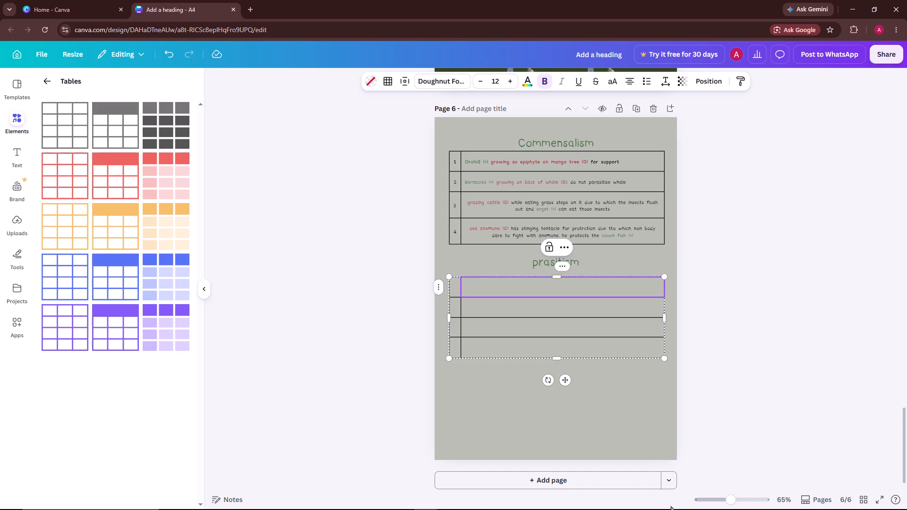
pyautogui.moveTo(462, 309); pyautogui.dragTo(497, 310)
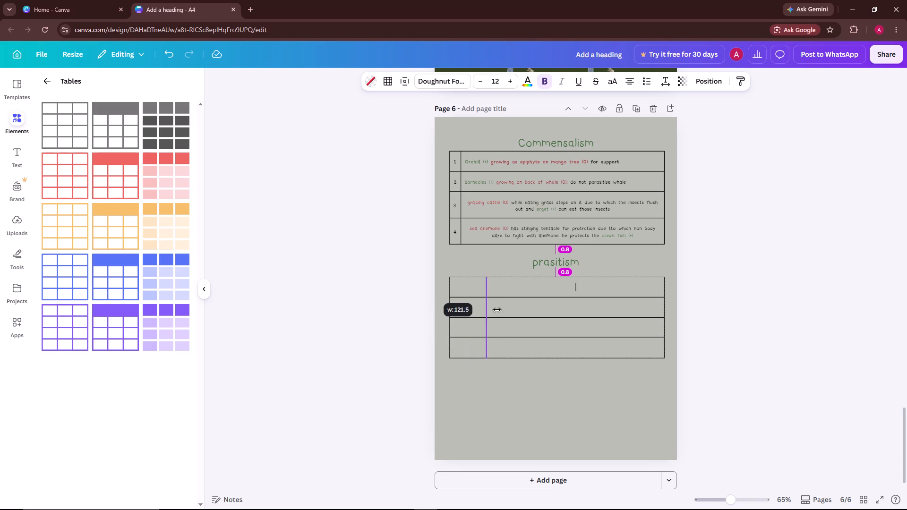
pyautogui.moveTo(497, 310); pyautogui.dragTo(557, 316)
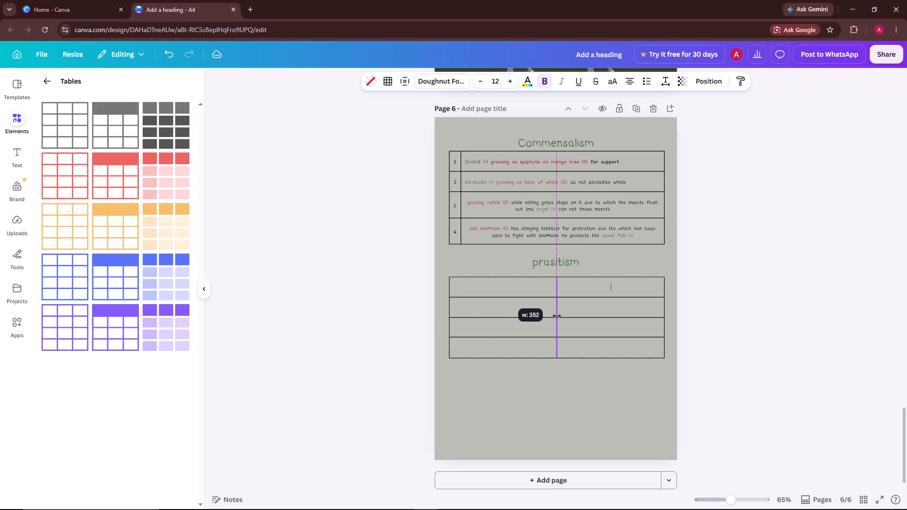
pyautogui.moveTo(557, 316); pyautogui.dragTo(562, 311)
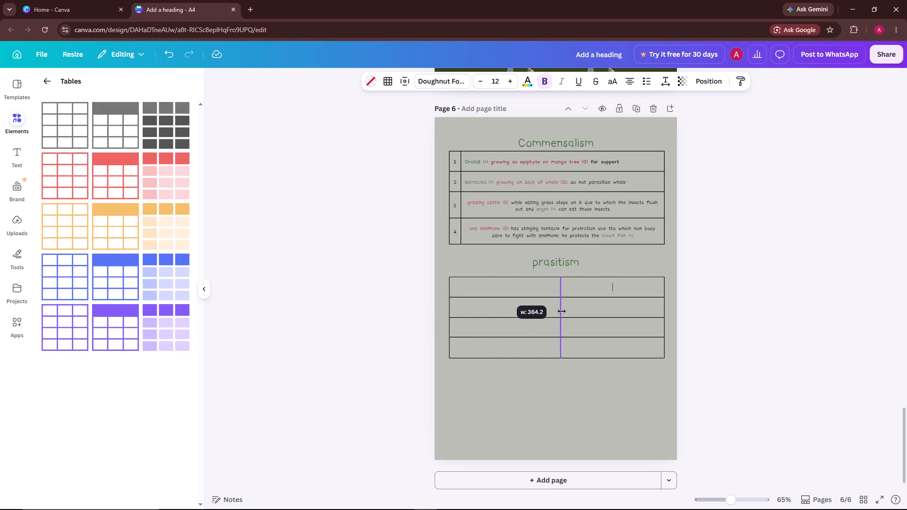
pyautogui.moveTo(562, 311); pyautogui.dragTo(561, 314)
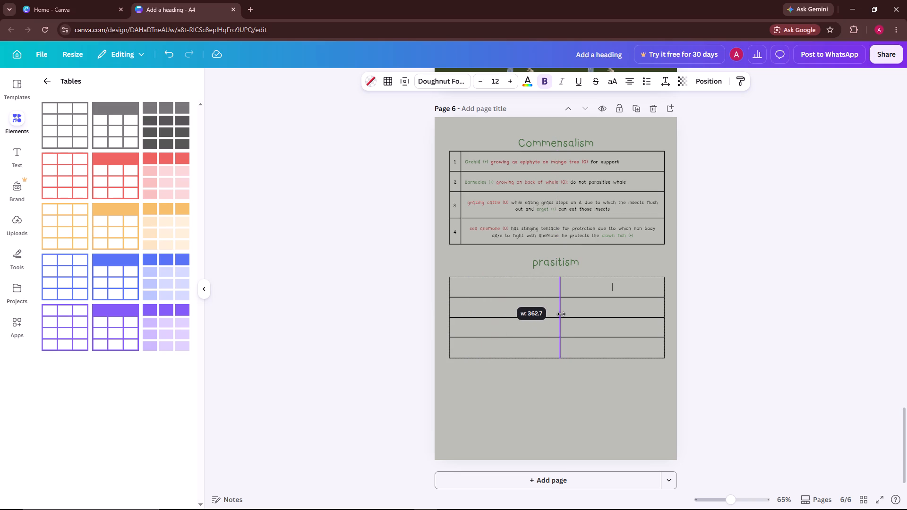
pyautogui.moveTo(561, 314); pyautogui.dragTo(561, 315)
pyautogui.moveTo(561, 315); pyautogui.dragTo(560, 321)
# Enter "Ectoparasites ( feed on external surface)" in the first header cell of the prasitism table.
pyautogui.click(479, 284)
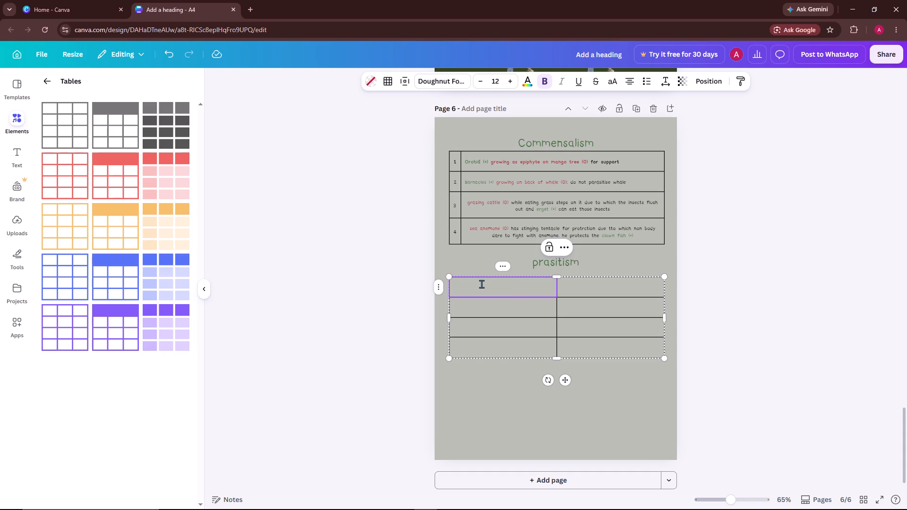
pyautogui.press('e')
pyautogui.write('cr')
pyautogui.press('BackSpace')
pyautogui.write('to')
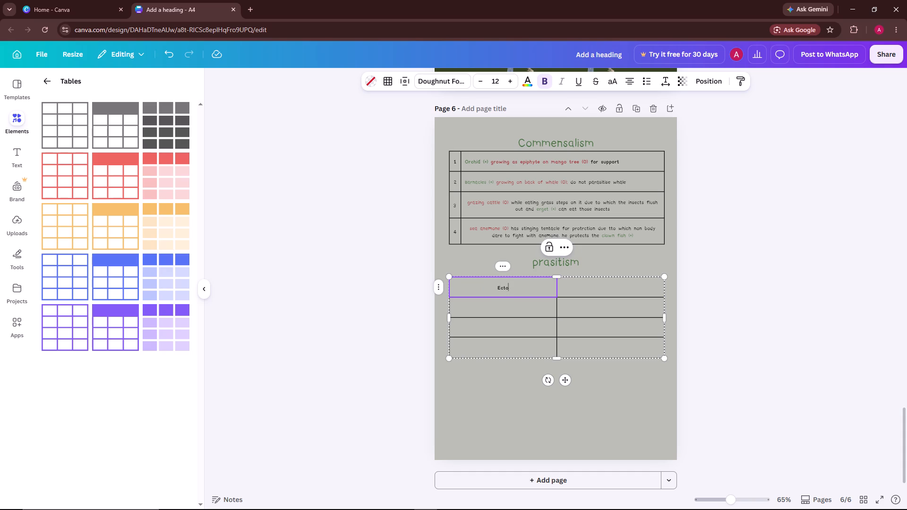
pyautogui.write('para')
pyautogui.write('sit')
pyautogui.write('es')
pyautogui.press('space')
pyautogui.hotkey('shift', '(')
pyautogui.press('space')
pyautogui.write('feed on')
pyautogui.press('space')
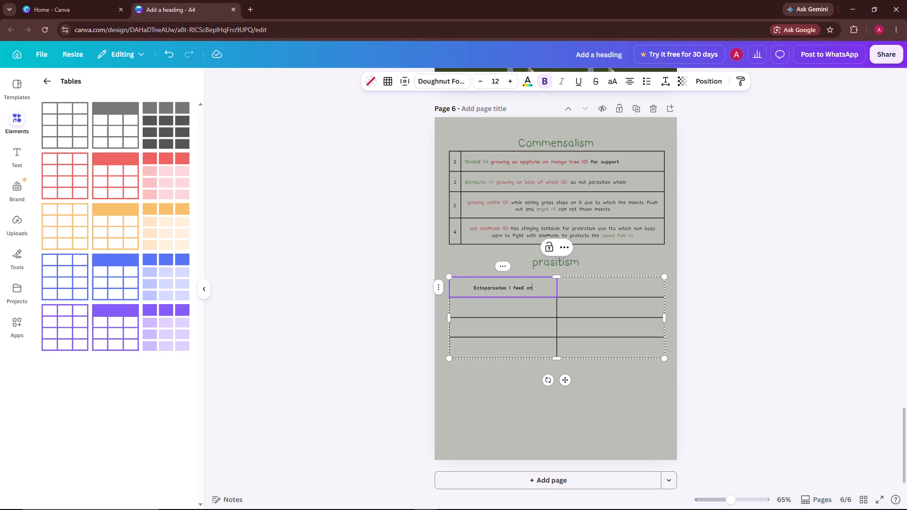
pyautogui.write('ex')
pyautogui.write('ter')
pyautogui.write('nal')
pyautogui.press('space')
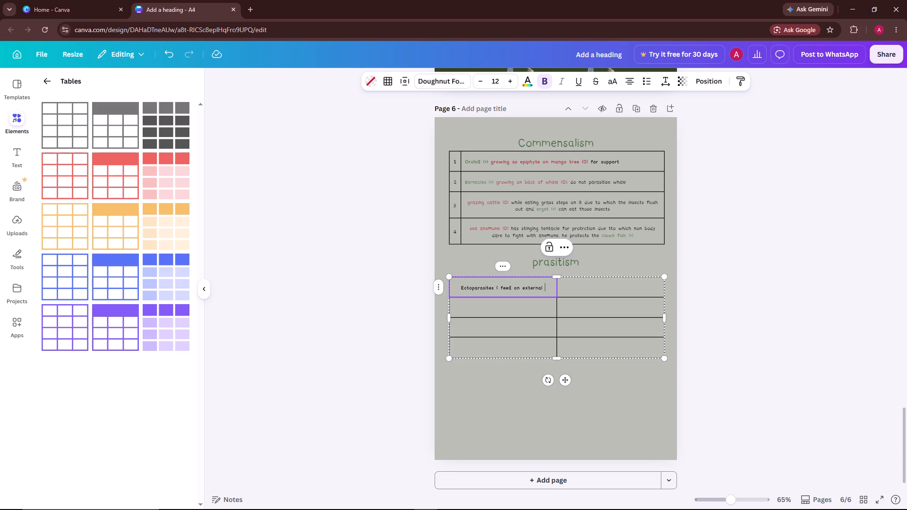
pyautogui.write('surfac')
pyautogui.press('e')
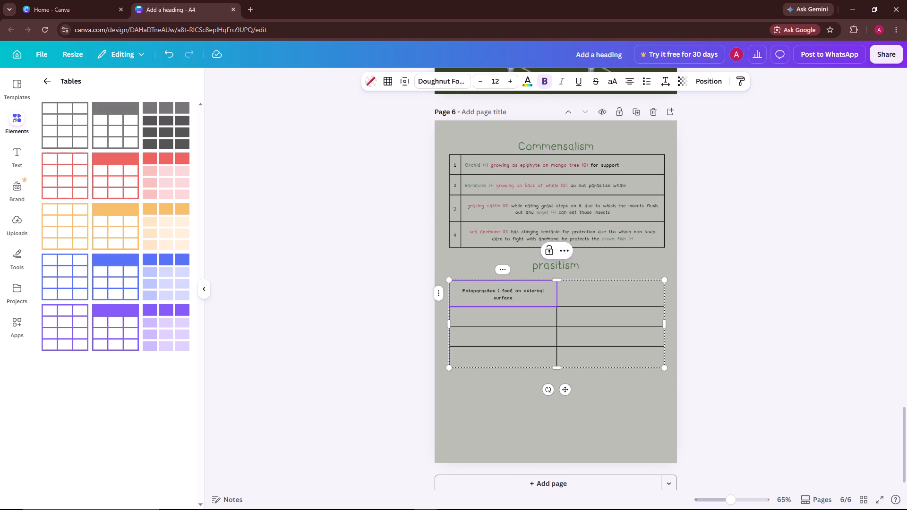
pyautogui.hotkey('shift', ')')
# Colour the word "Ectoparasites" in the first header cell Greygreen #3d6d37.
pyautogui.moveTo(495, 291); pyautogui.dragTo(463, 288)
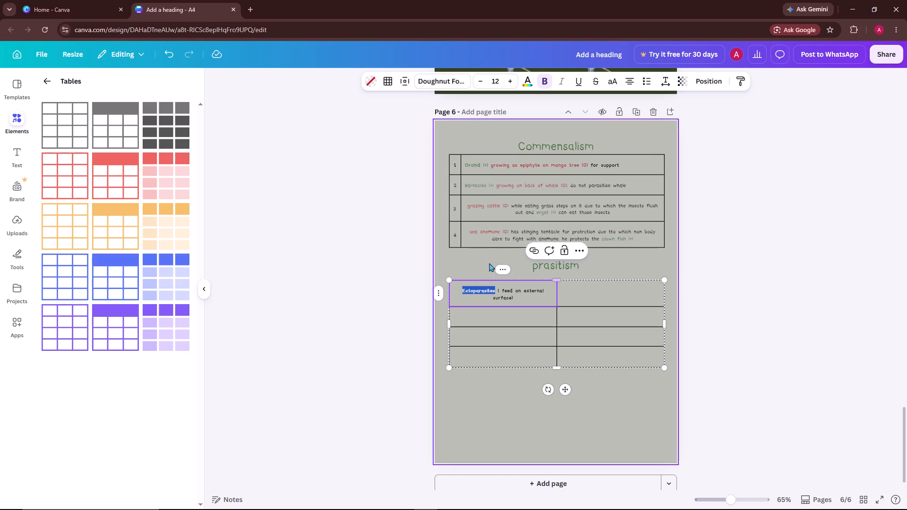
pyautogui.click(524, 78)
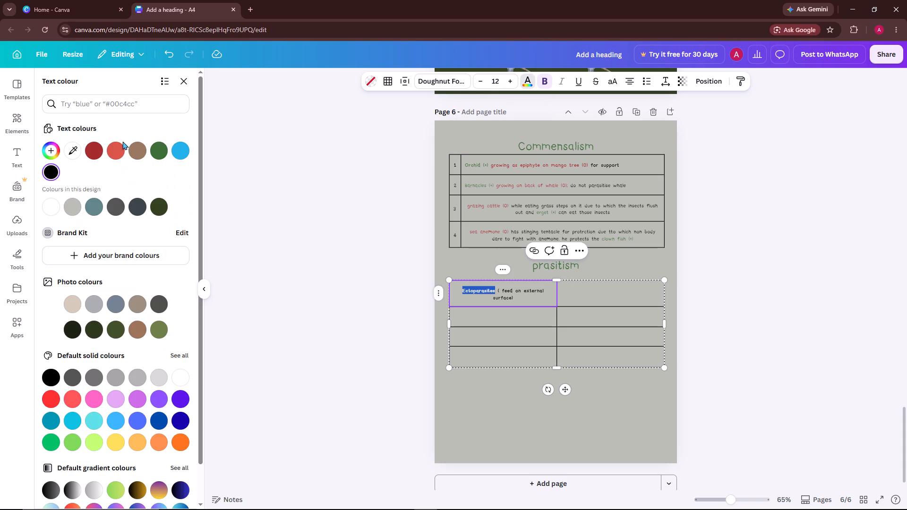
pyautogui.click(162, 147)
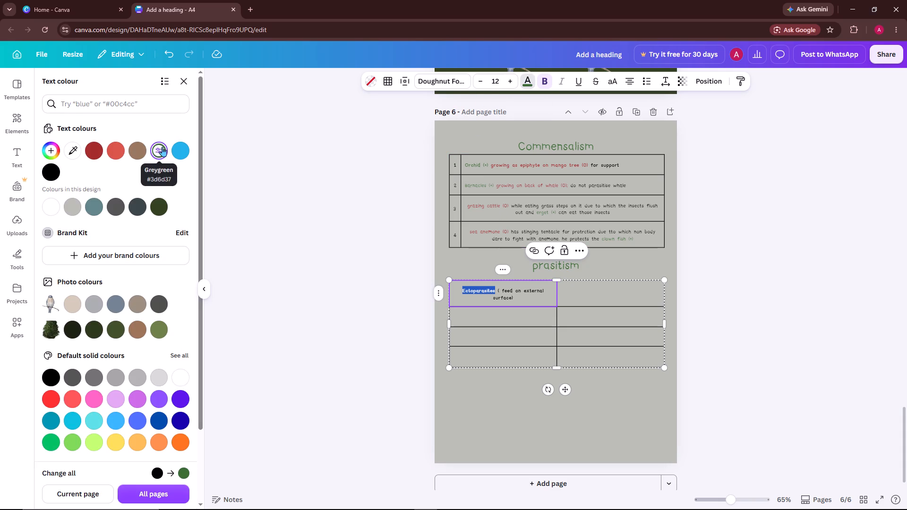
pyautogui.click(253, 196)
pyautogui.click(253, 196)
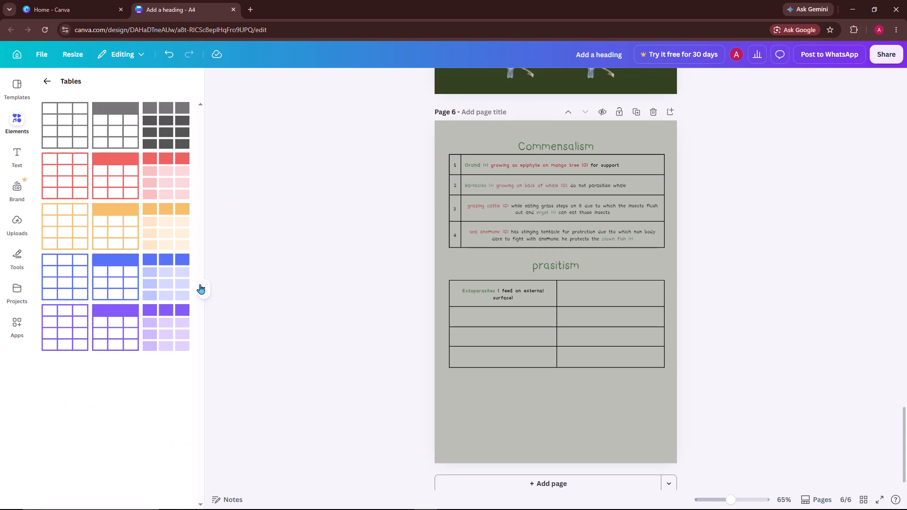
# Enter "Endoparasites ( enter inside body of host)" in the second header cell of the prasitism table.
pyautogui.click(202, 285)
pyautogui.click(521, 299)
pyautogui.click(521, 294)
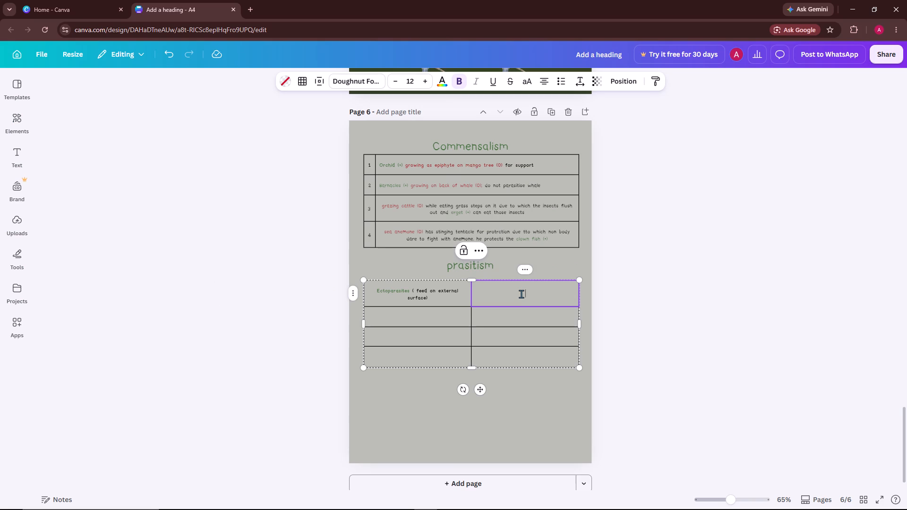
pyautogui.write('ndo')
pyautogui.write('para')
pyautogui.write('site')
pyautogui.write('s')
pyautogui.press('space')
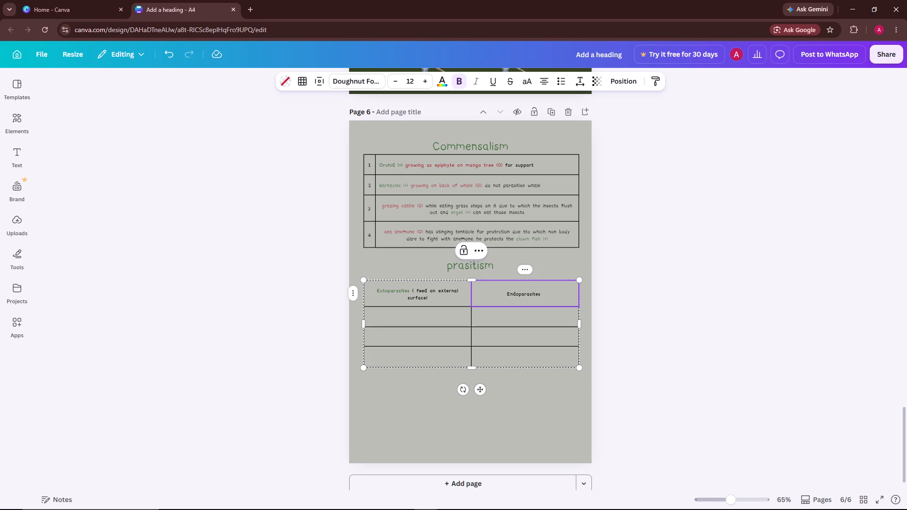
pyautogui.write('(')
pyautogui.press('space')
pyautogui.write('enter')
pyautogui.press('space')
pyautogui.write('ind')
pyautogui.press('BackSpace')
pyautogui.write('sid')
pyautogui.write('e body of host')
pyautogui.press('space')
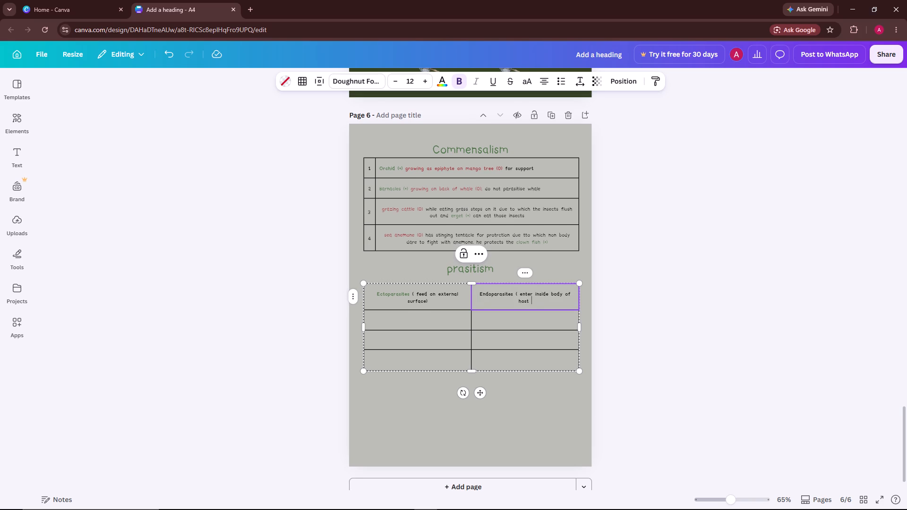
pyautogui.write(')')
pyautogui.press('BackSpace')
pyautogui.press('BackSpace')
pyautogui.hotkey('shift', ')')
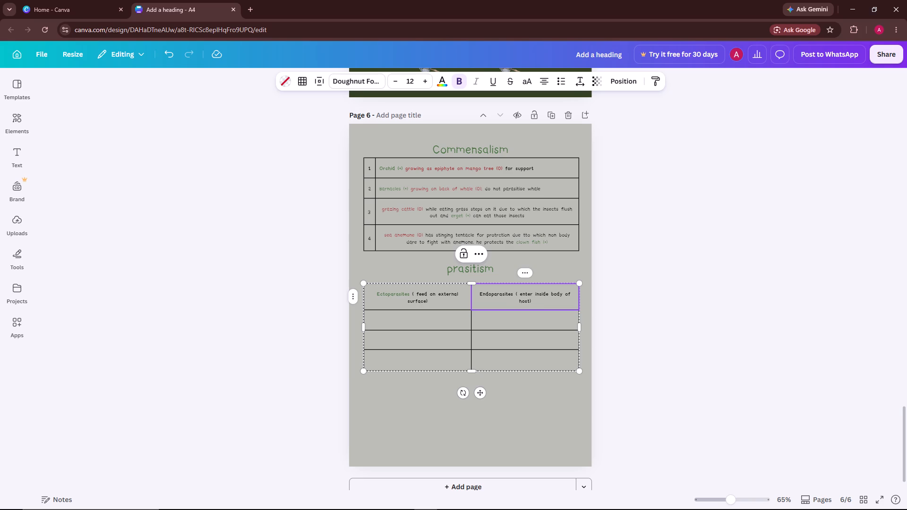
# Remove the space after the opening bracket in both the Endoparasites and Ectoparasites header cells.
pyautogui.click(519, 297)
pyautogui.press('BackSpace')
pyautogui.click(418, 292)
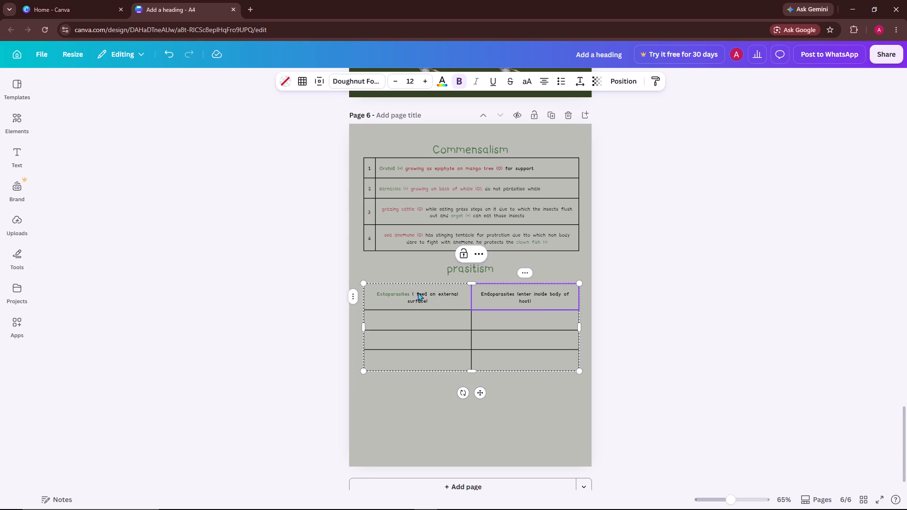
pyautogui.click(412, 292)
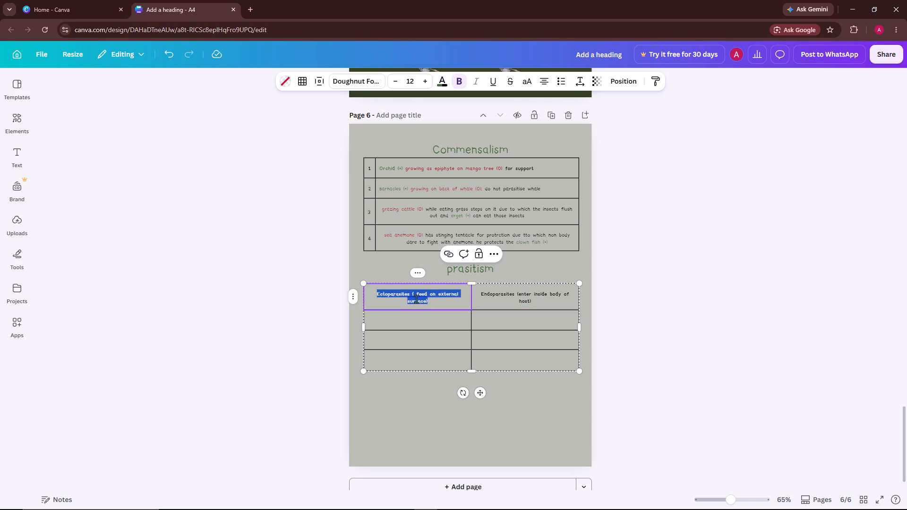
pyautogui.click(416, 292)
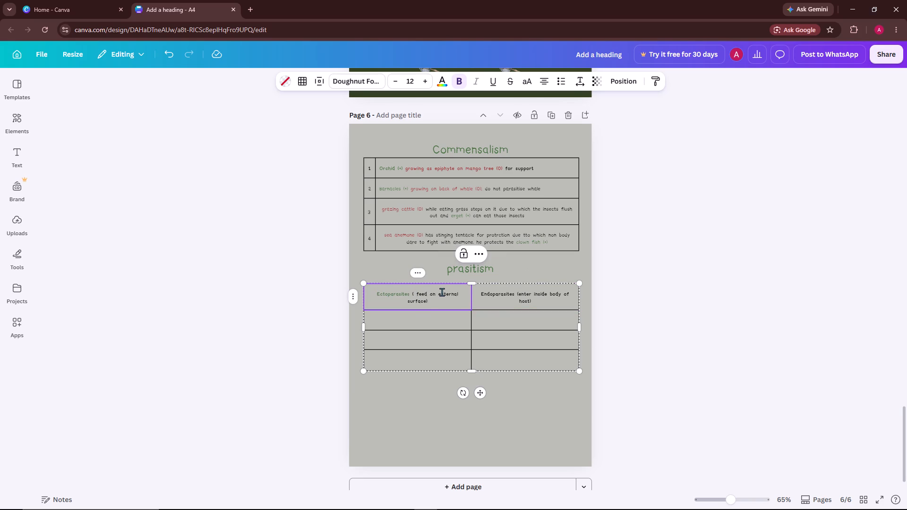
pyautogui.press('BackSpace')
# Colour the word "Endoparasites" in the second header cell the same green as "Ectoparasites".
pyautogui.click(513, 294)
pyautogui.click(513, 291)
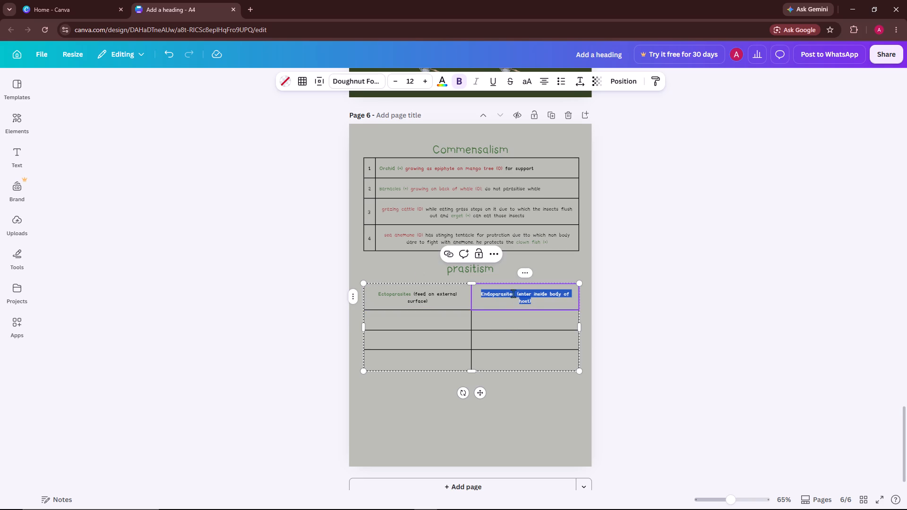
pyautogui.click(513, 293)
pyautogui.moveTo(513, 293); pyautogui.dragTo(505, 293)
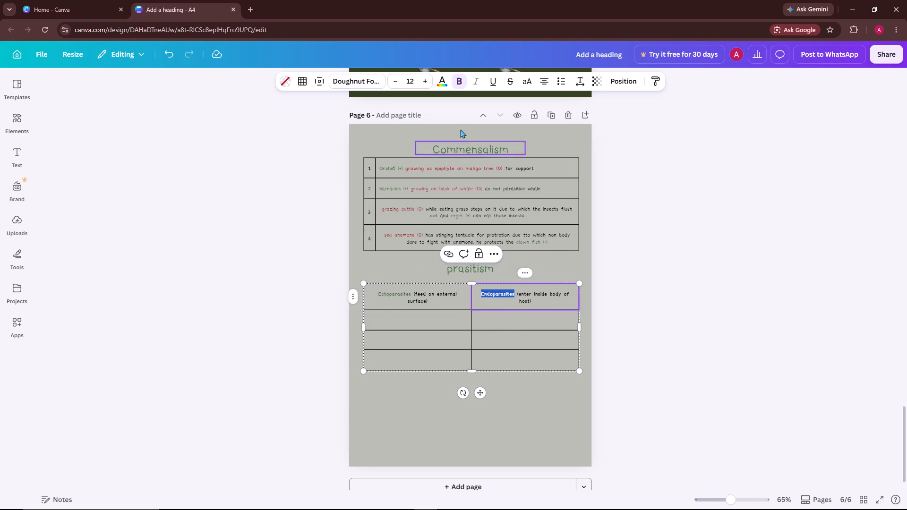
pyautogui.click(436, 83)
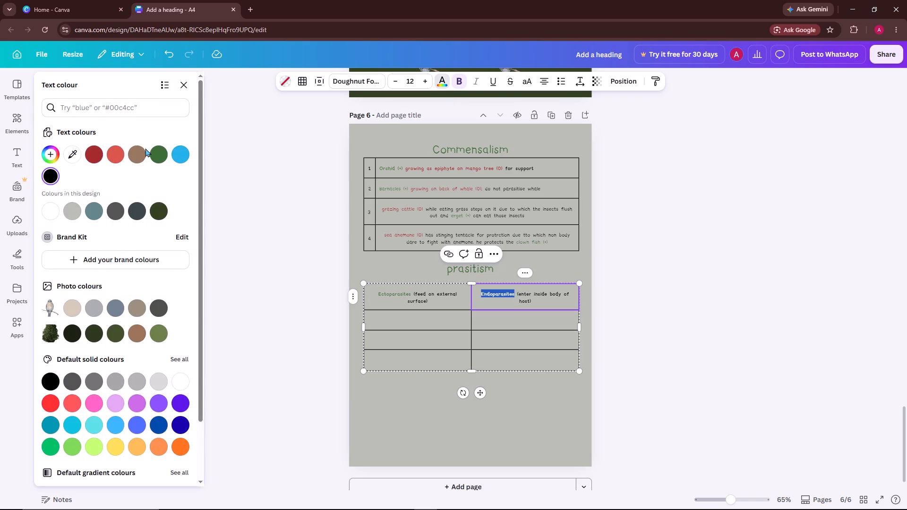
pyautogui.click(164, 154)
pyautogui.click(310, 171)
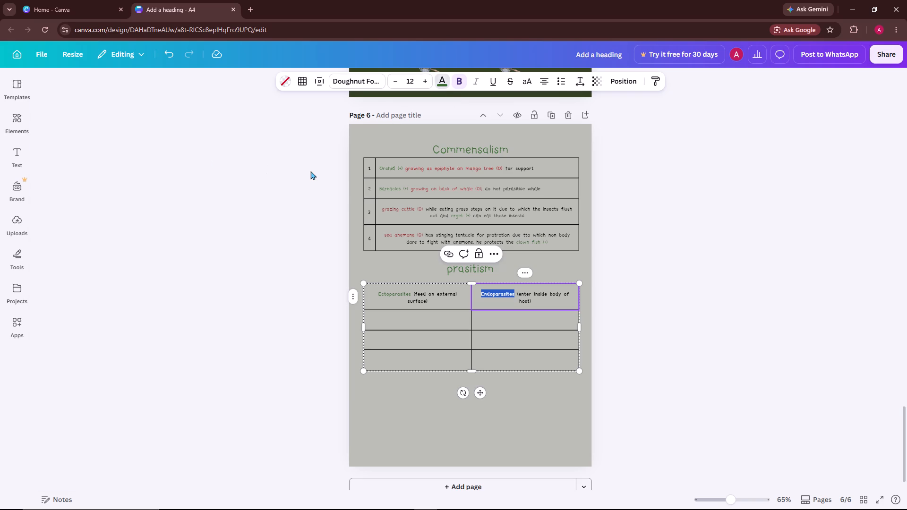
pyautogui.click(310, 171)
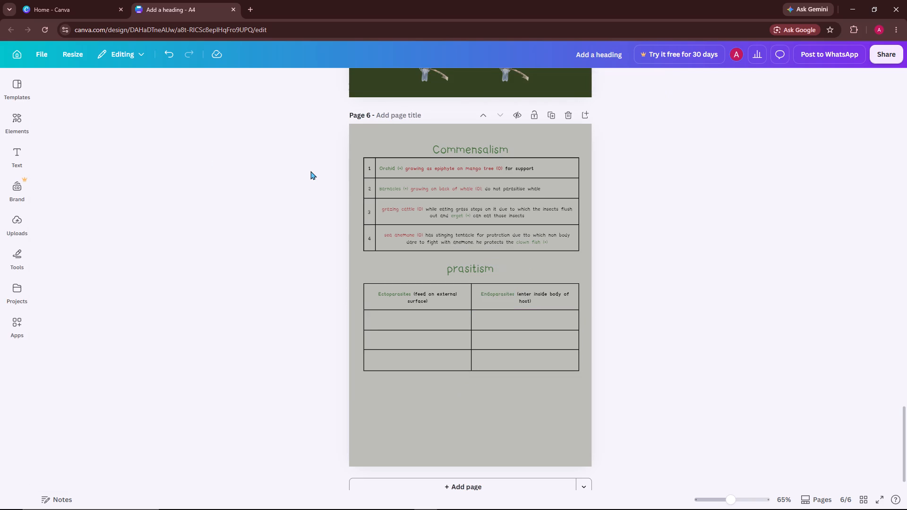
# Enter "E.g., Lice on humans;" in the cell below the Ectoparasites header of the prasitism table.
pyautogui.click(370, 322)
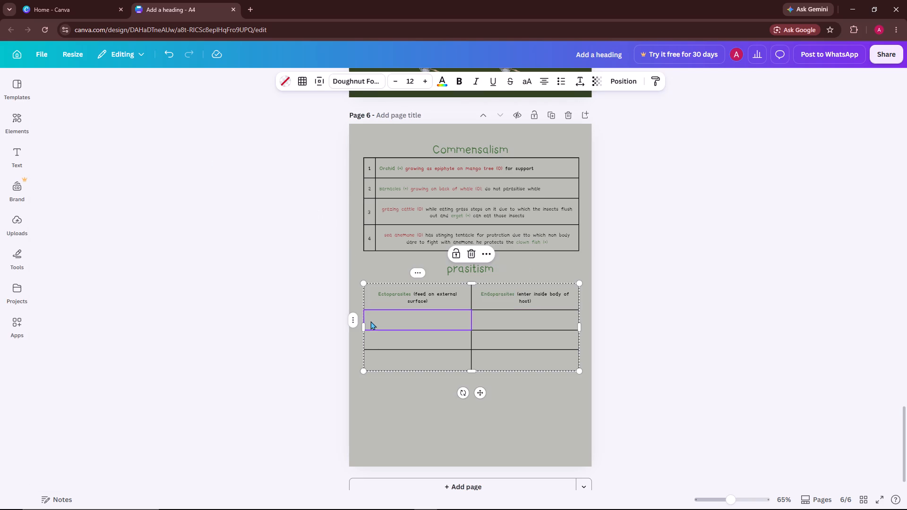
pyautogui.click(371, 318)
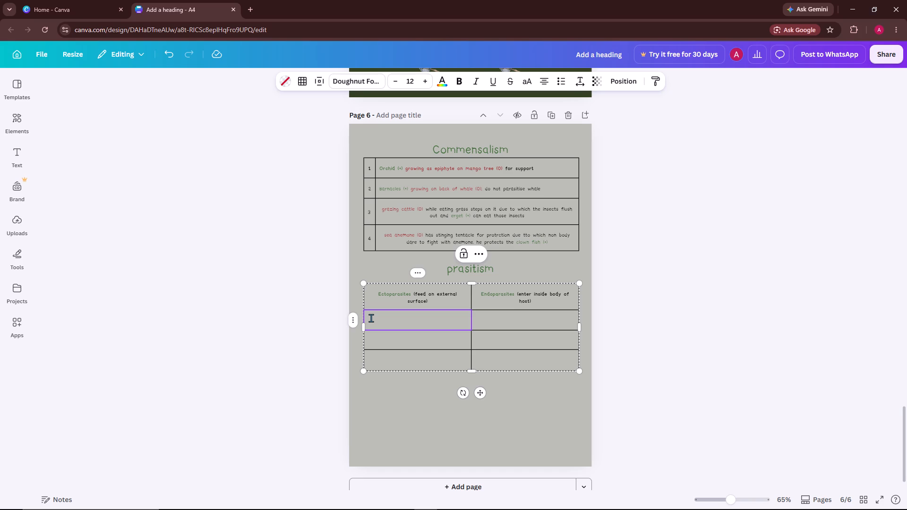
pyautogui.press('e')
pyautogui.press('.')
pyautogui.press('g')
pyautogui.write('.,')
pyautogui.press('space')
pyautogui.press('l')
pyautogui.write('ic')
pyautogui.write('e on')
pyautogui.press('space')
pyautogui.write('human')
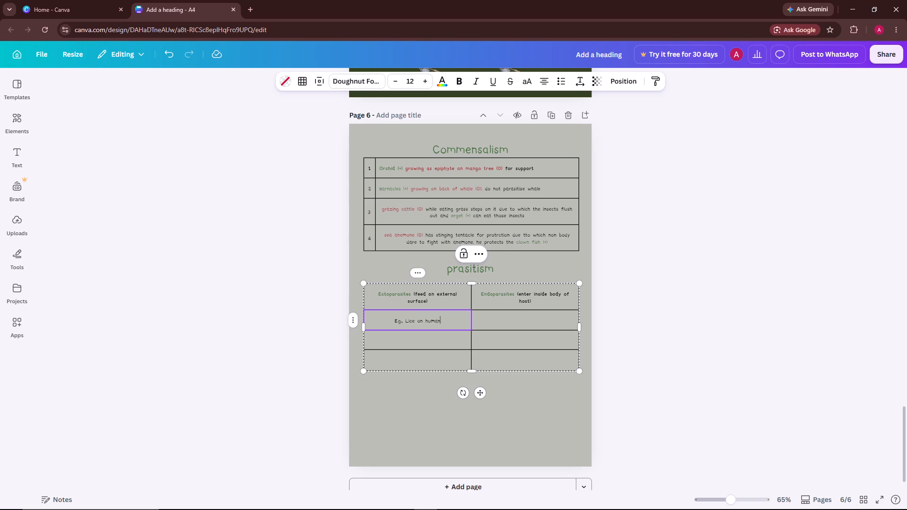
pyautogui.press('s')
pyautogui.press(';')
# Continue the Ectoparasites example cell with "ticks on dogs,".
pyautogui.press('space')
pyautogui.write('ti')
pyautogui.write('ck')
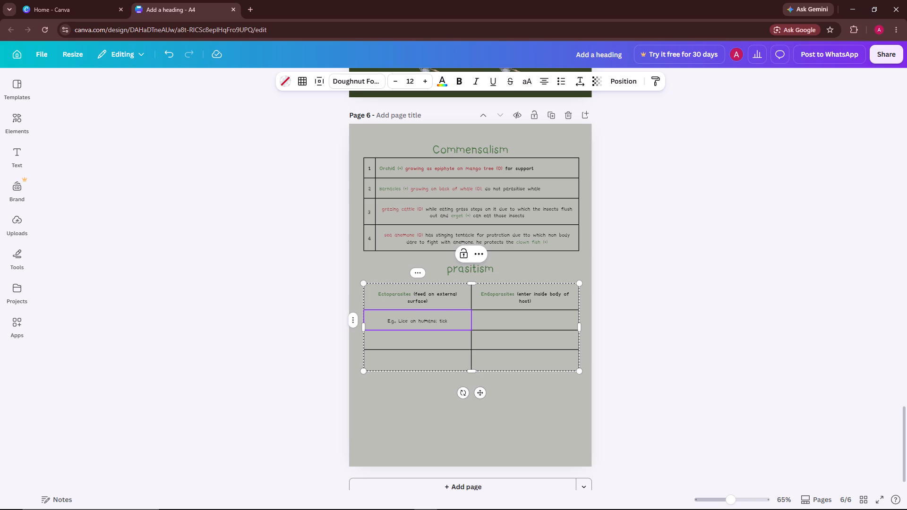
pyautogui.write('s on')
pyautogui.press('space')
pyautogui.write('dog')
pyautogui.write('s,')
pyautogui.press('space')
# Continue the Ectoparasites example cell with "copepods (sea lice)" after "ticks on dogs,".
pyautogui.write('co')
pyautogui.write('pe')
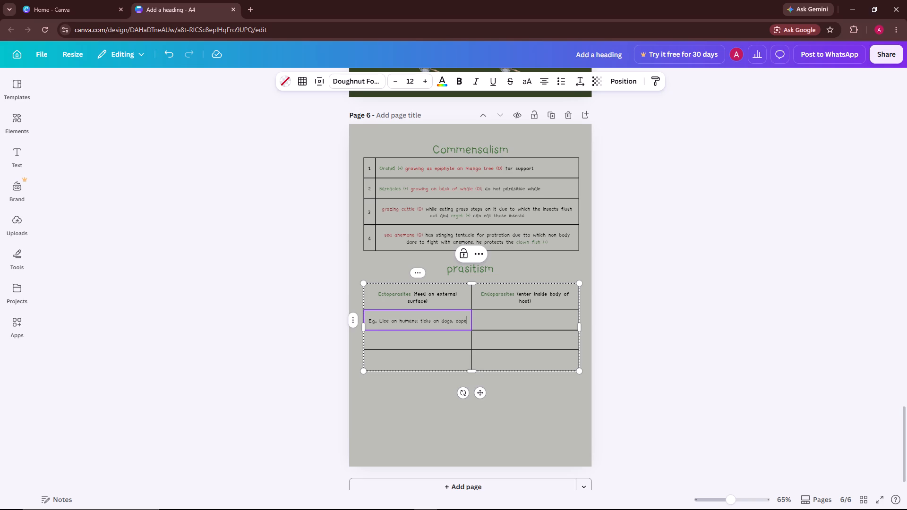
pyautogui.press('p')
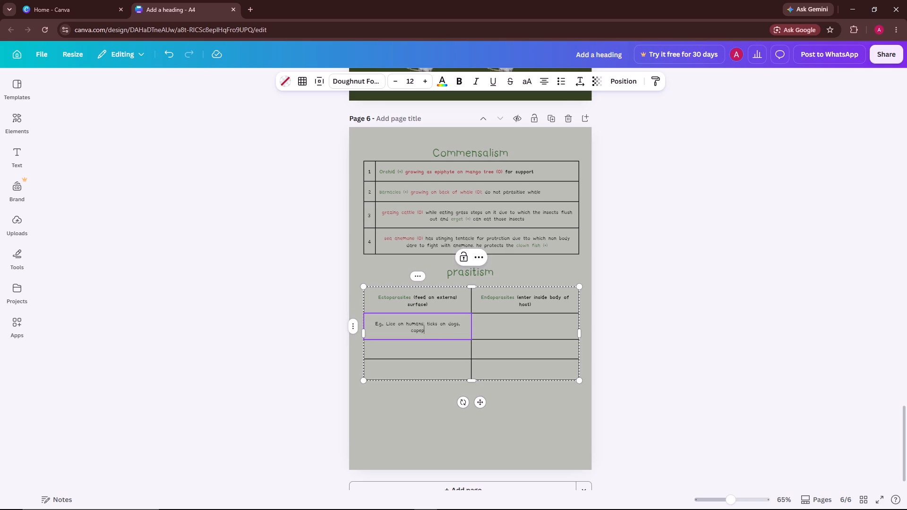
pyautogui.write('ods')
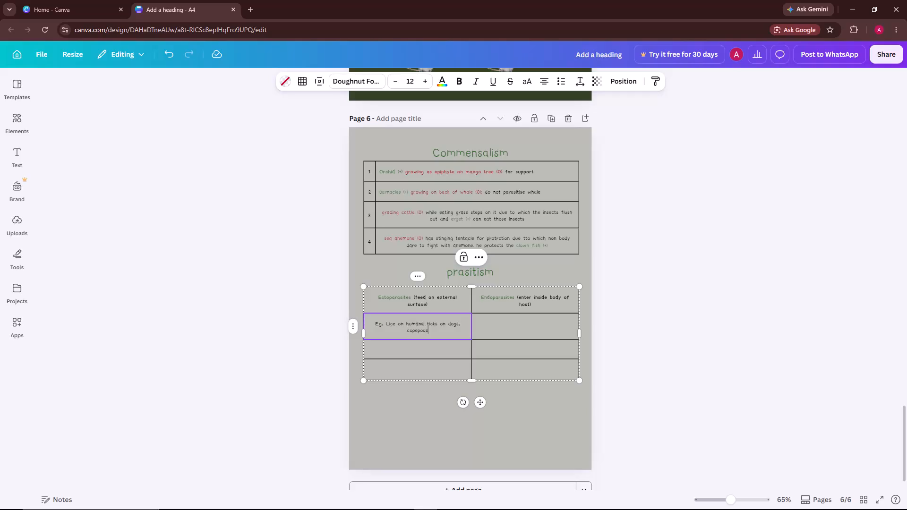
pyautogui.press('space')
pyautogui.hotkey('shift', '(')
pyautogui.write('sea')
pyautogui.press('space')
pyautogui.write('kl')
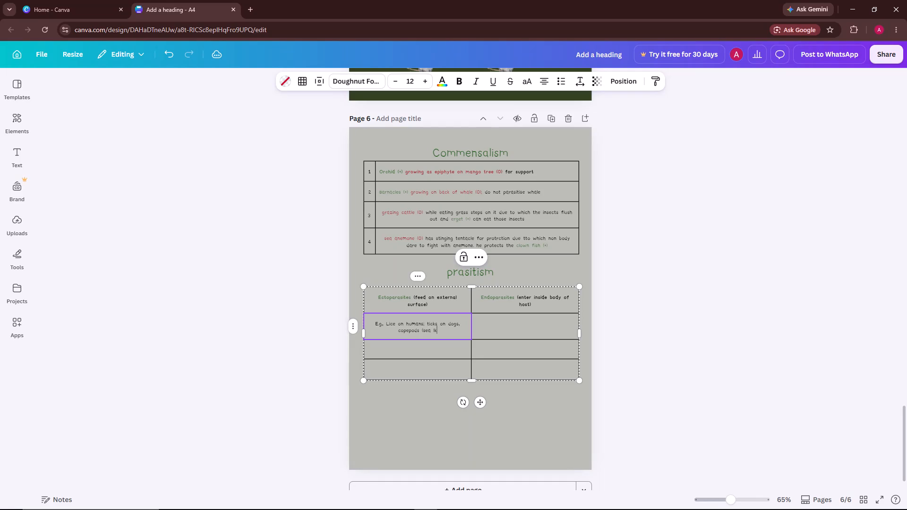
pyautogui.press('BackSpace')
pyautogui.press('i')
pyautogui.write('ce')
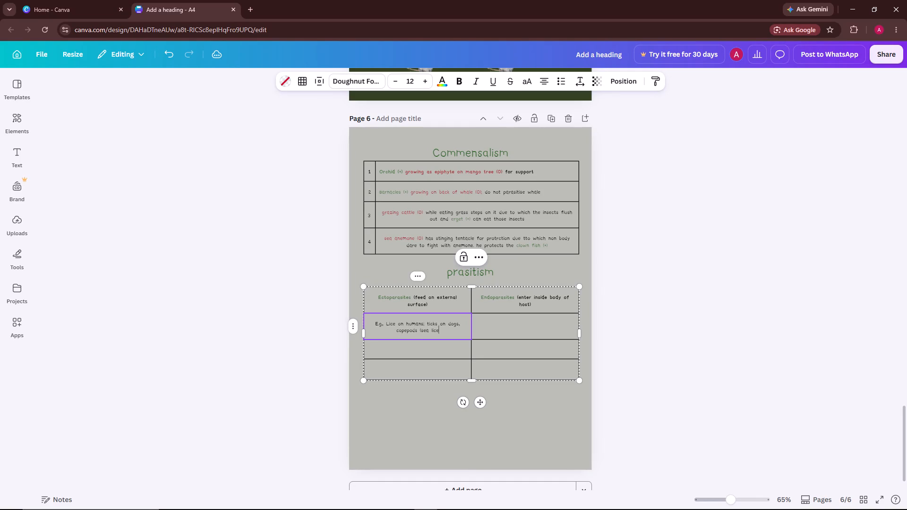
pyautogui.hotkey('shift', ')')
pyautogui.press('space')
# Add "on marine fishes like" after "copepods (sea lice)" in the Ectoparasites example cell.
pyautogui.write('on')
pyautogui.press('space')
pyautogui.write('mari')
pyautogui.write('ne')
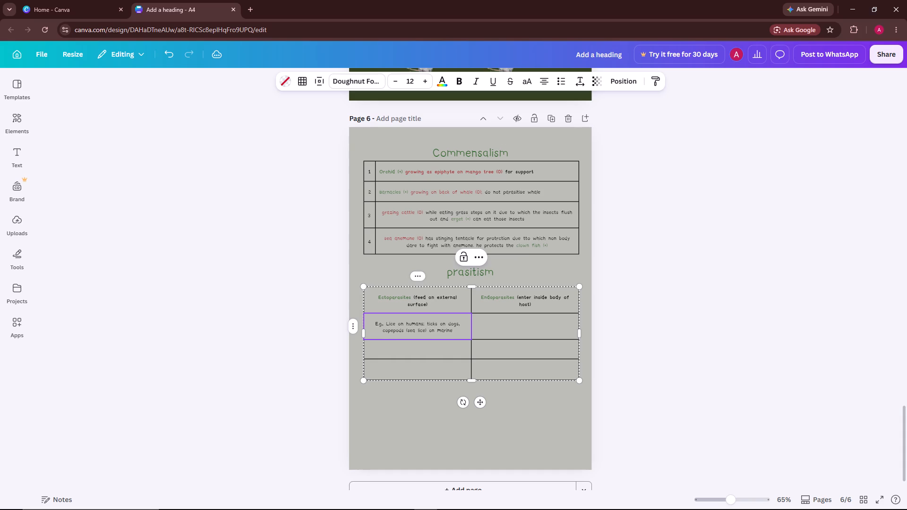
pyautogui.press('v')
pyautogui.press('BackSpace')
pyautogui.press('space')
pyautogui.write('fi')
pyautogui.write('she')
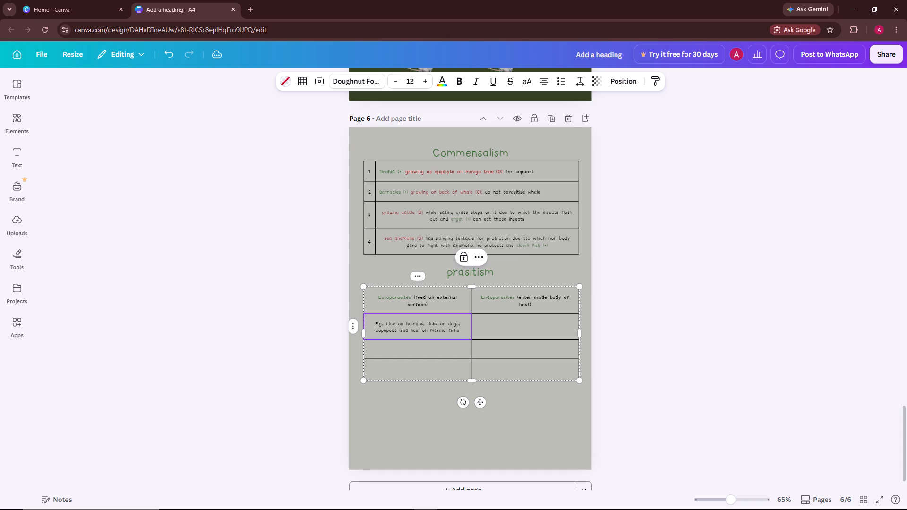
pyautogui.press('s')
pyautogui.press('space')
pyautogui.write('like')
pyautogui.press('space')
# Complete the Ectoparasites example sentence with "arrow tooth flounder".
pyautogui.write('arr')
pyautogui.write('ow tooth')
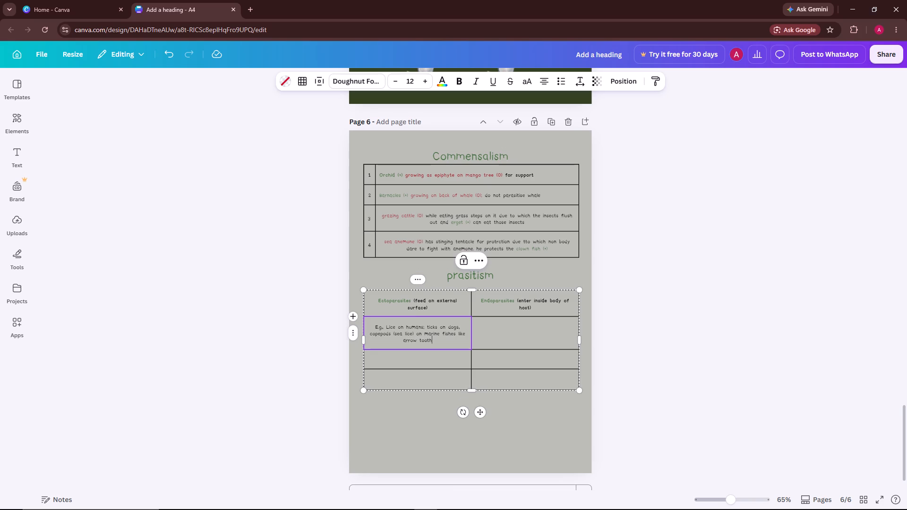
pyautogui.press('space')
pyautogui.write('fl')
pyautogui.write('ou')
pyautogui.write('nder')
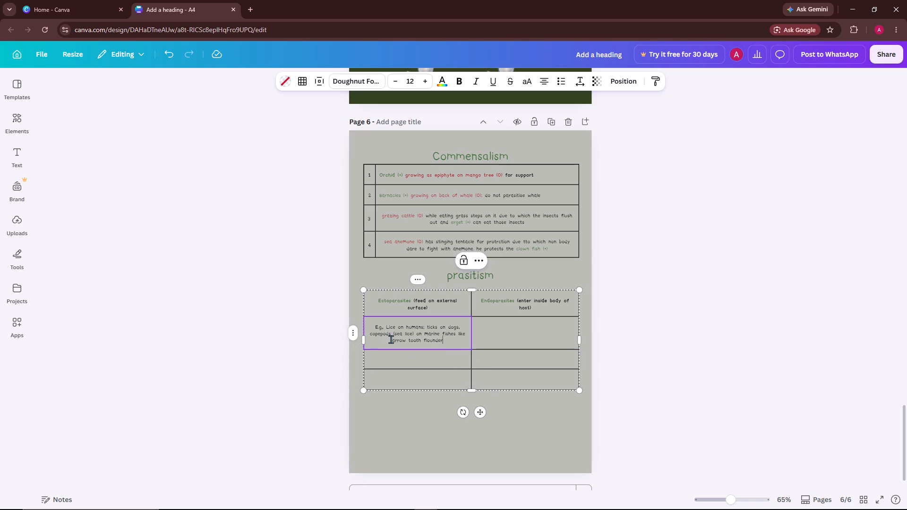
# Colour "Lice on humans; ticks on dogs, copepods" and "on marine fishes" dark red in the Ectoparasites example cell.
pyautogui.moveTo(391, 334); pyautogui.dragTo(372, 326)
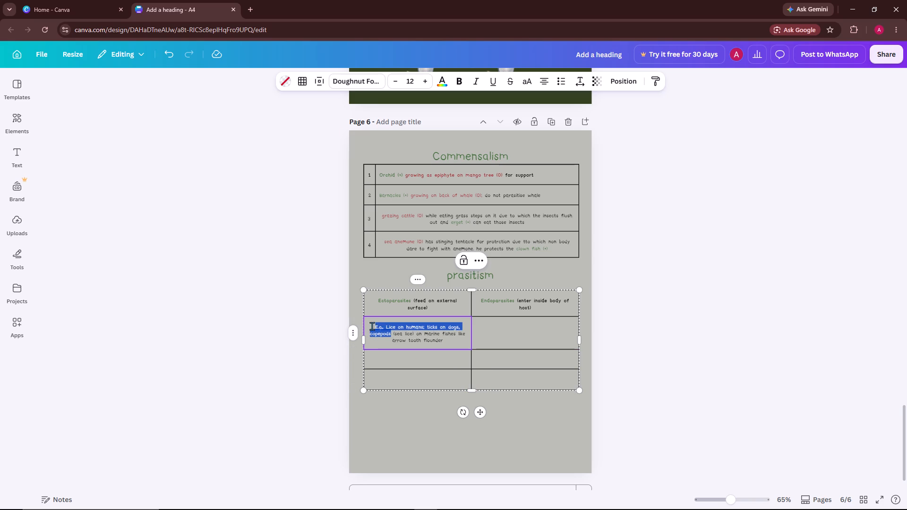
pyautogui.moveTo(372, 326); pyautogui.dragTo(386, 326)
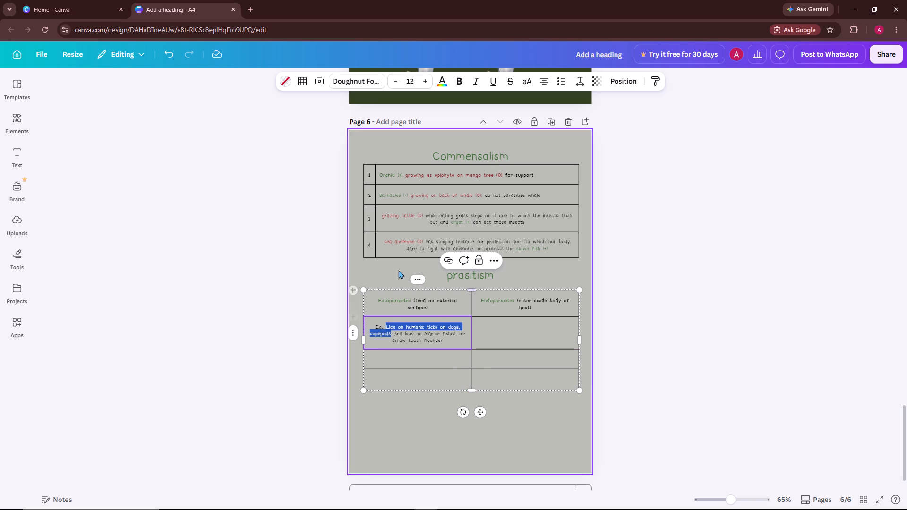
pyautogui.click(445, 86)
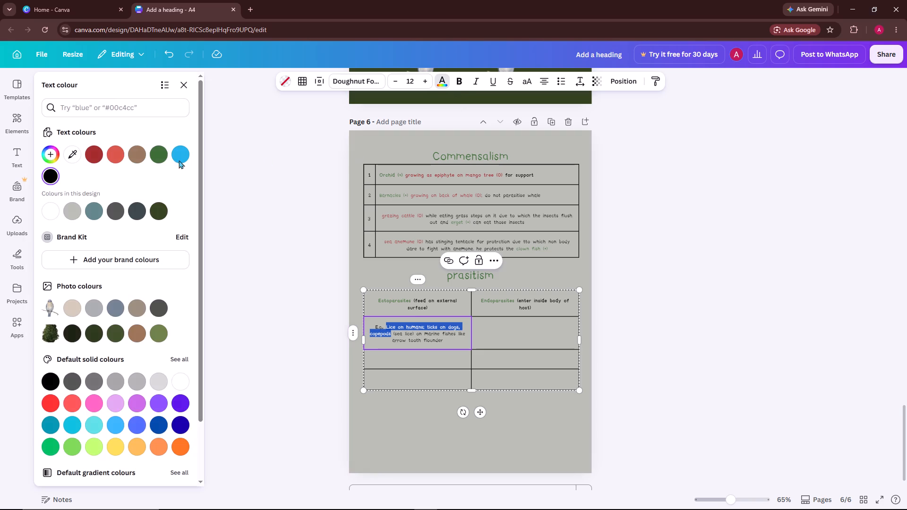
pyautogui.click(89, 153)
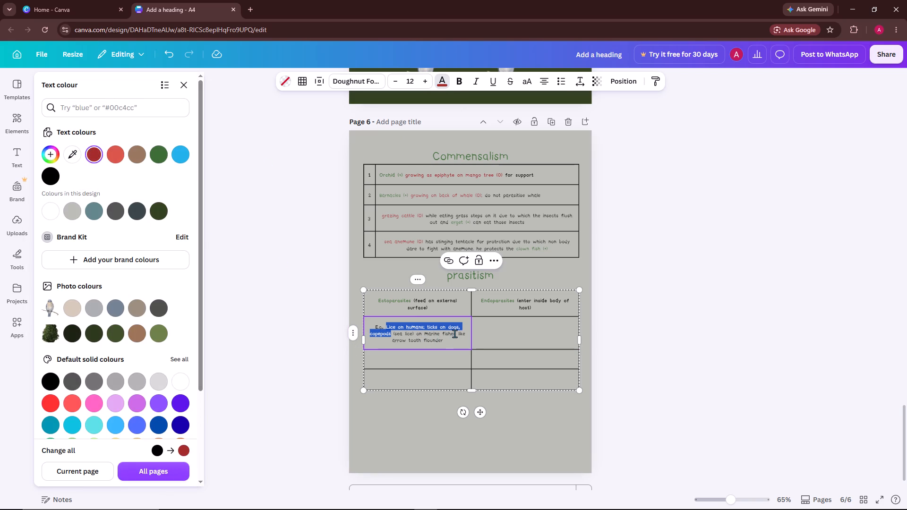
pyautogui.moveTo(457, 332); pyautogui.dragTo(454, 336)
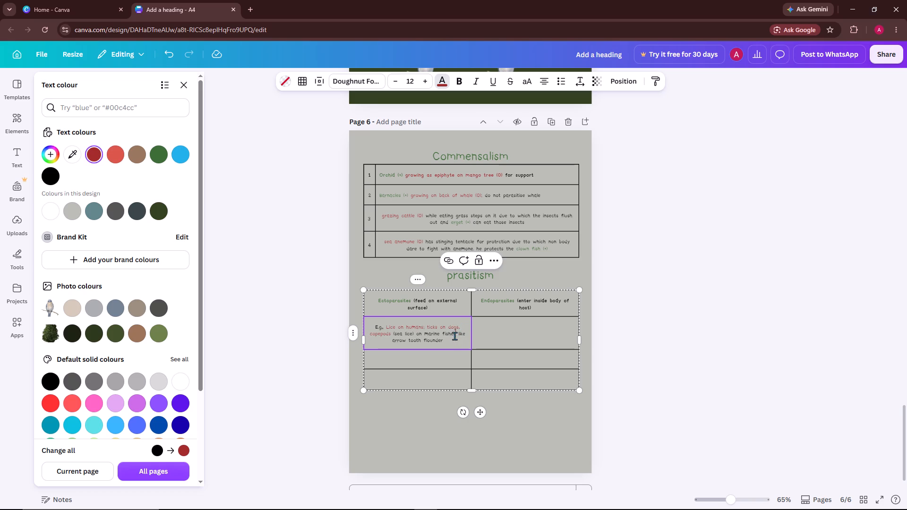
pyautogui.moveTo(454, 336); pyautogui.dragTo(417, 333)
pyautogui.click(101, 156)
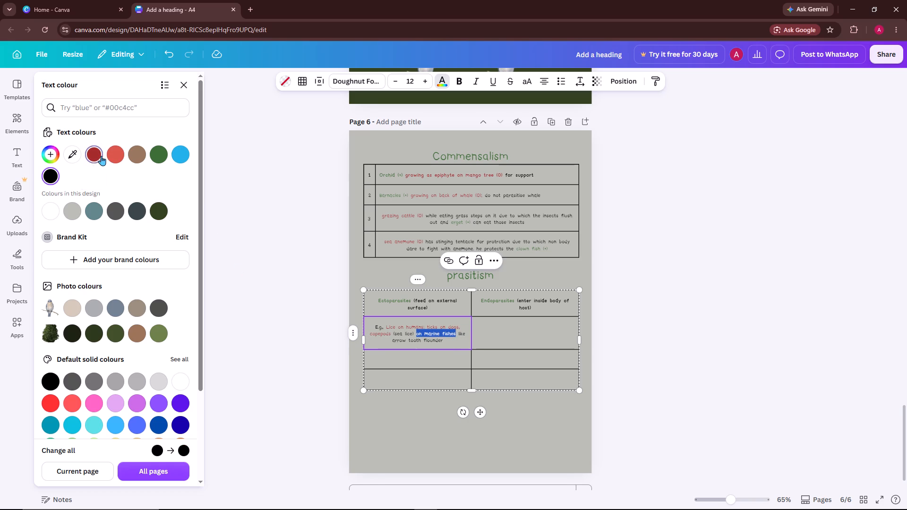
pyautogui.doubleClick(275, 218)
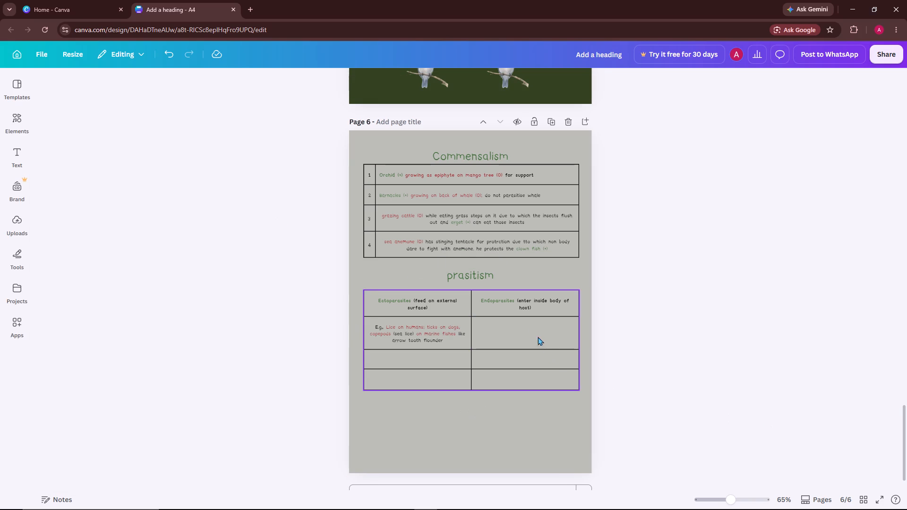
# Open the empty cell below the Endoparasites header for text entry.
pyautogui.click(532, 330)
pyautogui.click(532, 330)
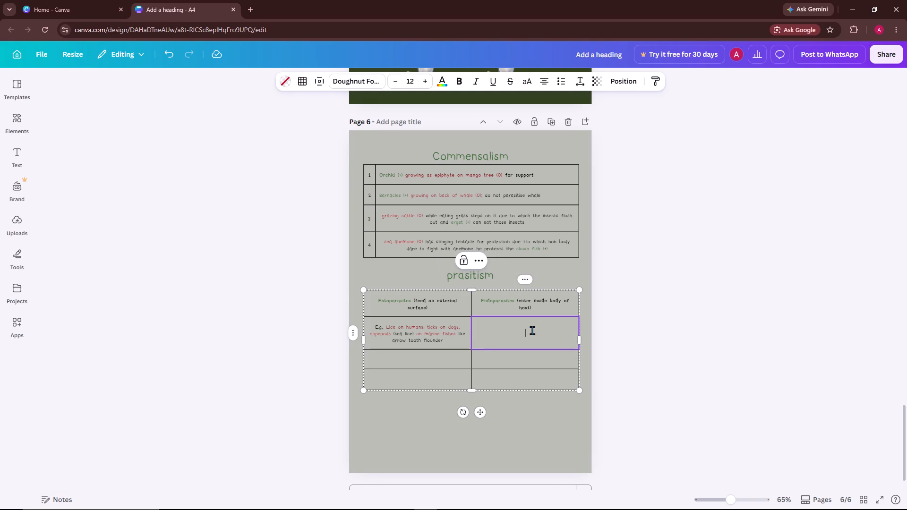